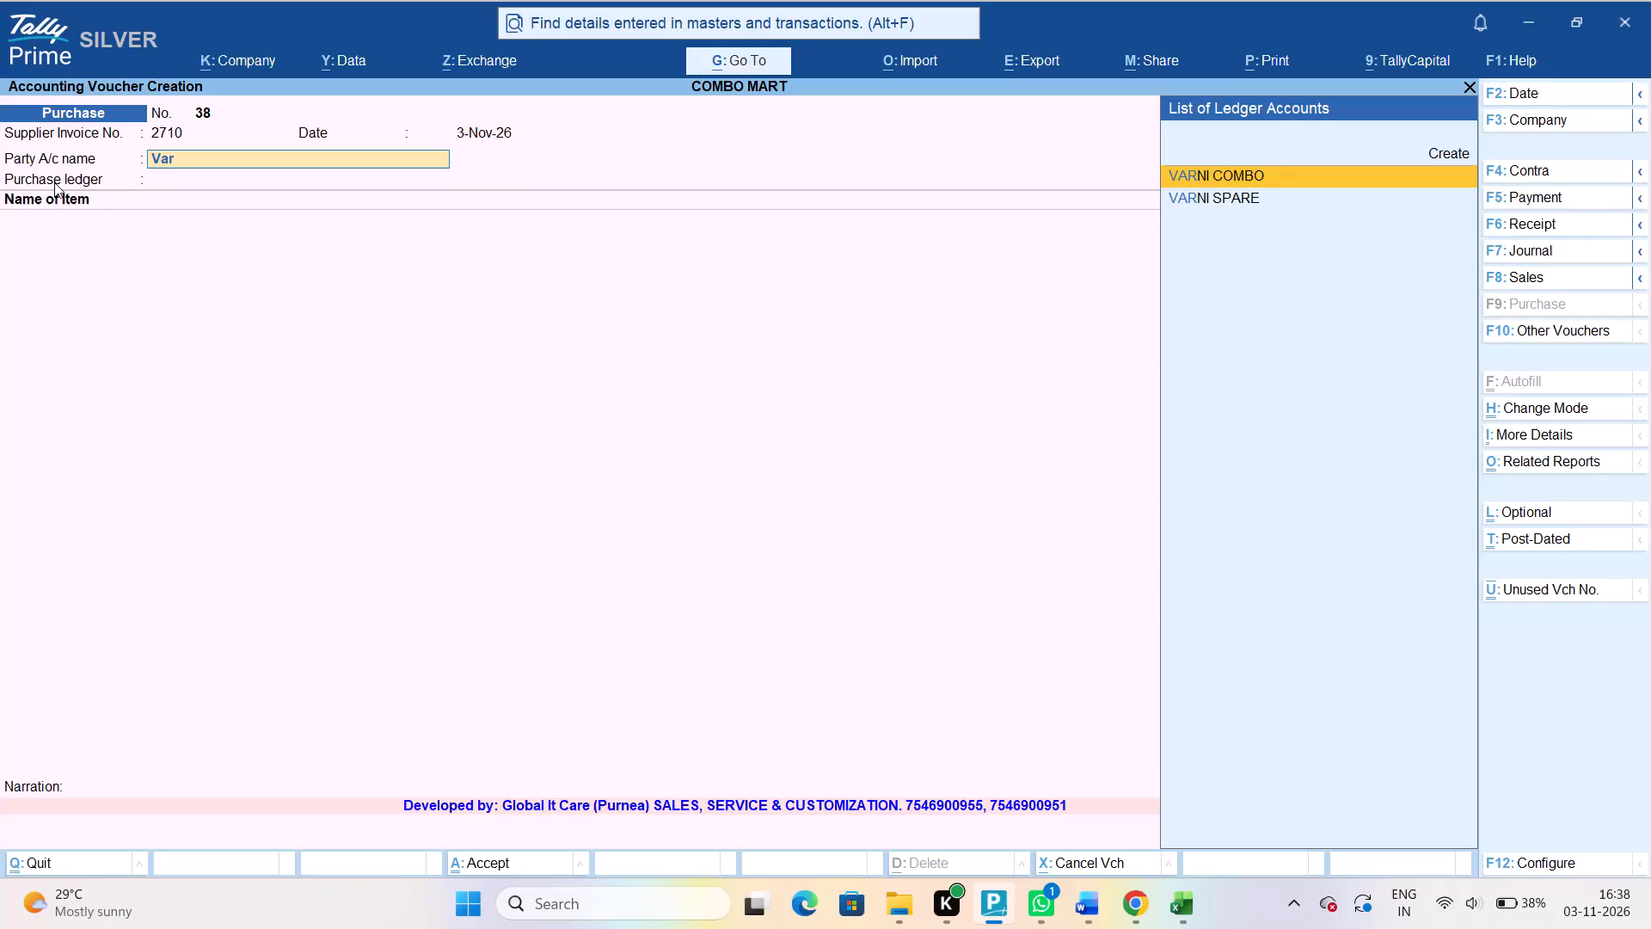
Set the party account to VARNI COMBO, accept the blank receipt details, and use PURCHASE ACCOUNT as the purchase ledger.
{"action": "key", "text": "Return"}
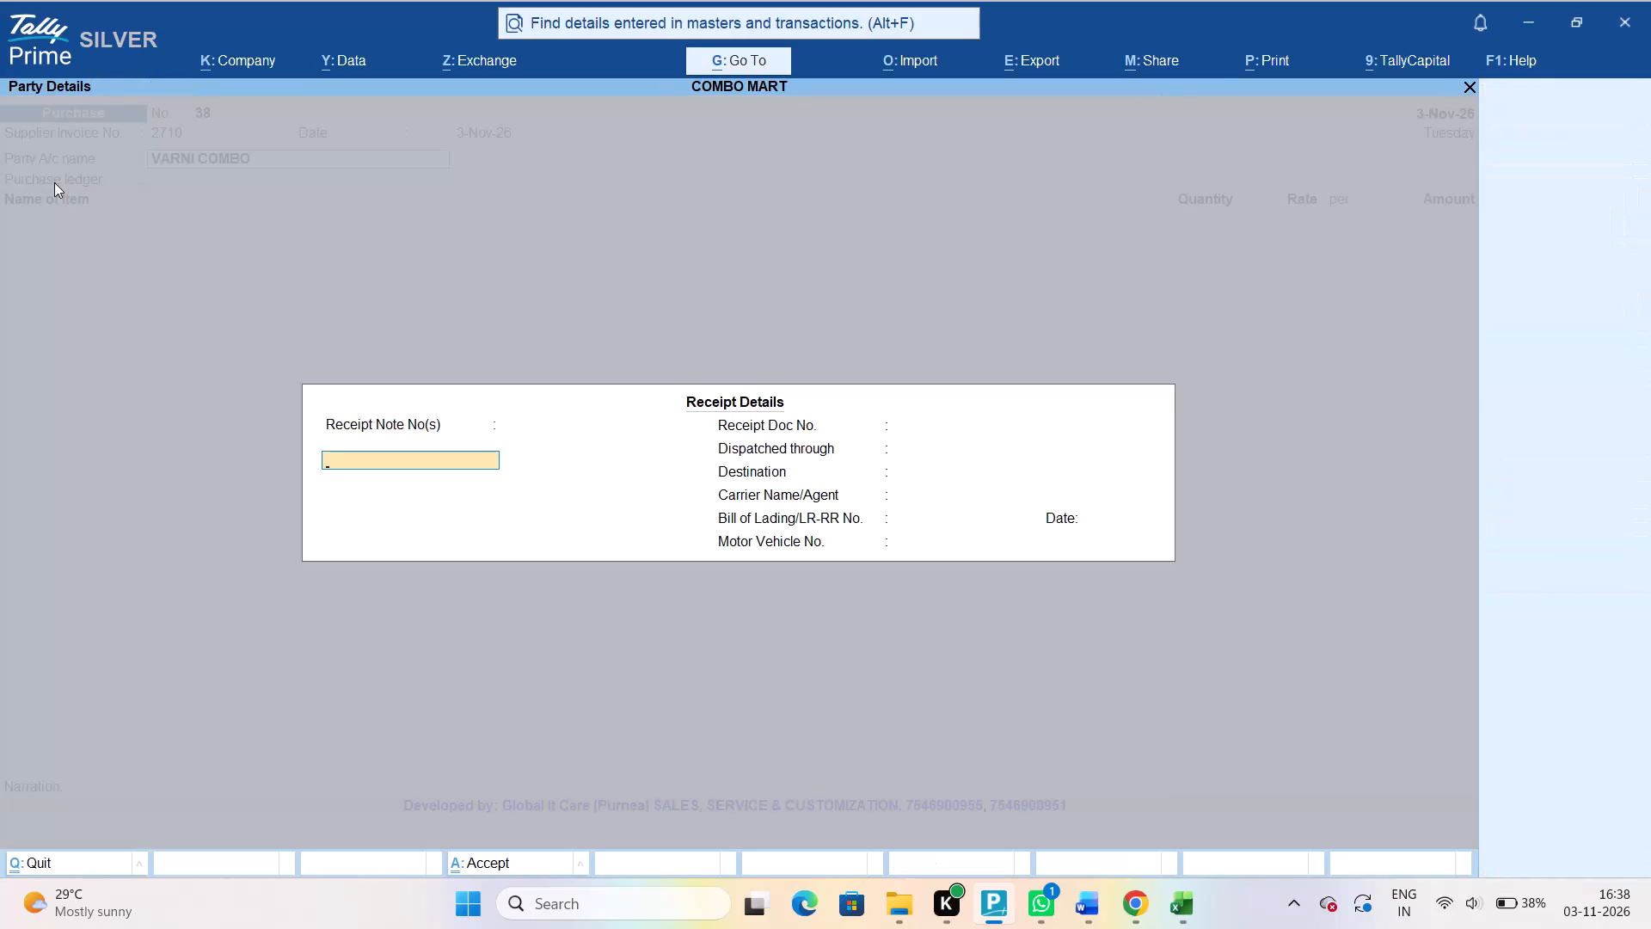
{"action": "key", "text": "ctrl+a"}
{"action": "key", "text": "ctrl+a"}
{"action": "key", "text": "Return"}
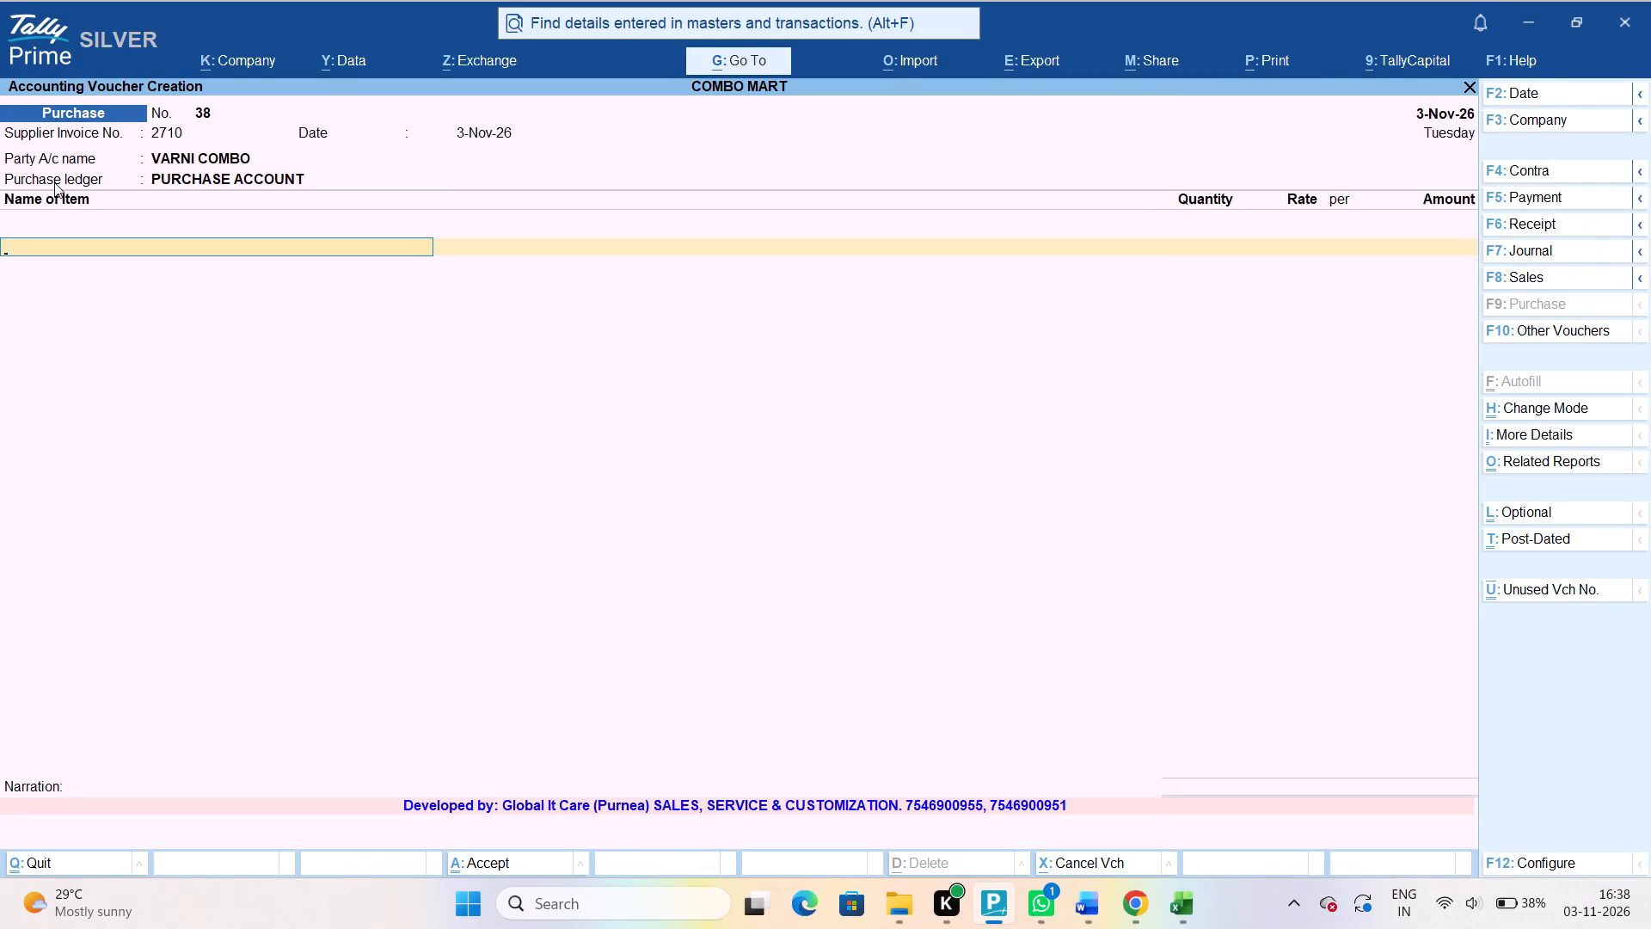
Add the stock item C55 VARNI RIDER as the first line with a quantity of 60 PCS, accepting the default rate.
{"action": "key", "text": "c"}
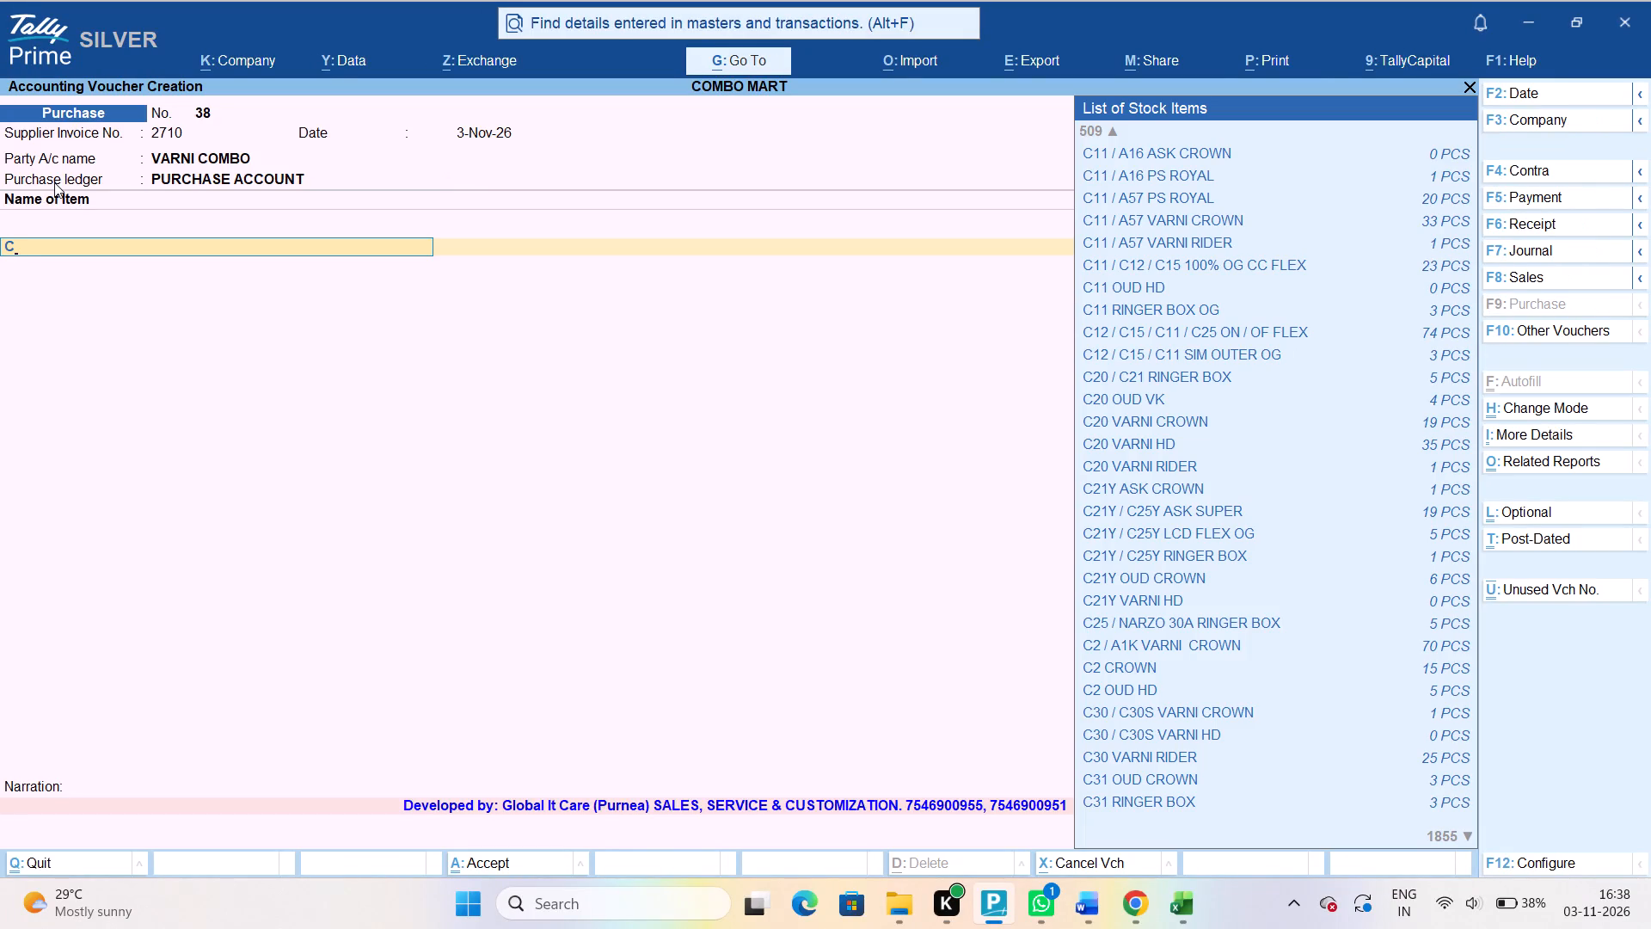
{"action": "type", "text": "55 var"}
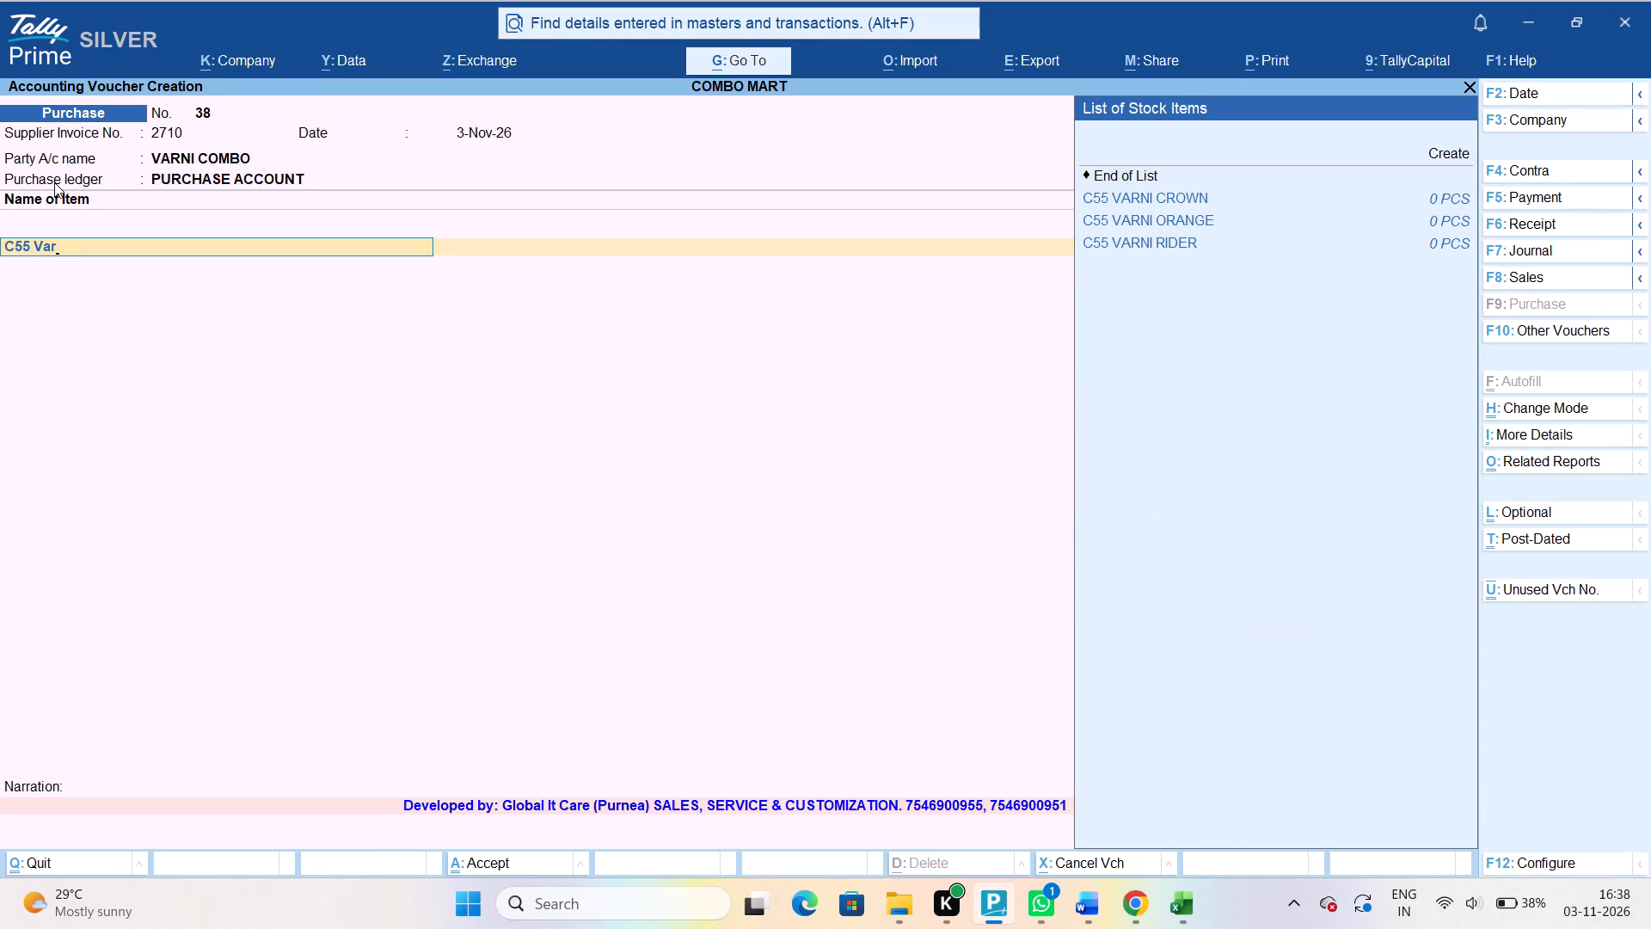
{"action": "key", "text": "Down"}
{"action": "key", "text": "Down"}
{"action": "key", "text": "Down"}
{"action": "key", "text": "Return"}
{"action": "key", "text": "Return"}
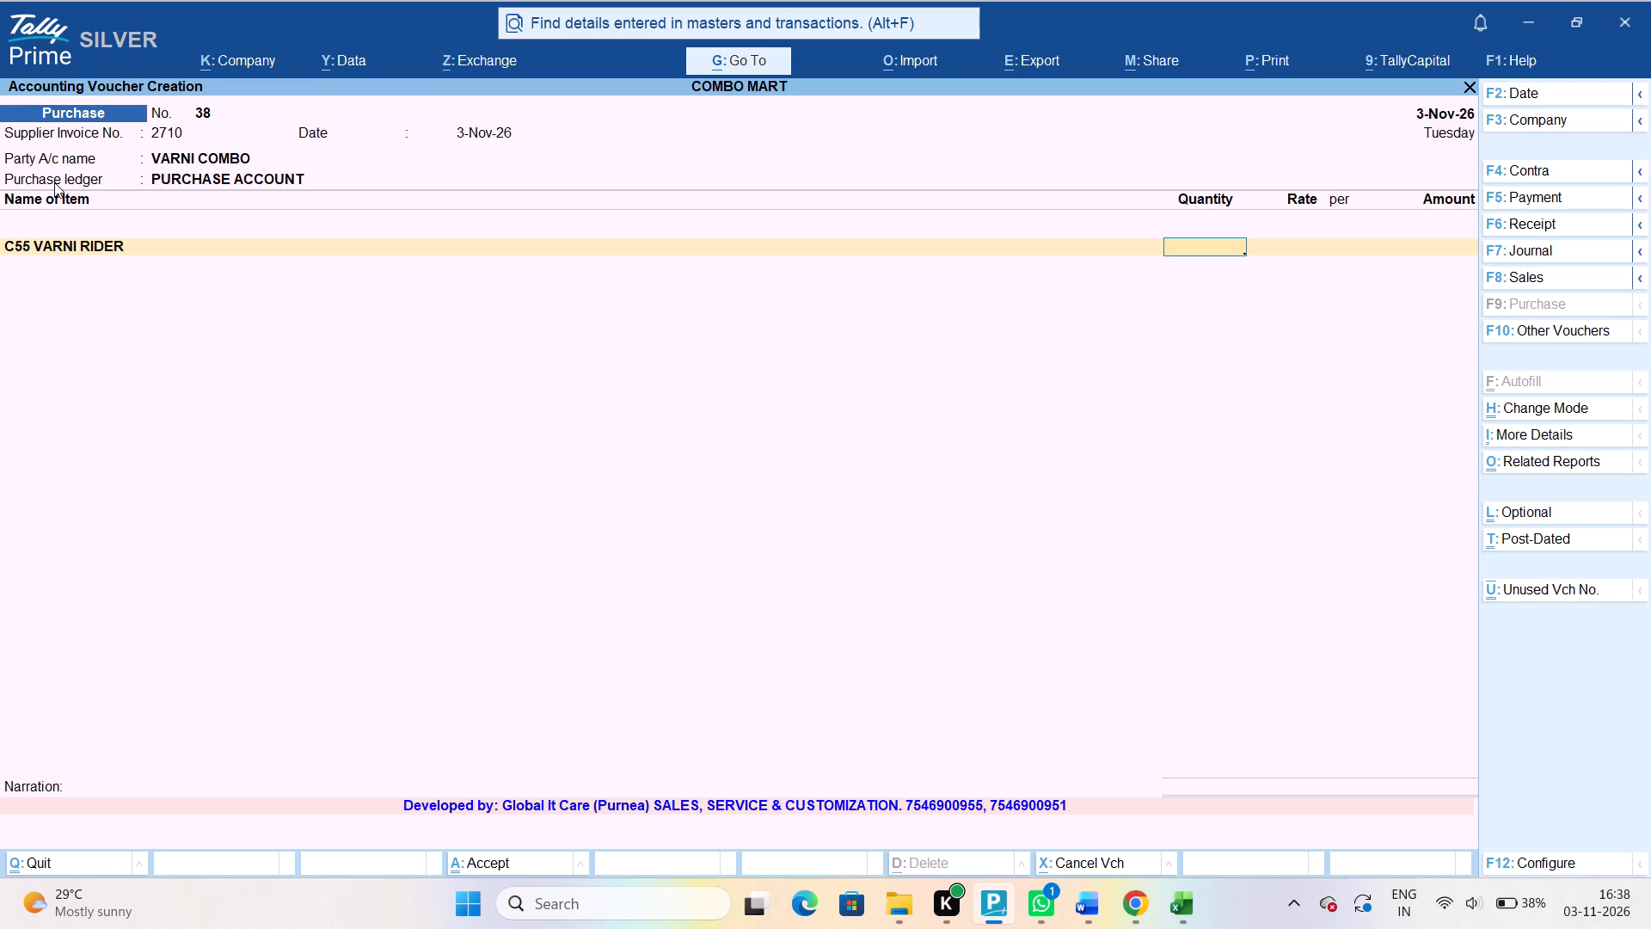
{"action": "type", "text": "60"}
{"action": "key", "text": "Return"}
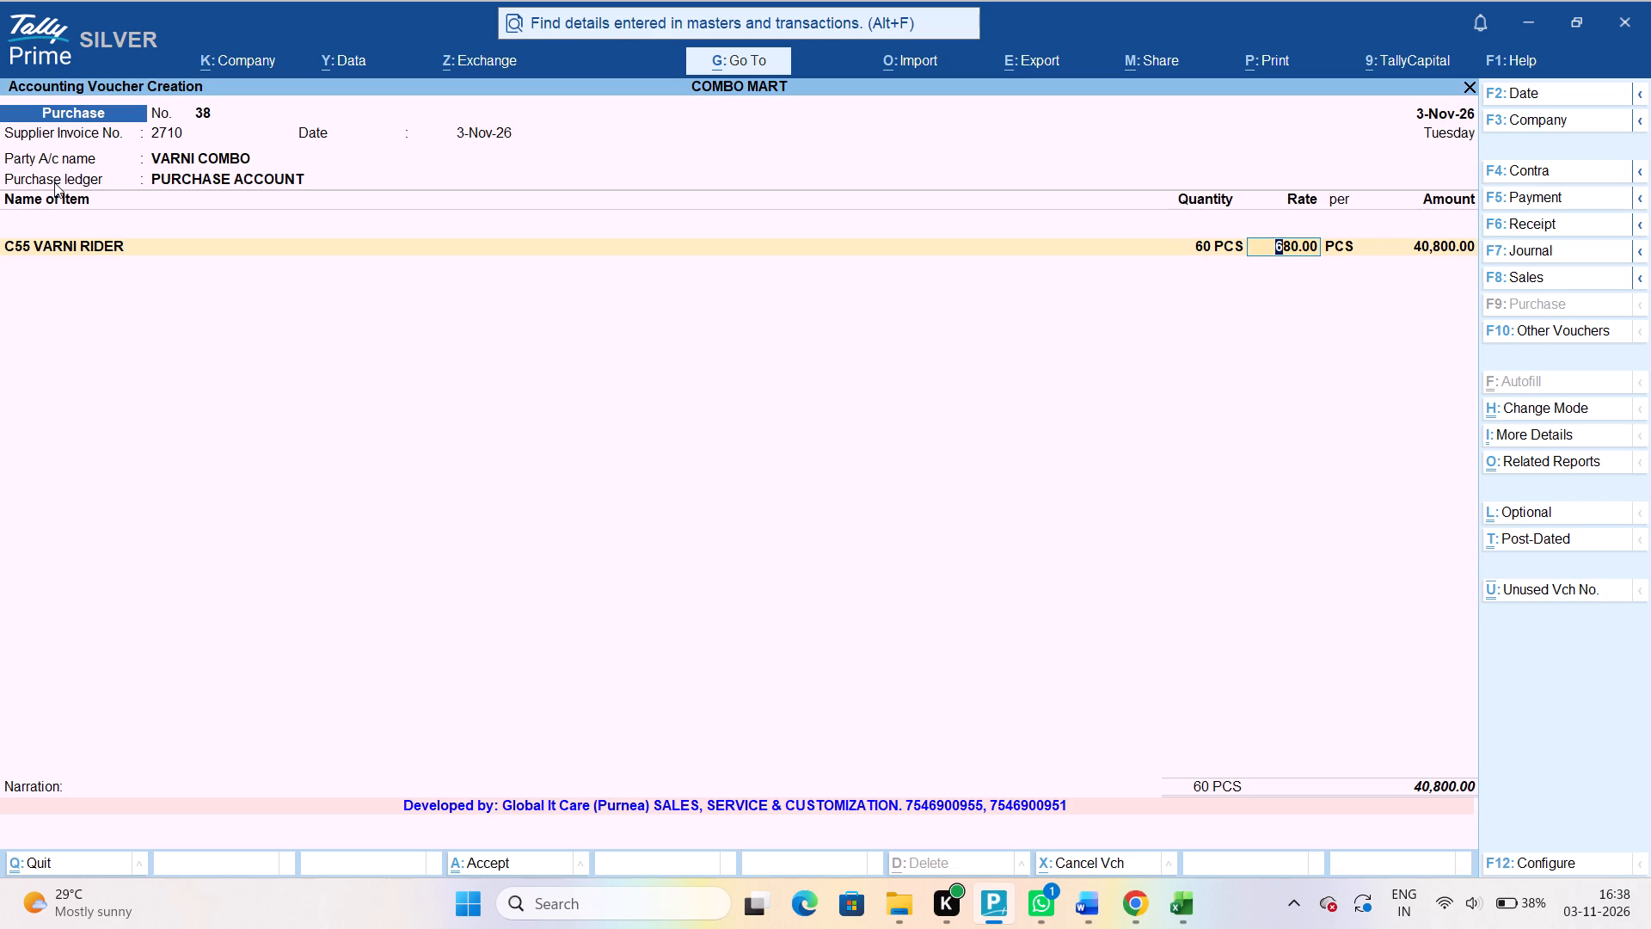
{"action": "key", "text": "Return"}
{"action": "key", "text": "Return"}
{"action": "key", "text": "Return"}
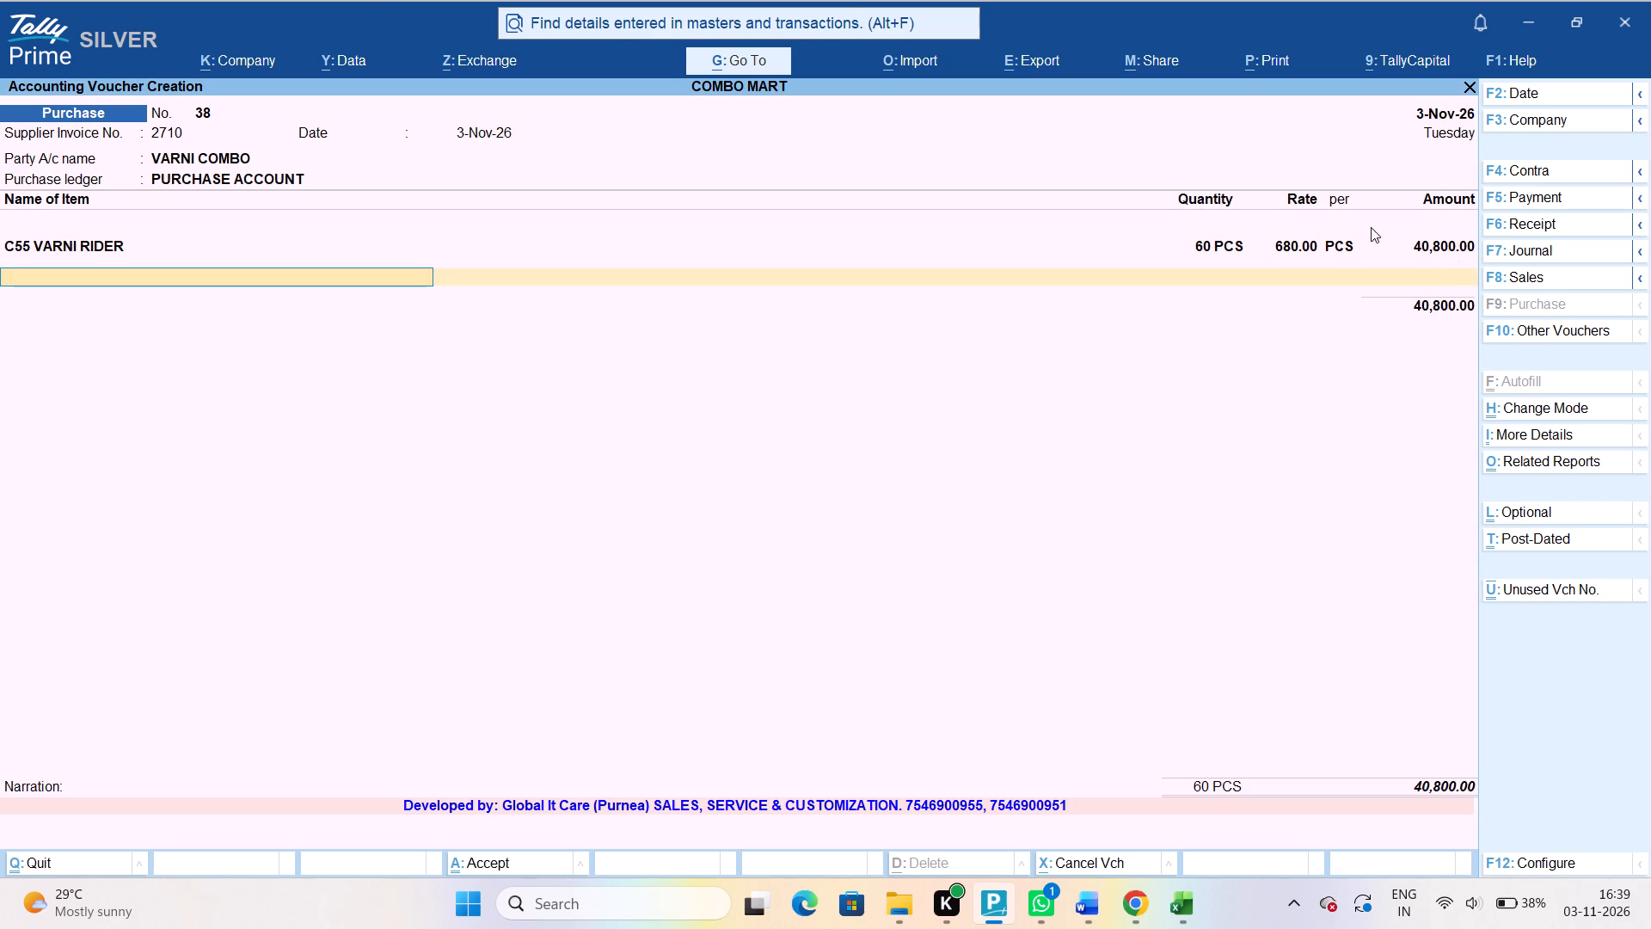
Set the rate of the C55 VARNI RIDER line to 580 per piece.
{"action": "left_click", "coordinate": [1303, 235]}
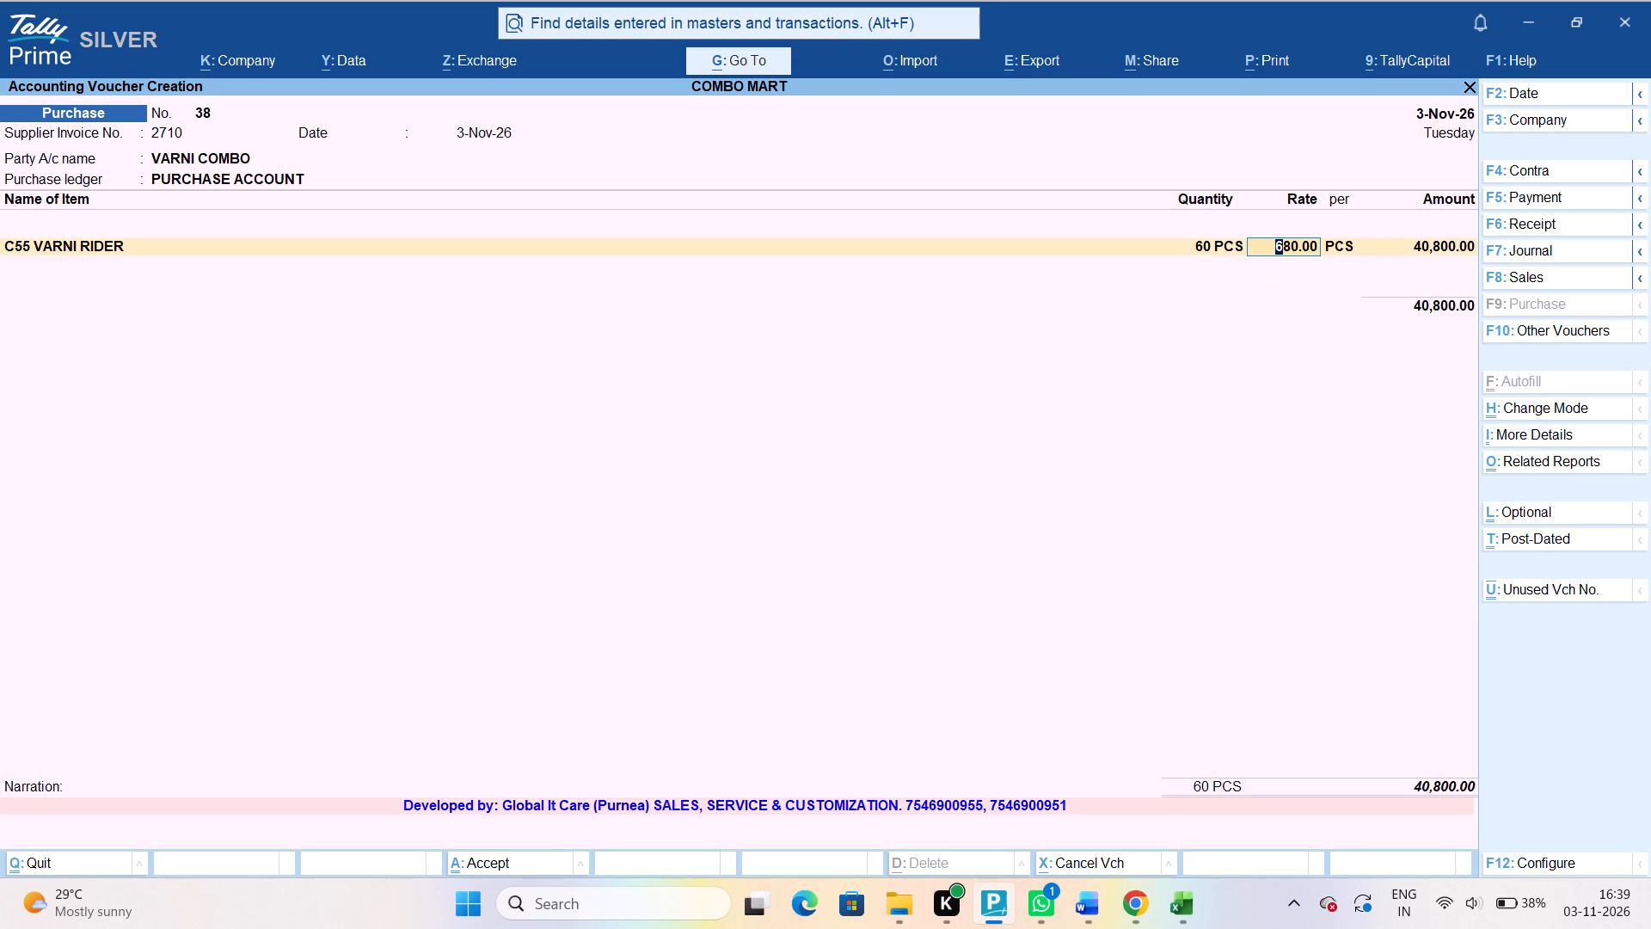
{"action": "type", "text": "580"}
{"action": "key", "text": "Return"}
{"action": "key", "text": "Return"}
{"action": "key", "text": "Return"}
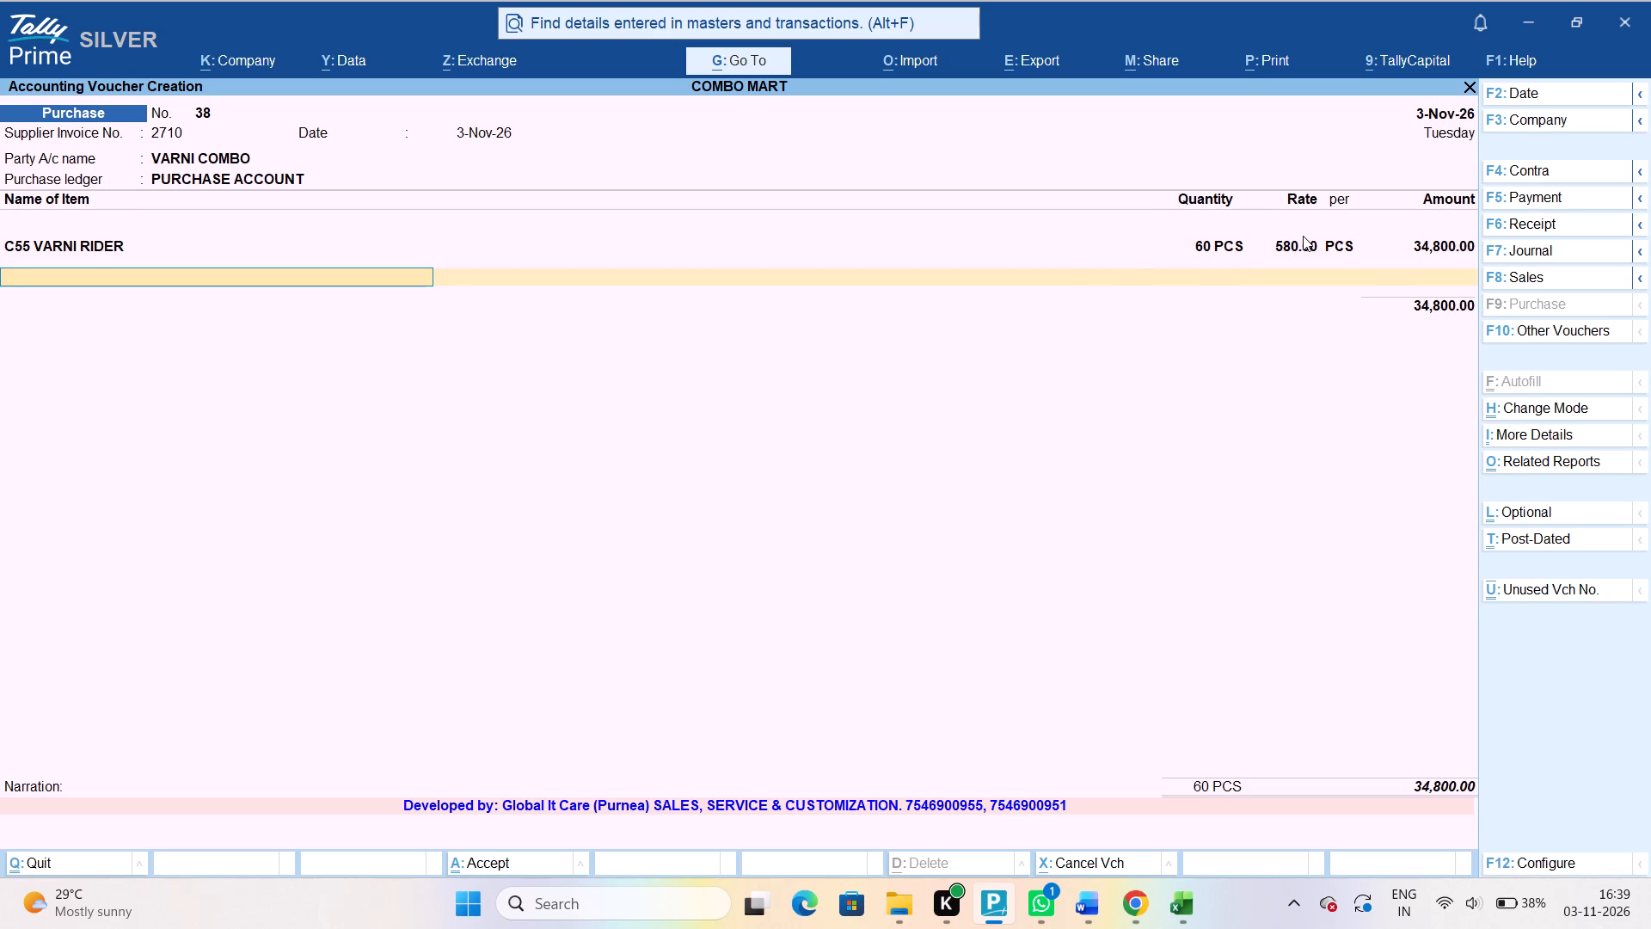
Filter the stock items by "T3x Var" for the second item line of the purchase voucher.
{"action": "type", "text": "t3x"}
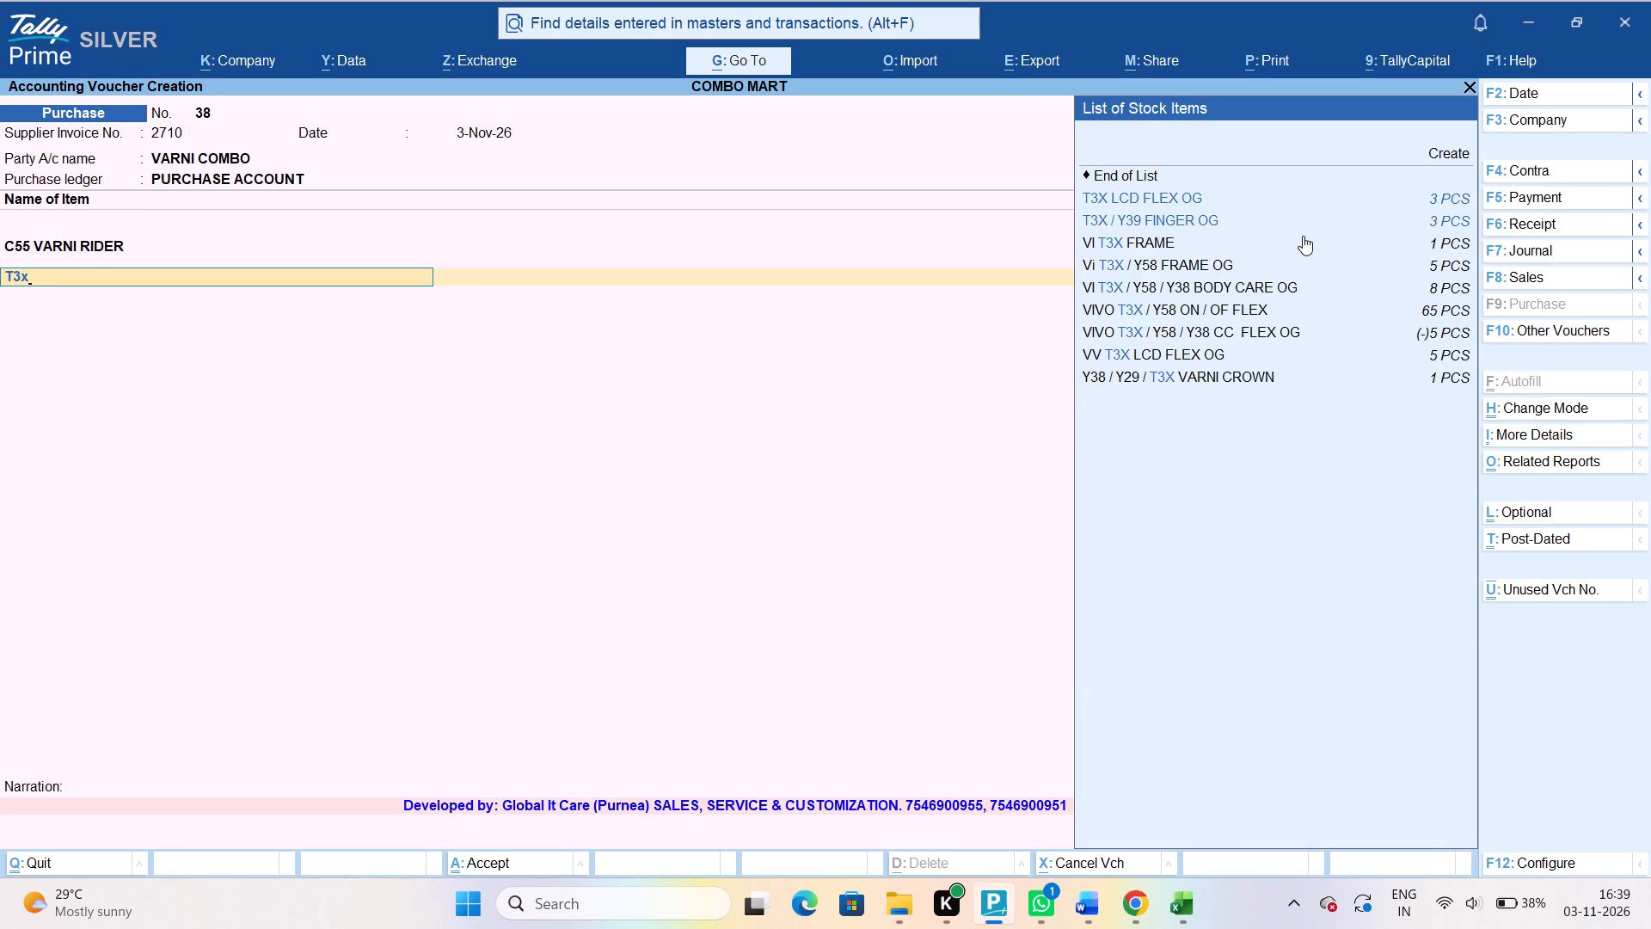
{"action": "key", "text": "space"}
{"action": "type", "text": "var"}
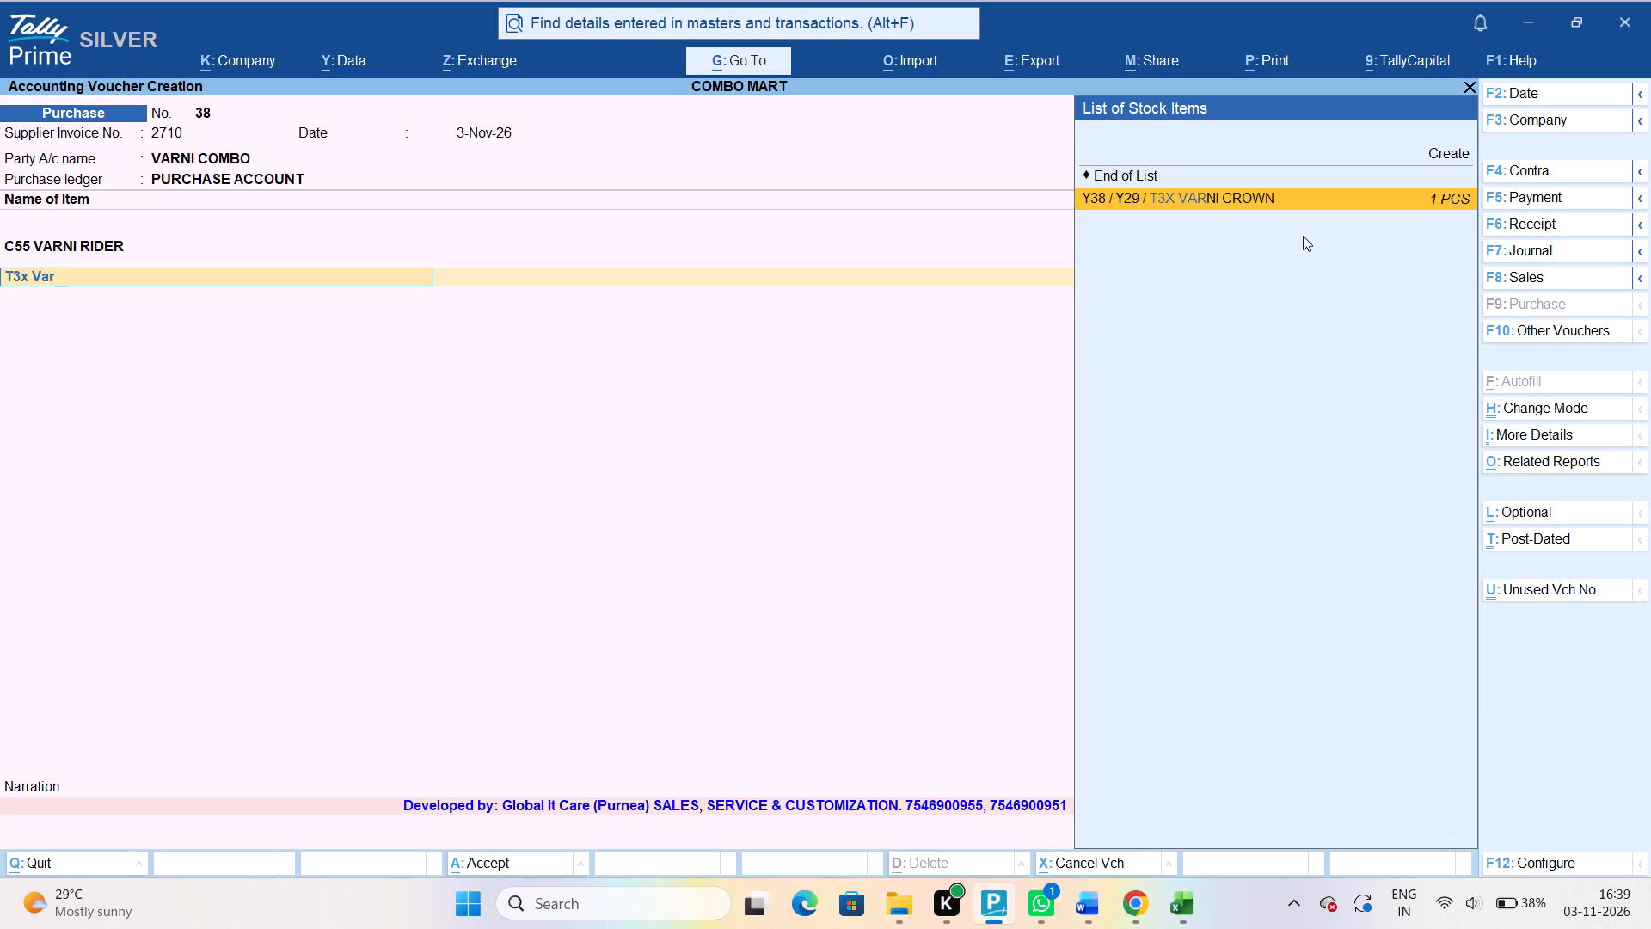
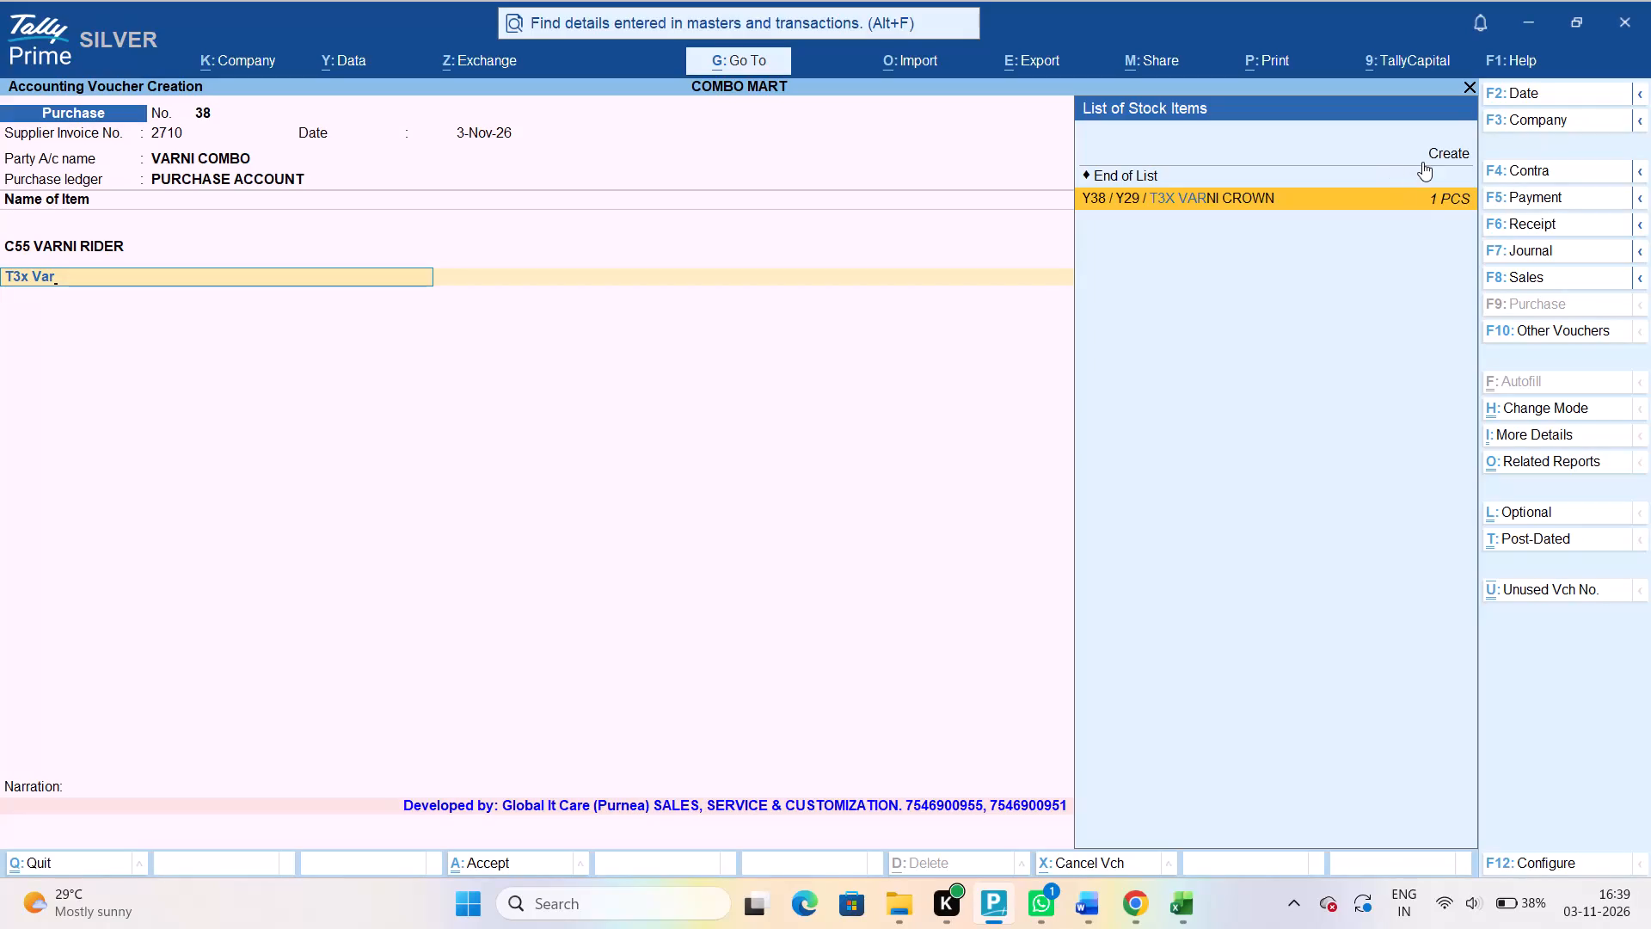
Start a new stock item from the voucher's item list, name it T3X / T4X VARNI RIDER, and leave the alias blank.
{"action": "left_click", "coordinate": [1423, 157]}
{"action": "left_click", "coordinate": [1423, 157]}
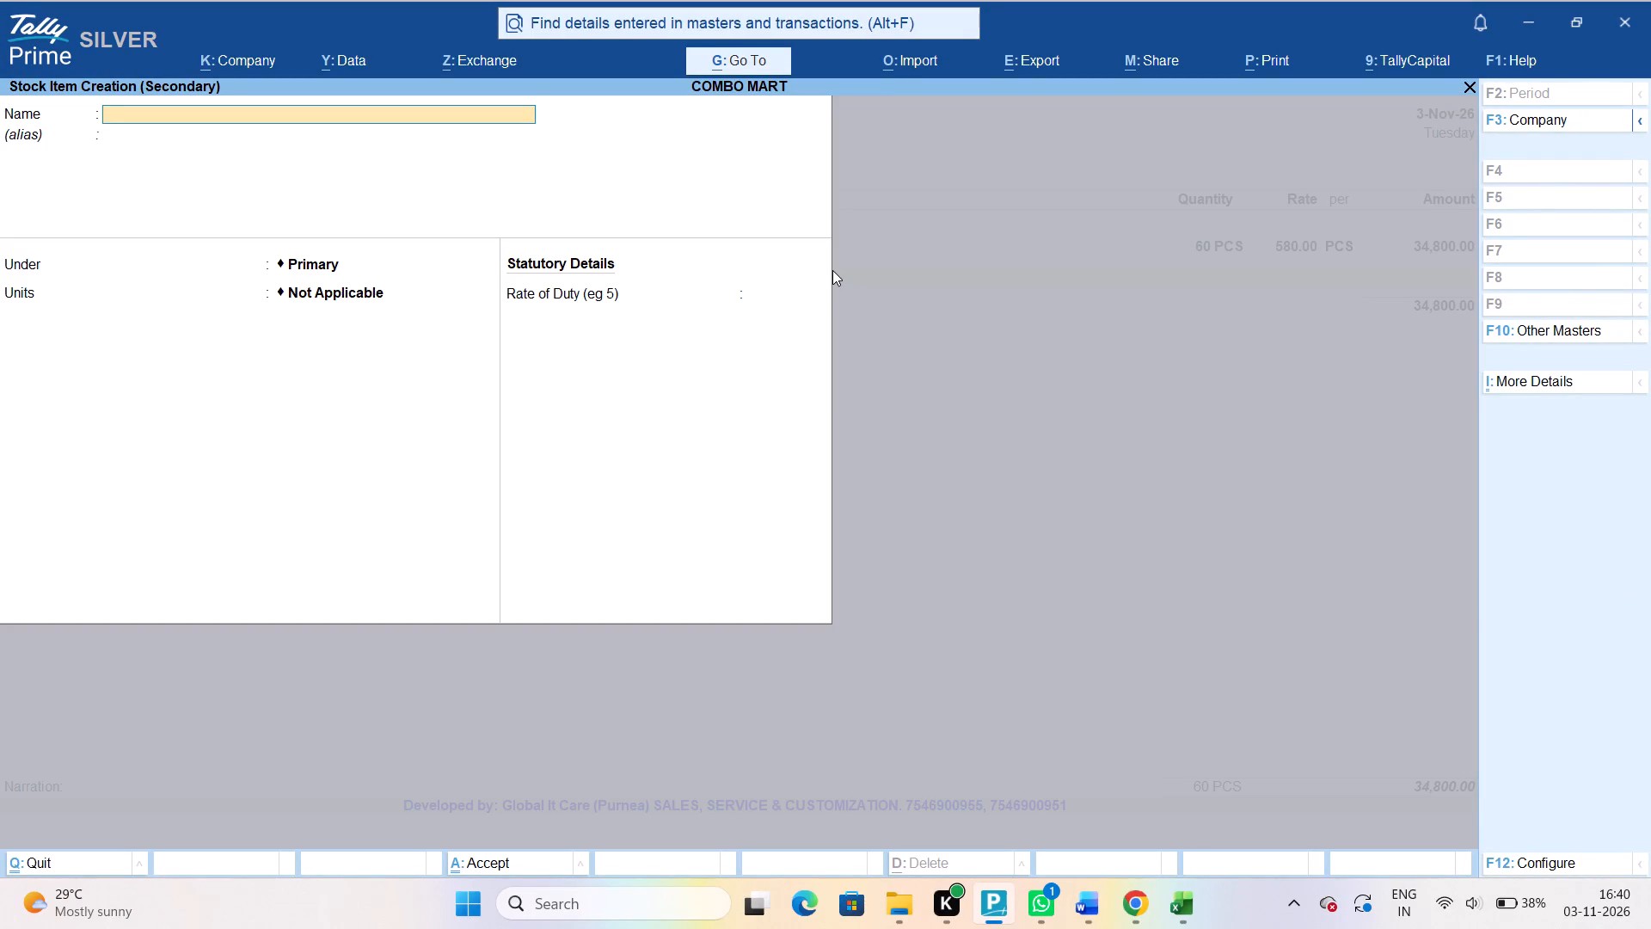
{"action": "type", "text": "t3x"}
{"action": "key", "text": "space"}
{"action": "key", "text": "BackSpace"}
{"action": "key", "text": "BackSpace"}
{"action": "key", "text": "BackSpace"}
{"action": "key", "text": "BackSpace"}
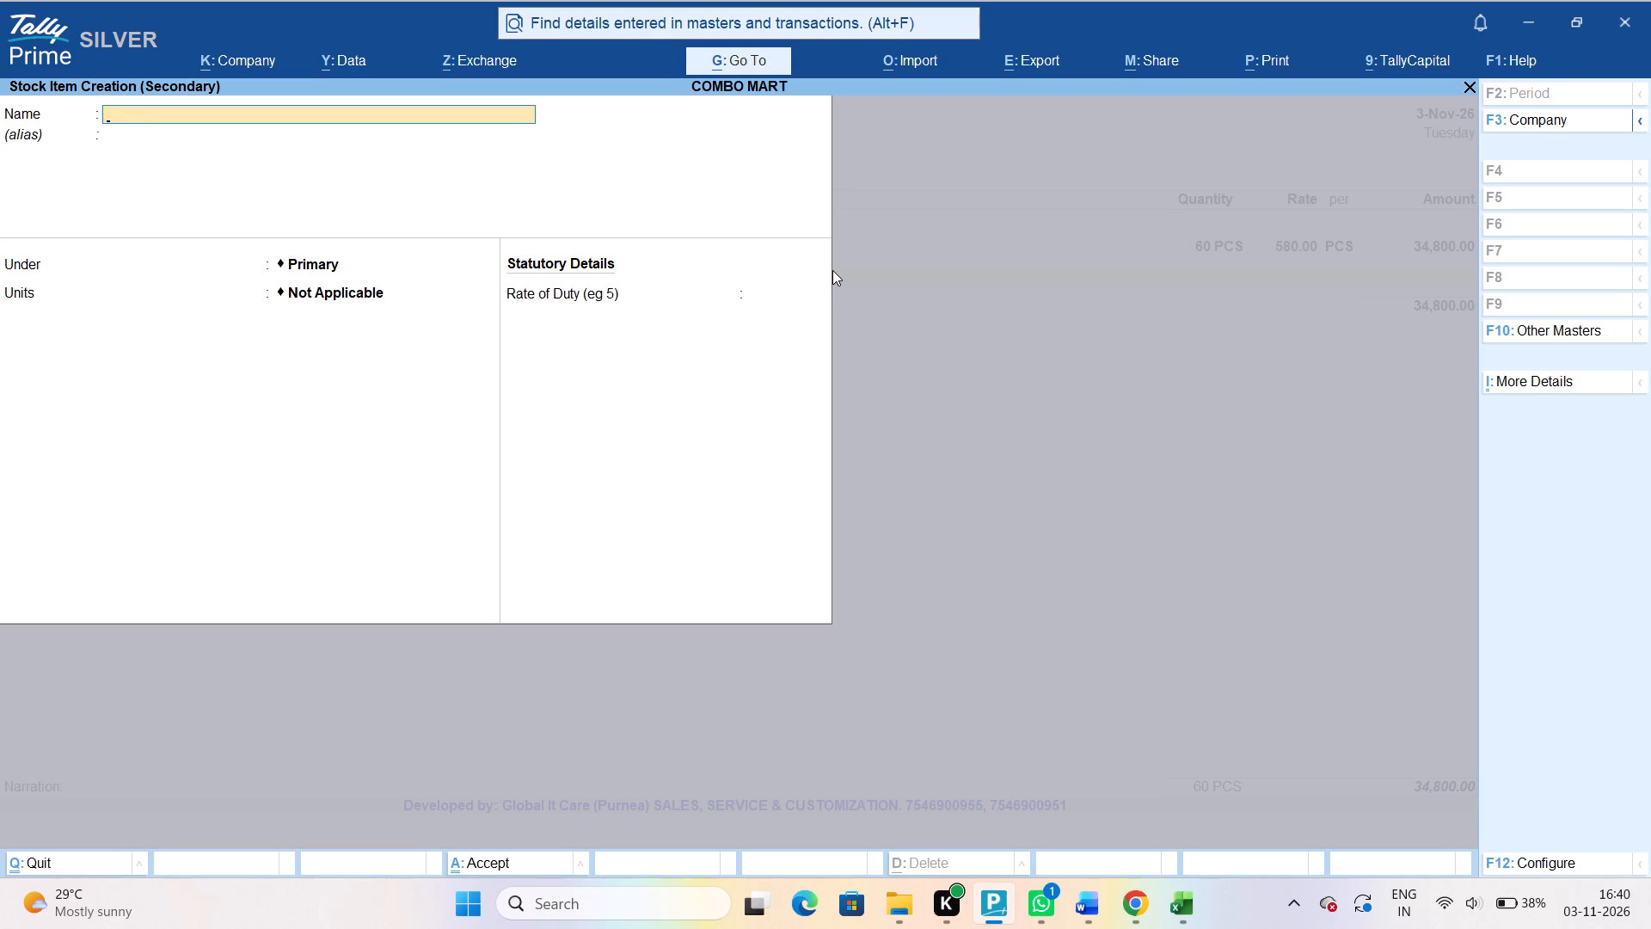
{"action": "type", "text": "T3"}
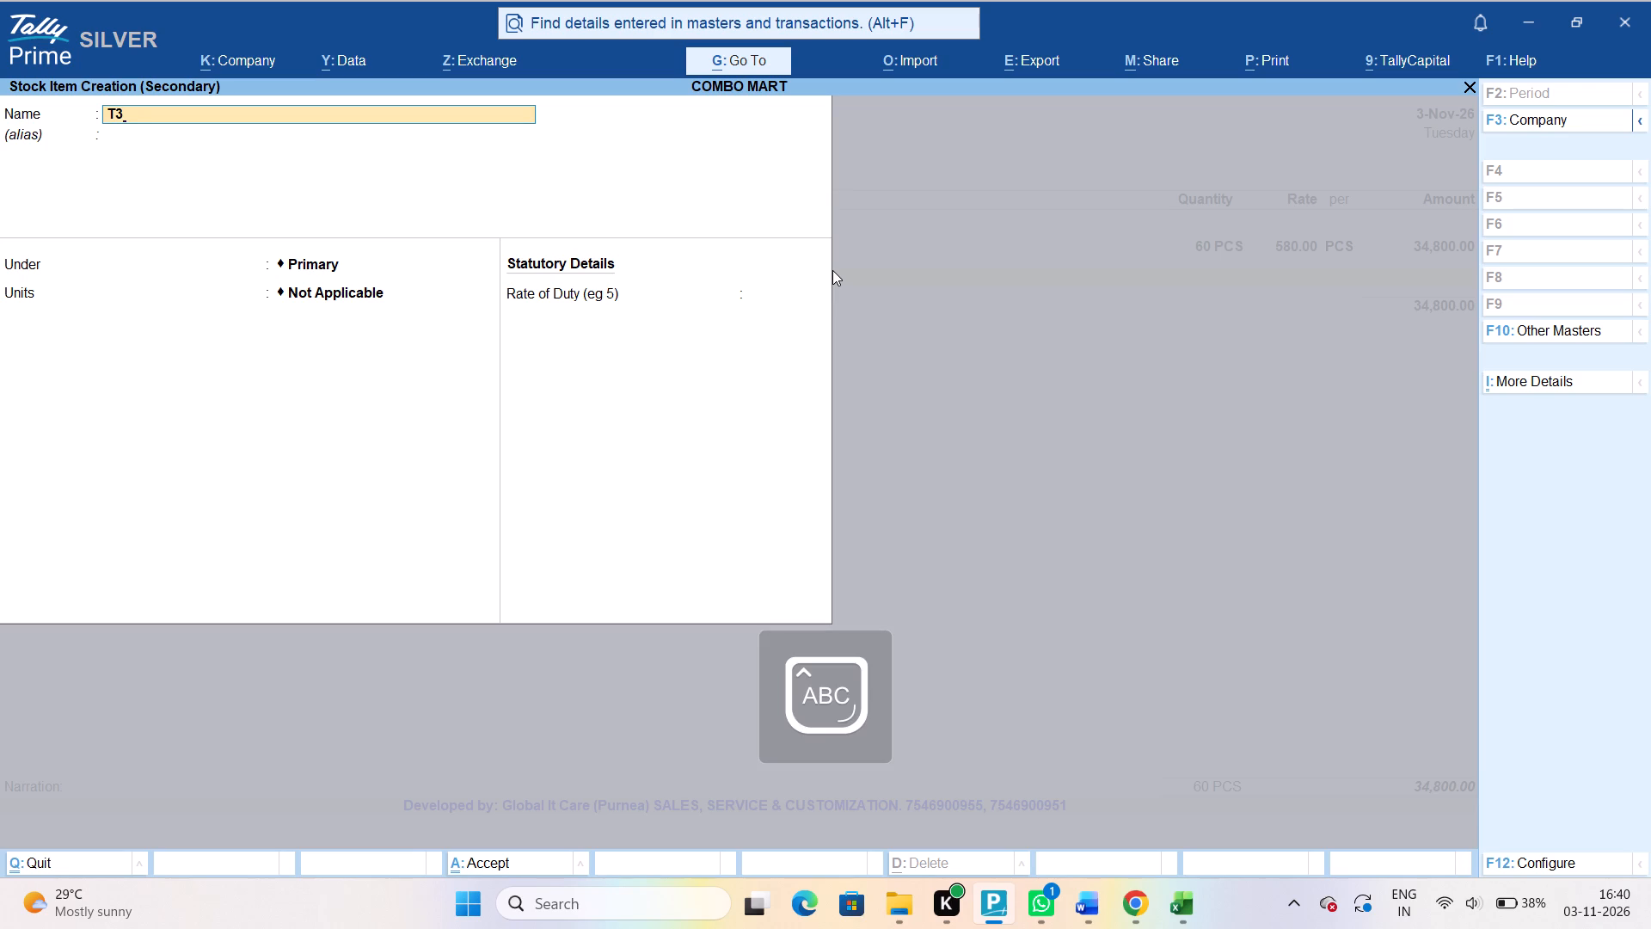
{"action": "type", "text": "X"}
{"action": "key", "text": "space"}
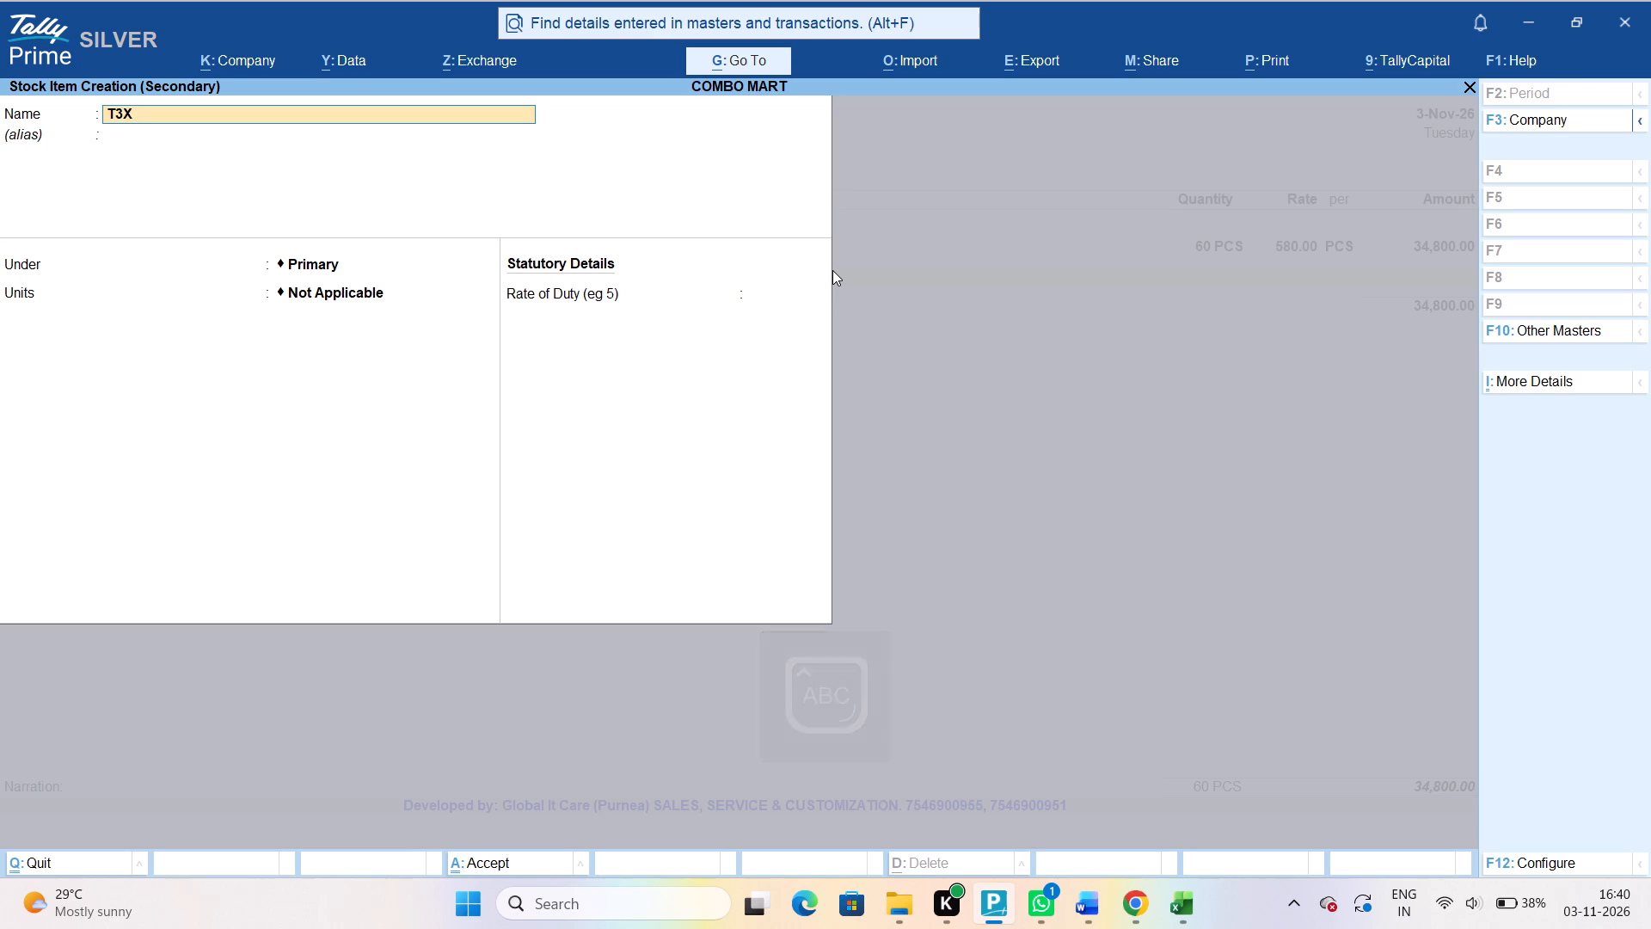
{"action": "type", "text": "/"}
{"action": "key", "text": "space"}
{"action": "type", "text": "T4XD"}
{"action": "key", "text": "space"}
{"action": "key", "text": "BackSpace"}
{"action": "key", "text": "BackSpace"}
{"action": "key", "text": "space"}
{"action": "type", "text": "VAR"}
{"action": "type", "text": "NI CRO"}
{"action": "key", "text": "BackSpace"}
{"action": "key", "text": "BackSpace"}
{"action": "key", "text": "BackSpace"}
{"action": "type", "text": "RIDER"}
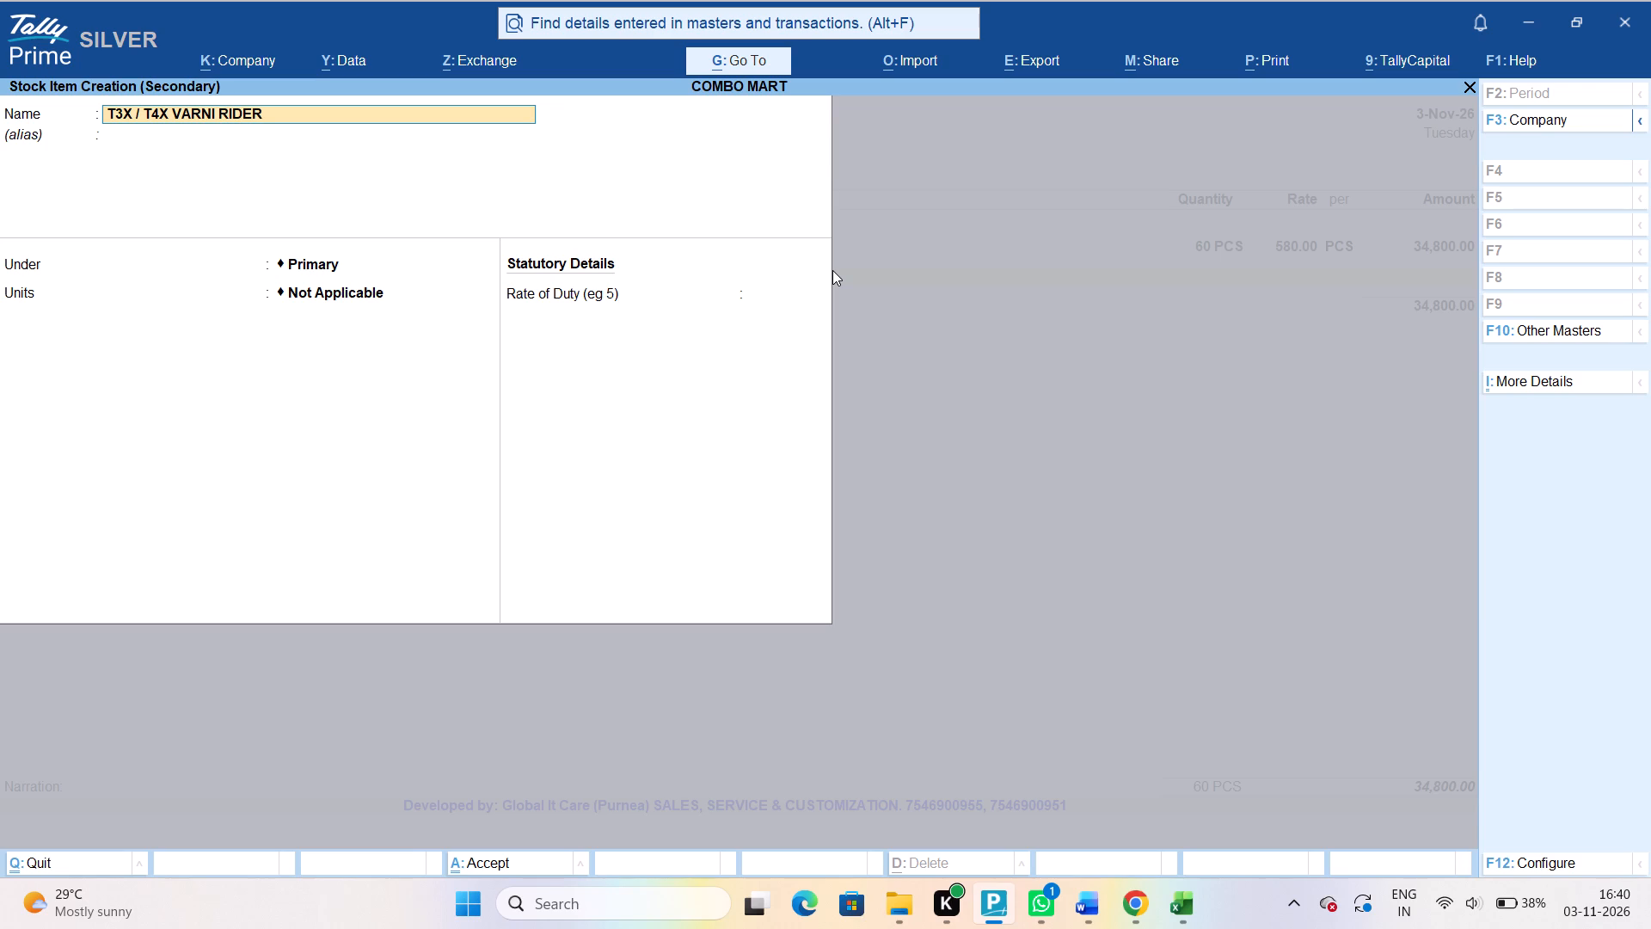
{"action": "key", "text": "Return"}
{"action": "key", "text": "Return"}
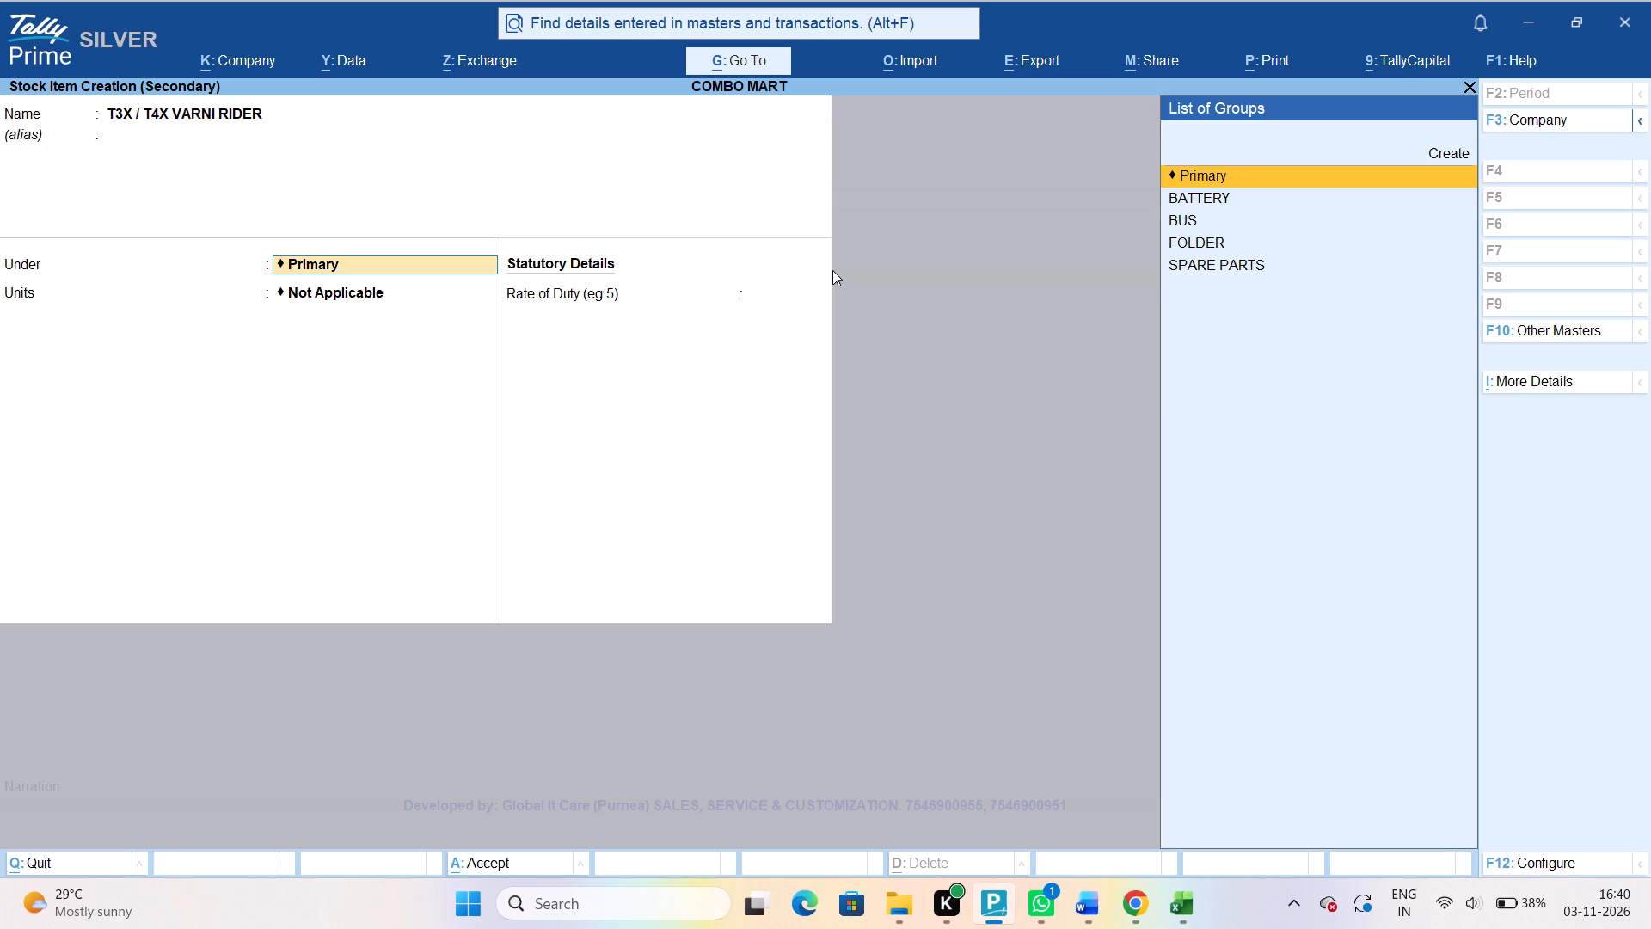
Place the new stock item under the FOLDER group with PCS as its unit.
{"action": "key", "text": "Down"}
{"action": "key", "text": "Down"}
{"action": "key", "text": "Down"}
{"action": "key", "text": "Return"}
{"action": "key", "text": "Return"}
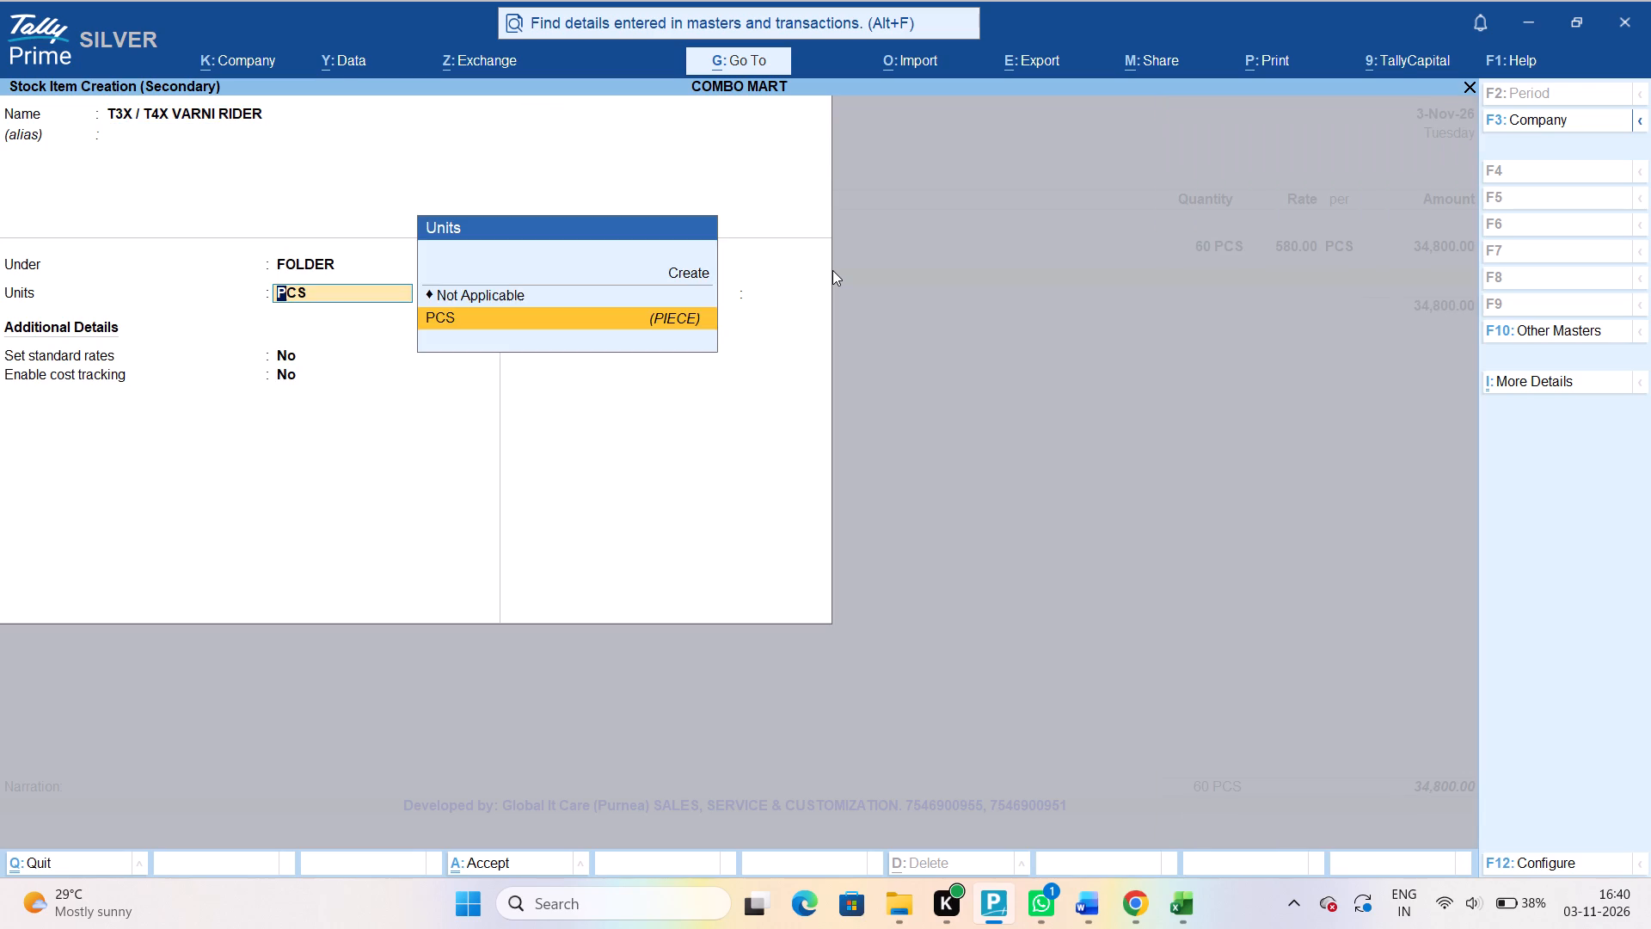
Enable standard rates for the T3X / T4X VARNI RIDER stock item.
{"action": "type", "text": "YES"}
{"action": "key", "text": "Return"}
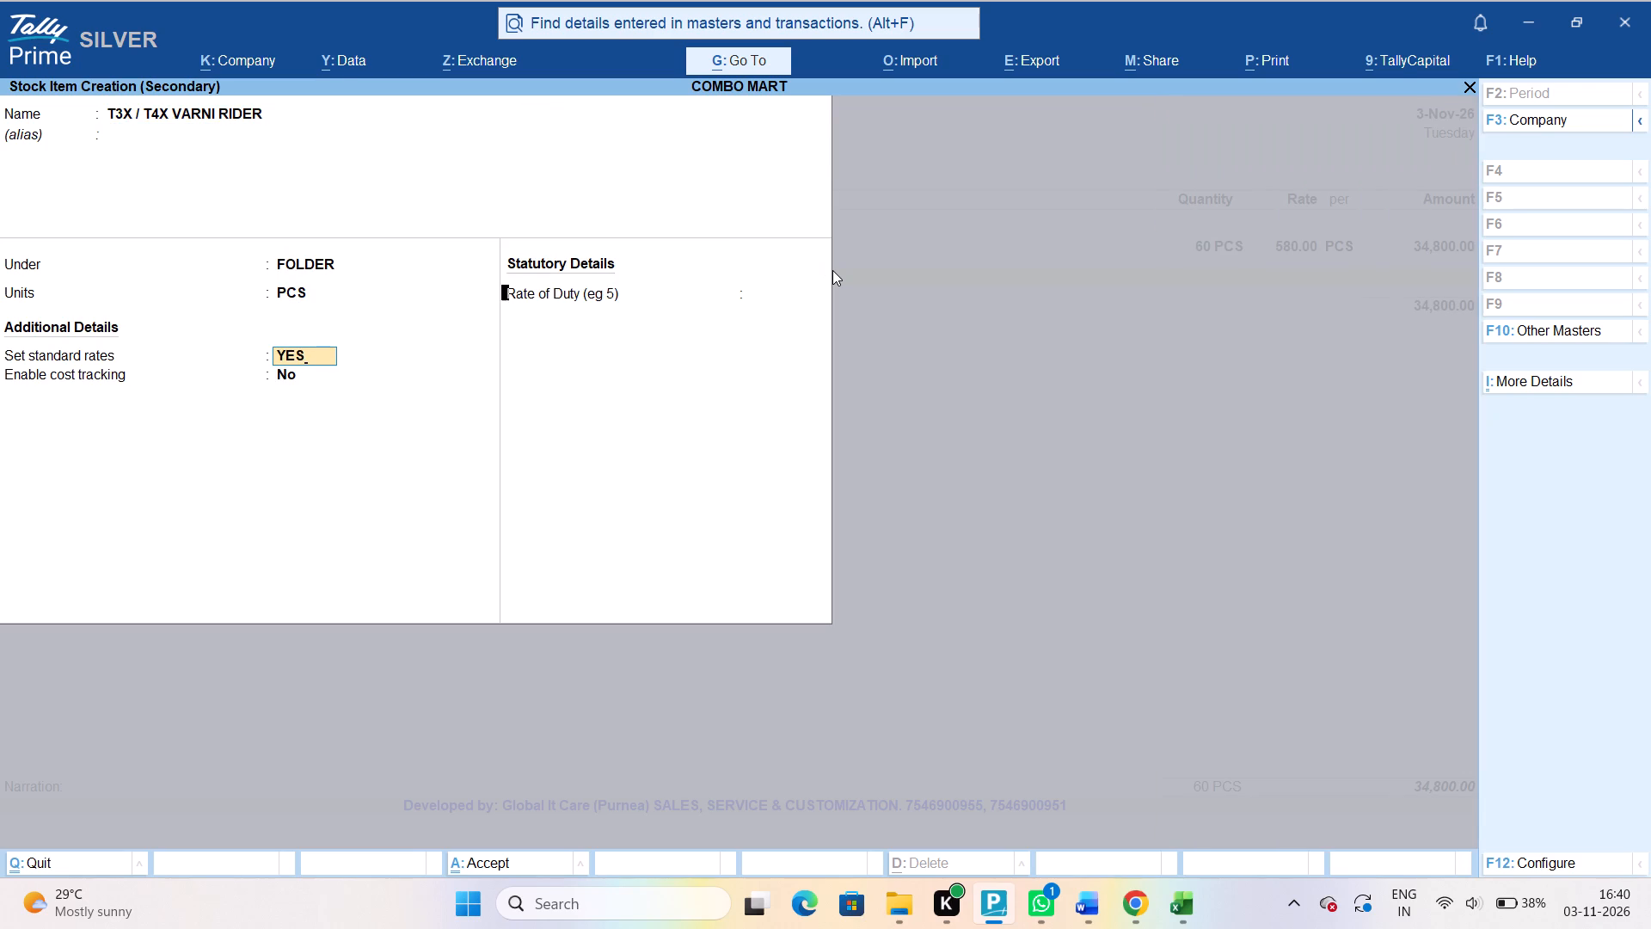
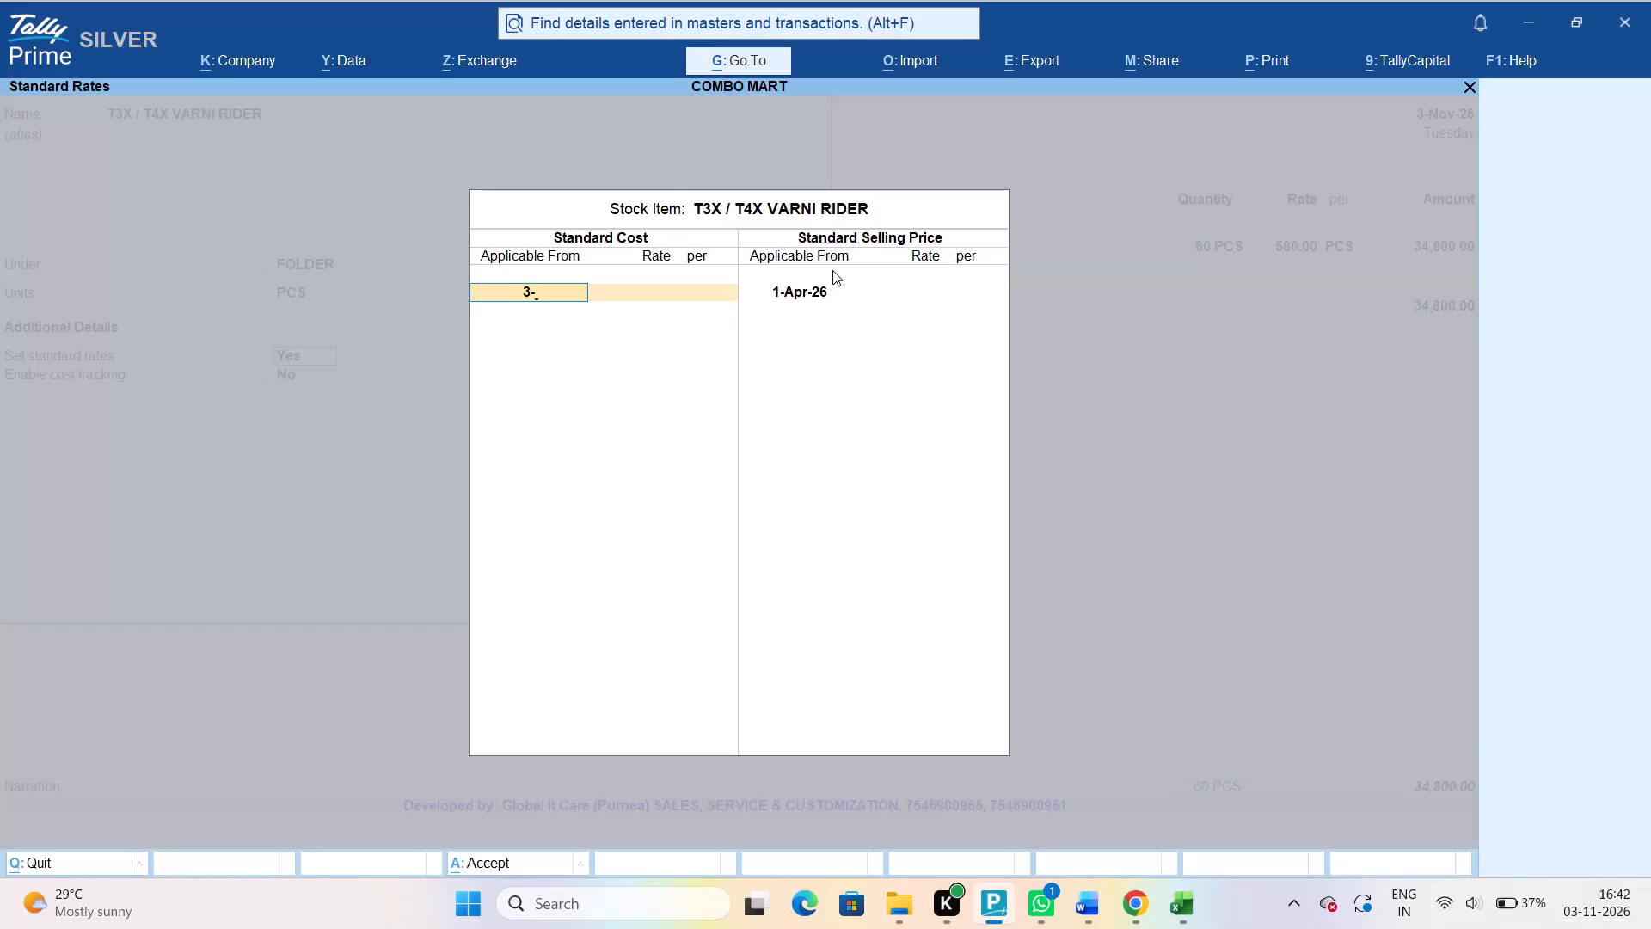
Set the T3X / T4X VARNI RIDER standard cost to 595 per PCS, applicable from 3-Nov-26.
{"action": "key", "text": "1"}
{"action": "key", "text": "Return"}
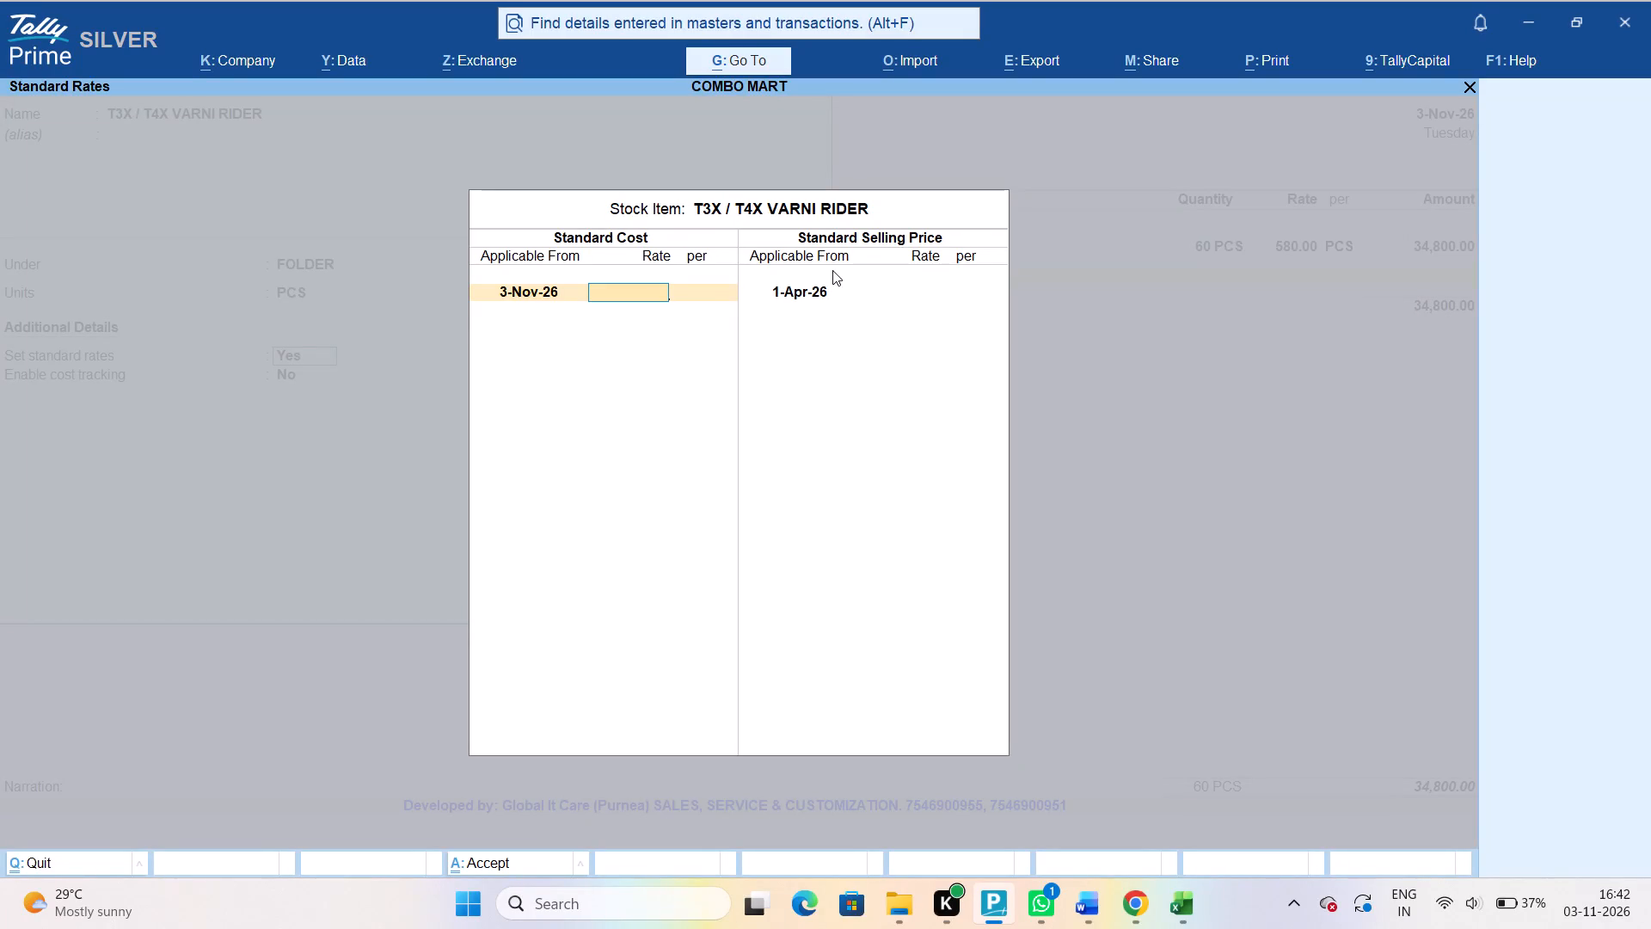
{"action": "type", "text": "595"}
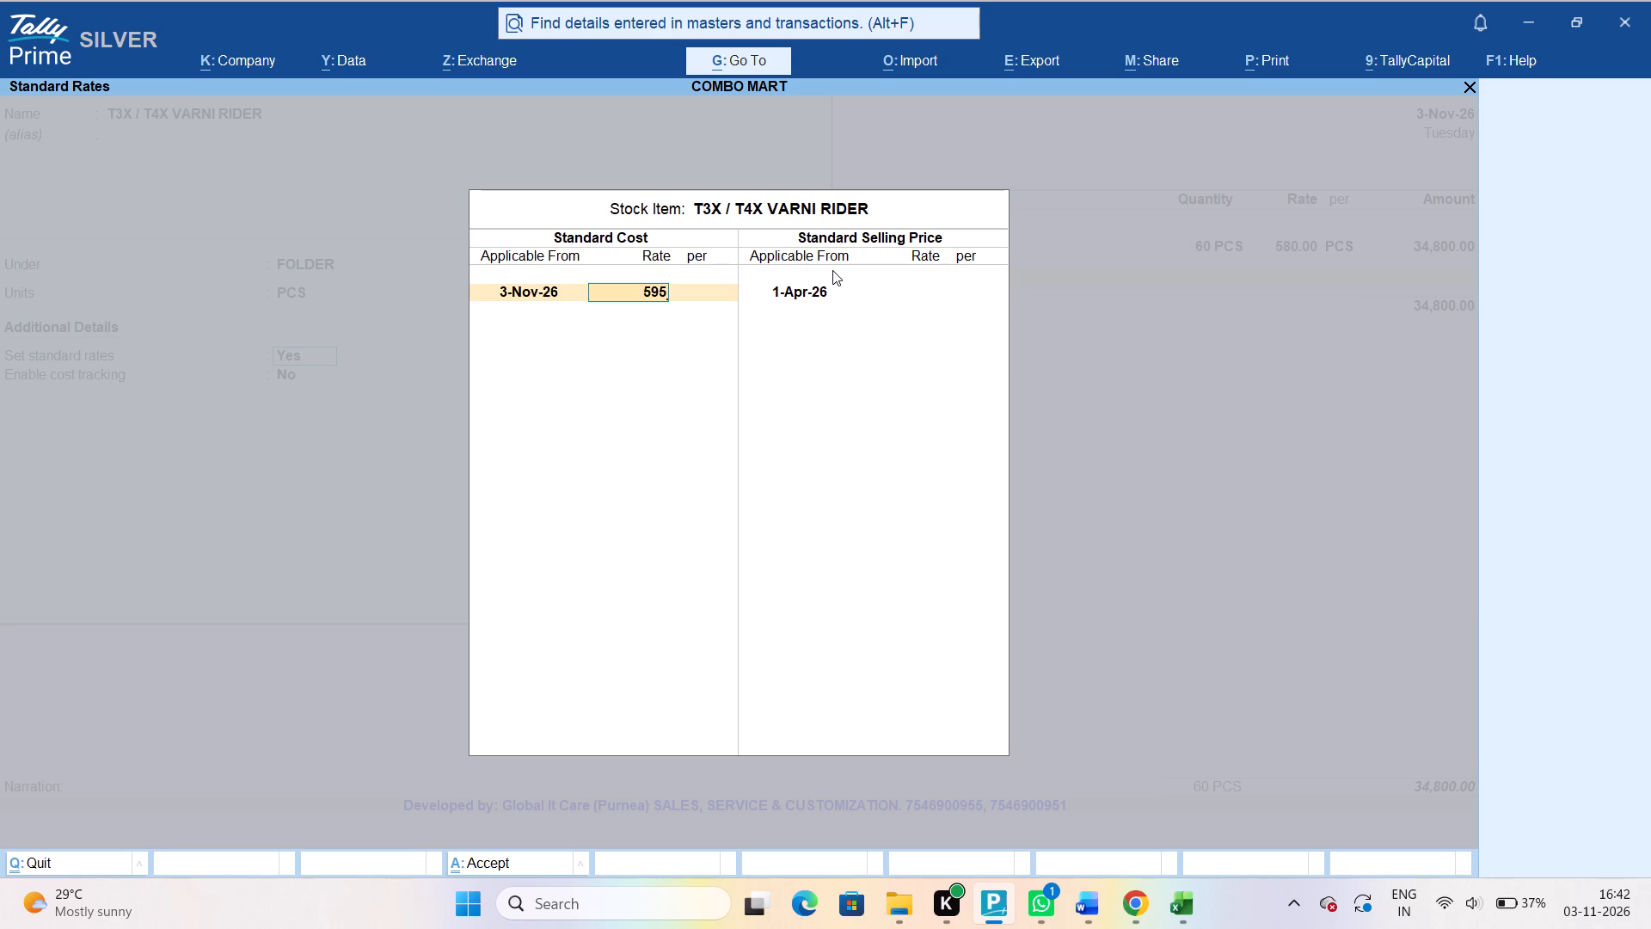
{"action": "key", "text": "Return"}
{"action": "key", "text": "Return"}
{"action": "key", "text": "Return"}
Set the item's standard selling price to 620 per PCS, applicable from 3-Nov-26, and finish the standard rates.
{"action": "type", "text": "3-11"}
{"action": "key", "text": "Return"}
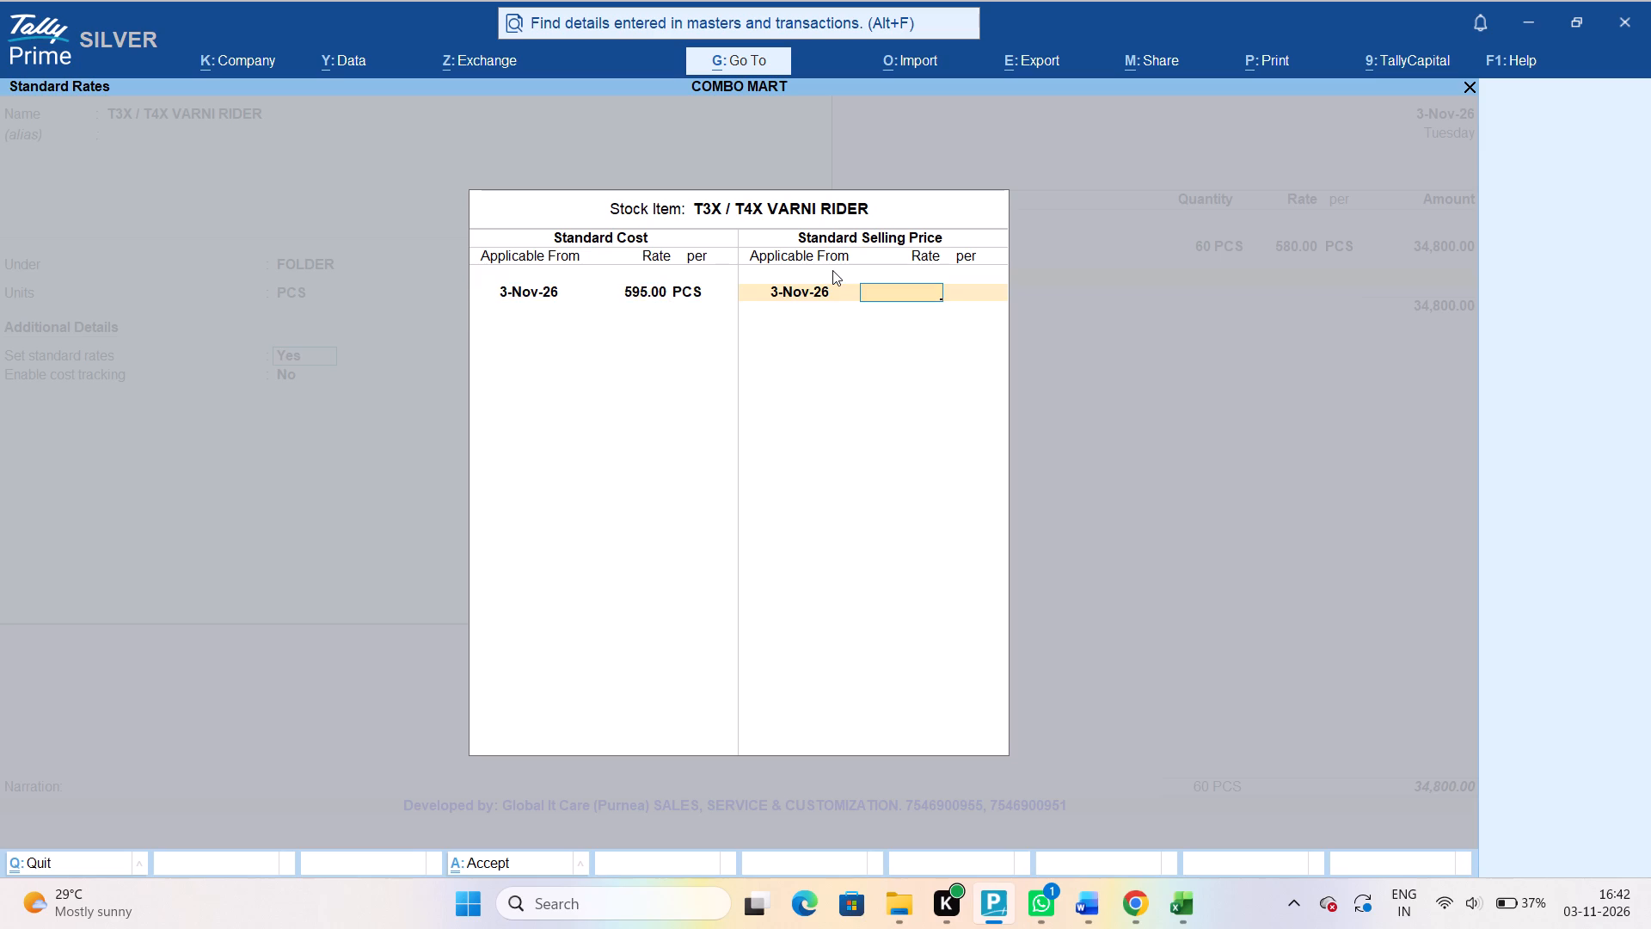
{"action": "type", "text": "620"}
{"action": "key", "text": "Return"}
{"action": "key", "text": "Return"}
{"action": "key", "text": "Return"}
{"action": "key", "text": "Return"}
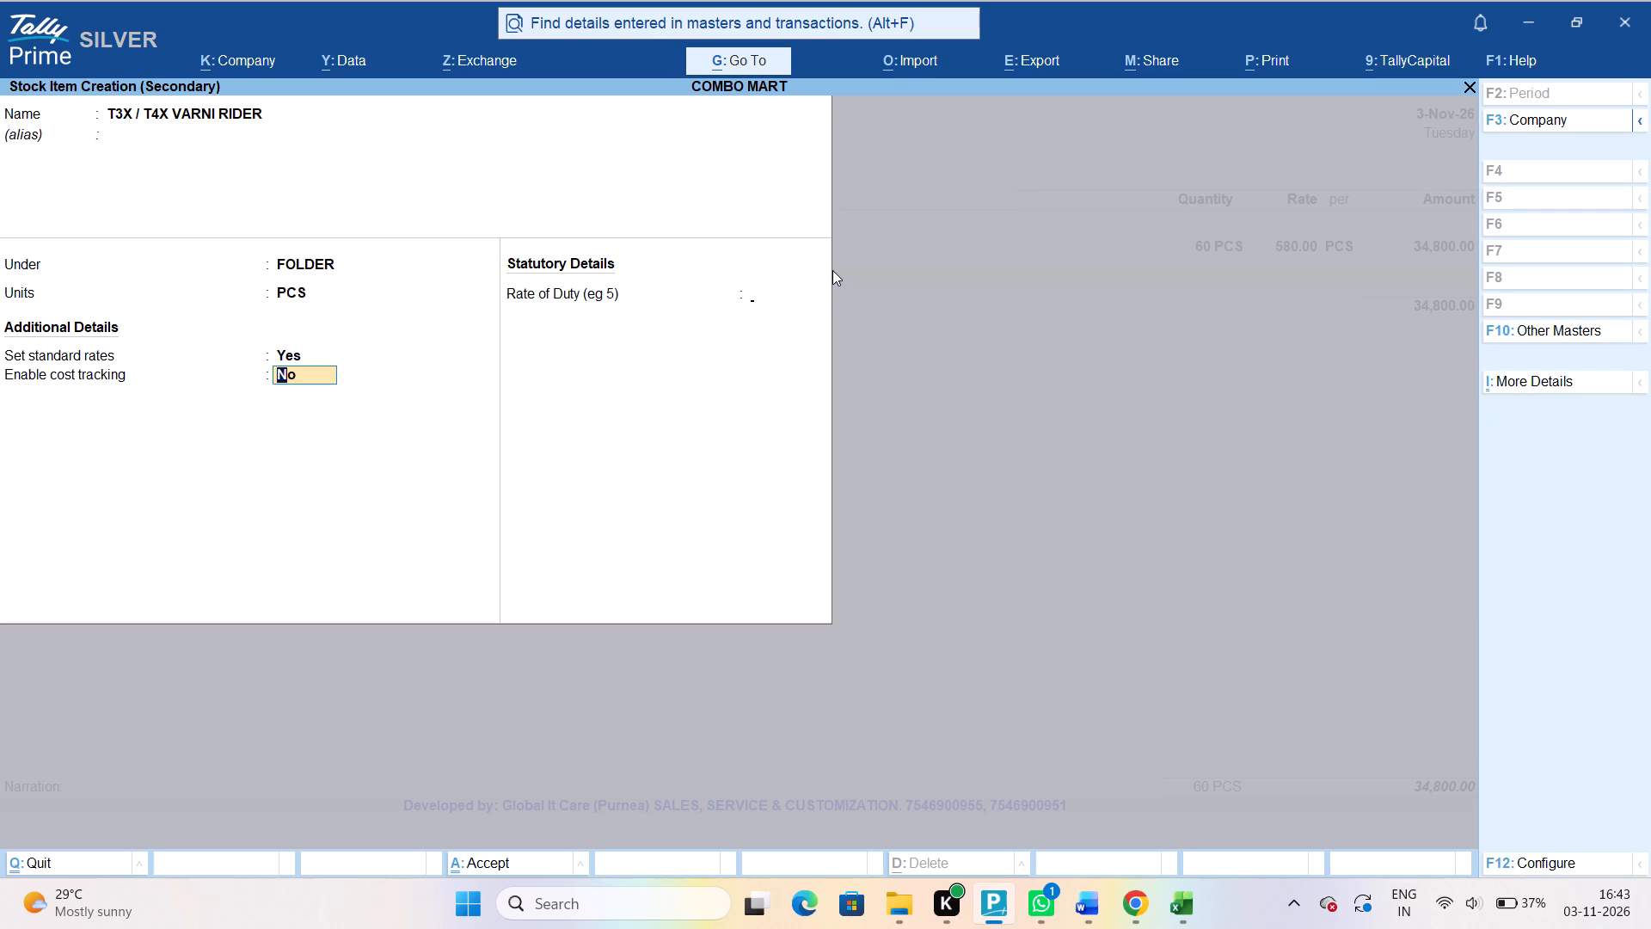
Save the new stock item with cost tracking set to No and the rate of duty blank.
{"action": "key", "text": "Return"}
{"action": "key", "text": "Return"}
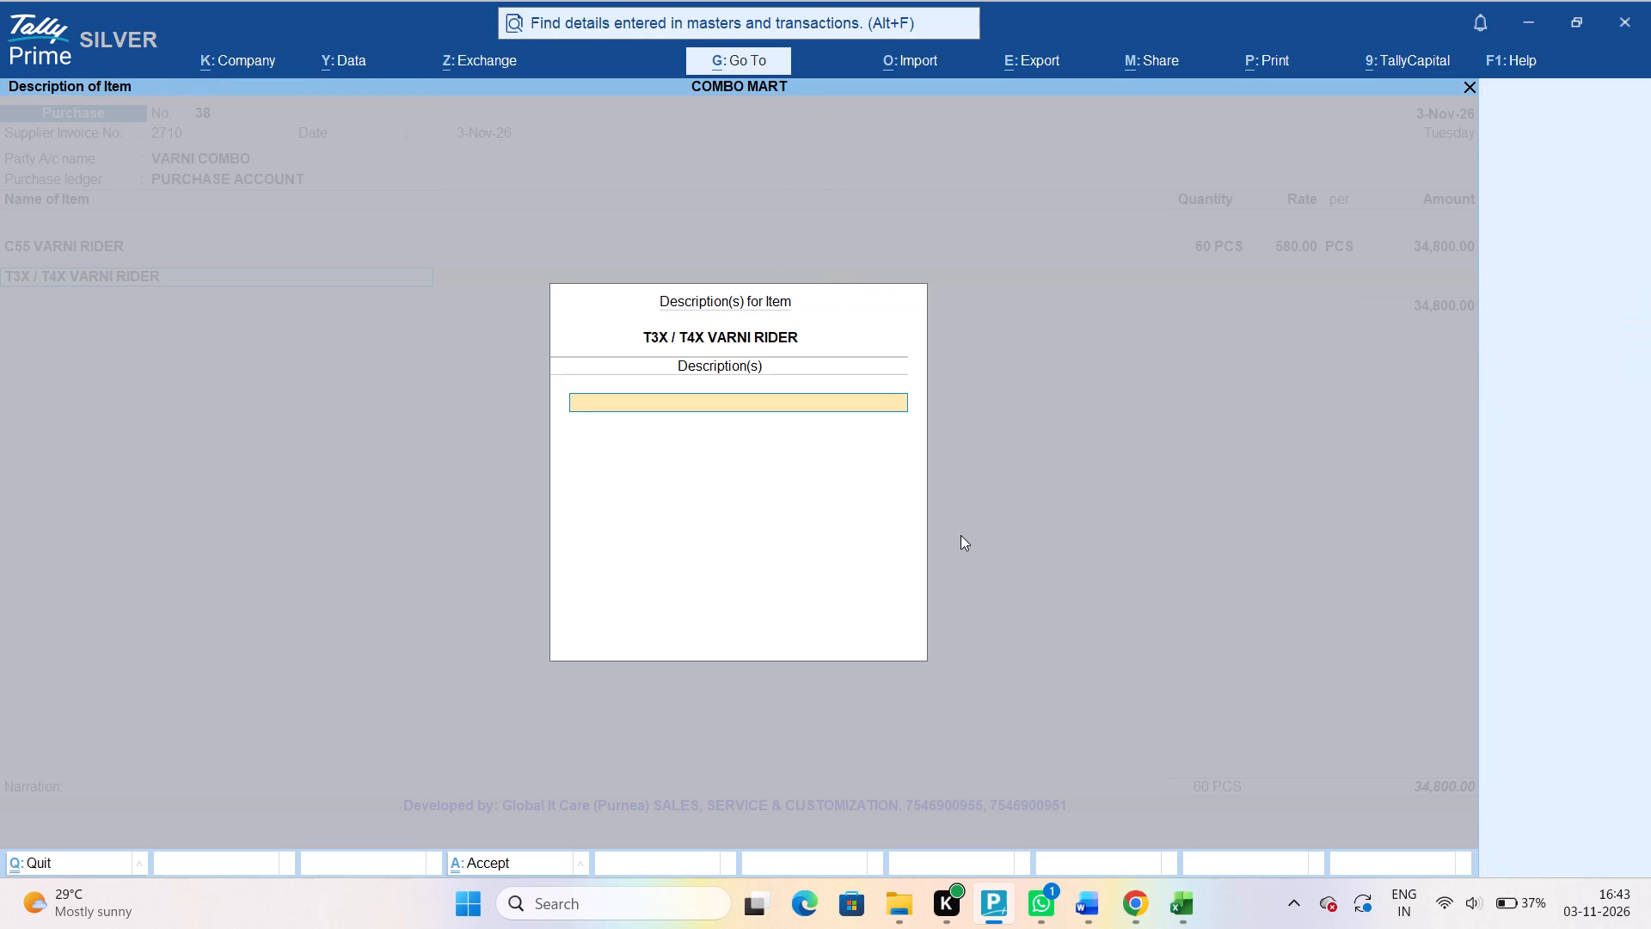
Complete the T3X / T4X VARNI RIDER voucher line without a description, with quantity 30 PCS at a rate of 595.
{"action": "key", "text": "Return"}
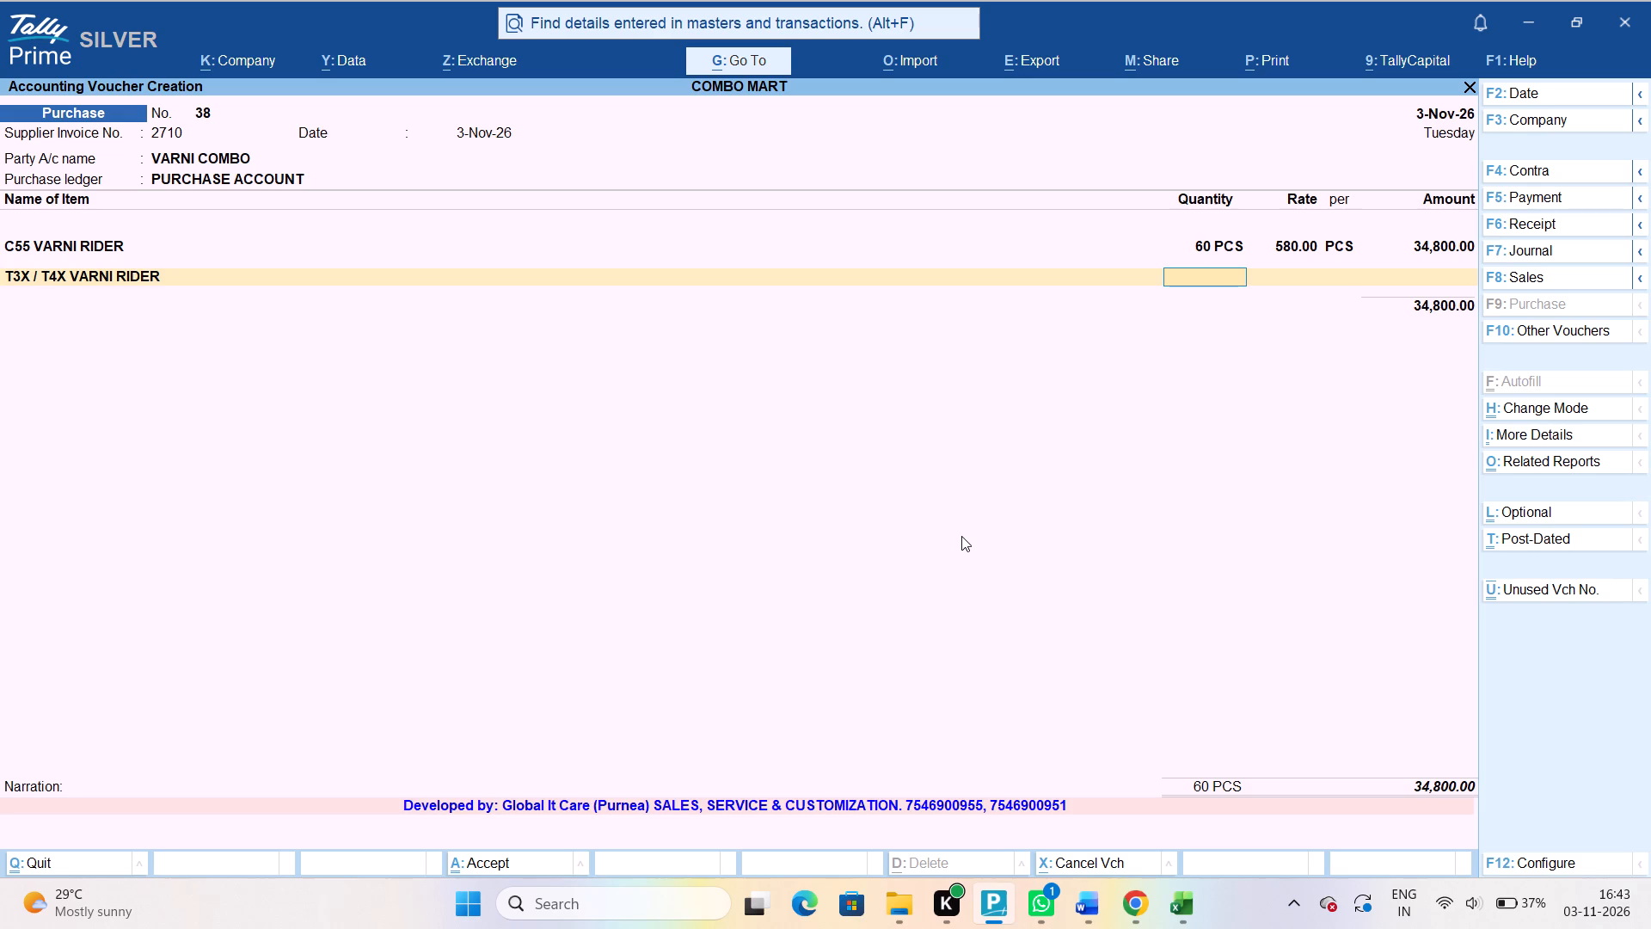
{"action": "type", "text": "30"}
{"action": "key", "text": "Return"}
{"action": "type", "text": "595"}
{"action": "key", "text": "Return"}
{"action": "key", "text": "Return"}
{"action": "key", "text": "Return"}
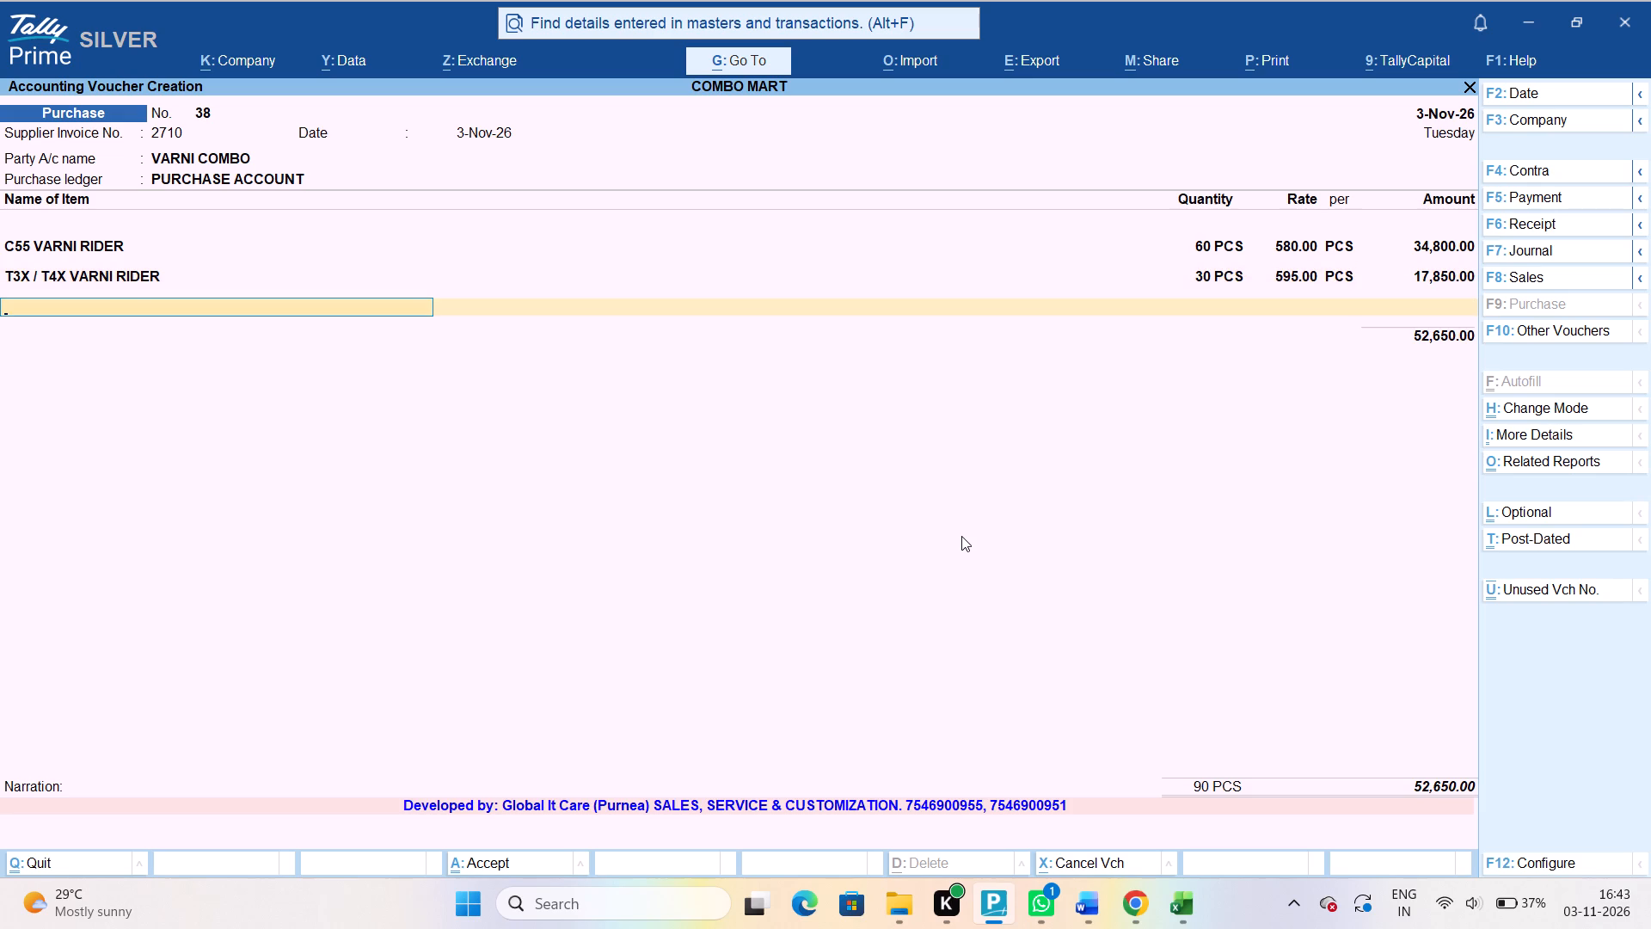
Filter the stock items by Y20 and add Y20 / Y33 VARNI RIDER as the third voucher line, without a description.
{"action": "type", "text": "Y20"}
{"action": "key", "text": "space"}
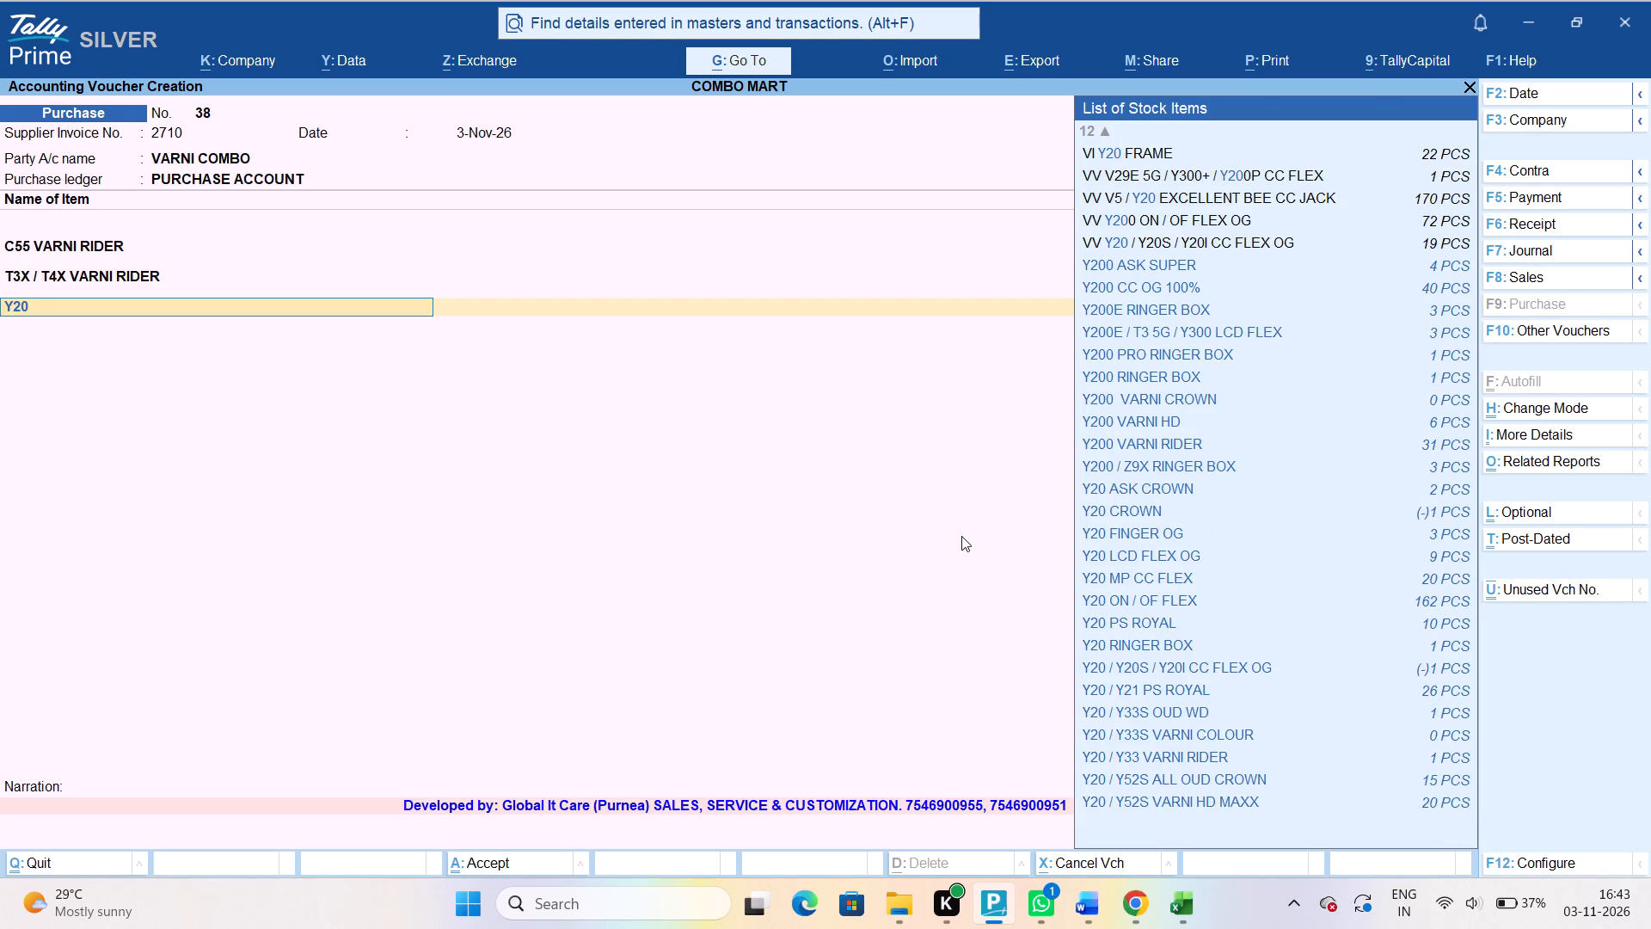
{"action": "type", "text": "Y52"}
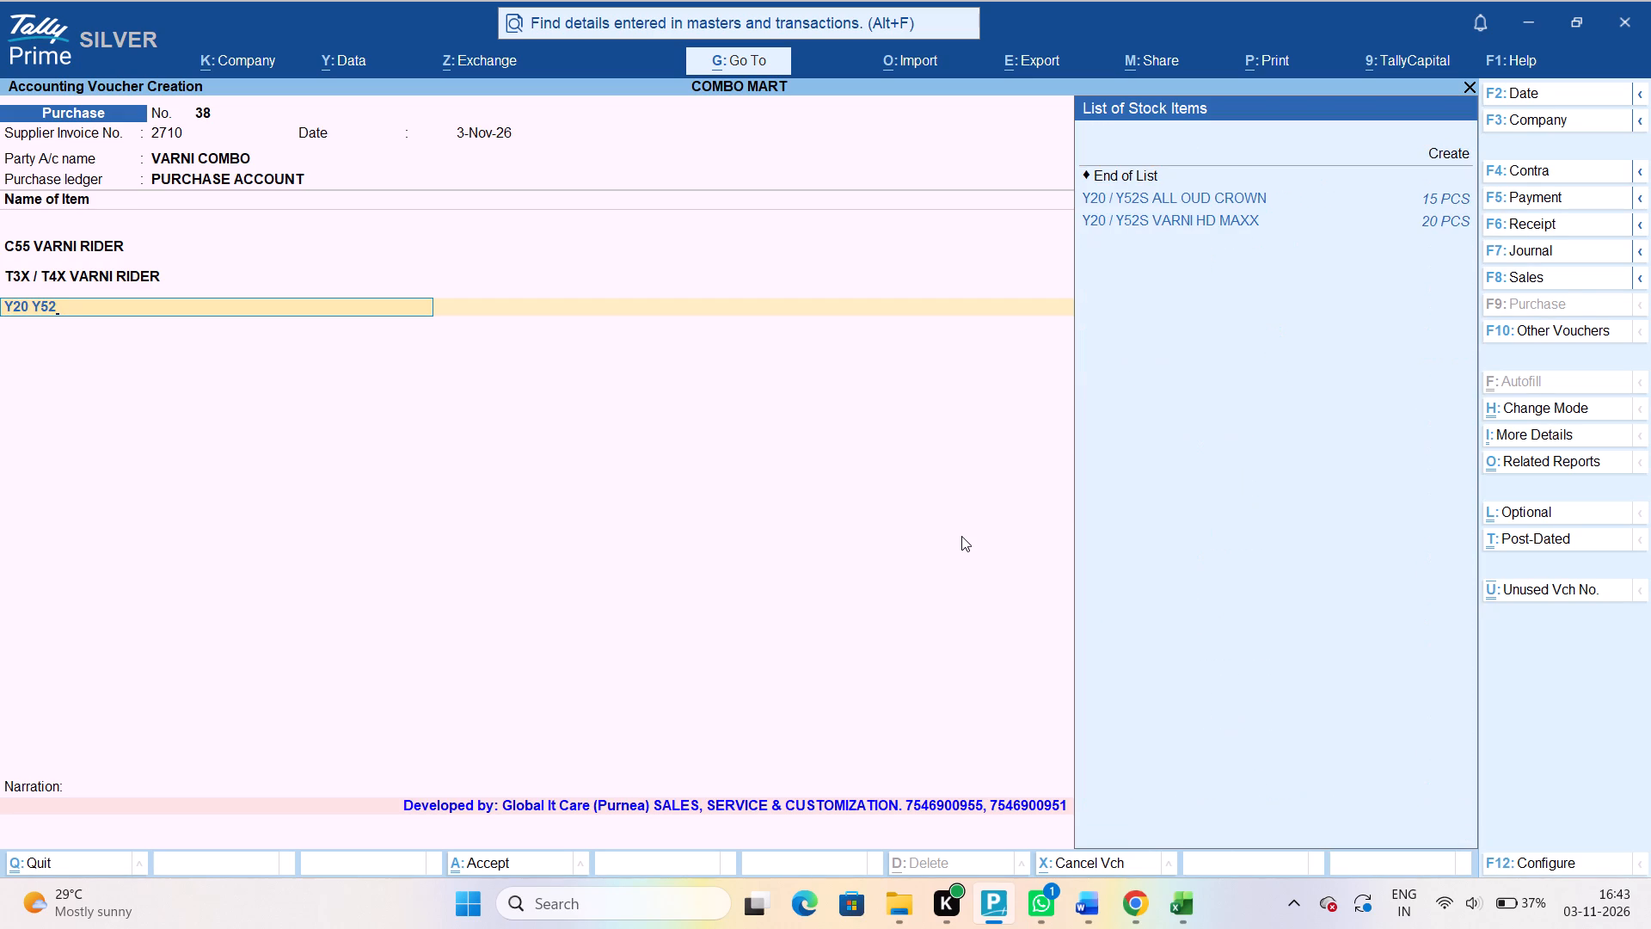
{"action": "key", "text": "BackSpace"}
{"action": "key", "text": "BackSpace"}
{"action": "key", "text": "BackSpace"}
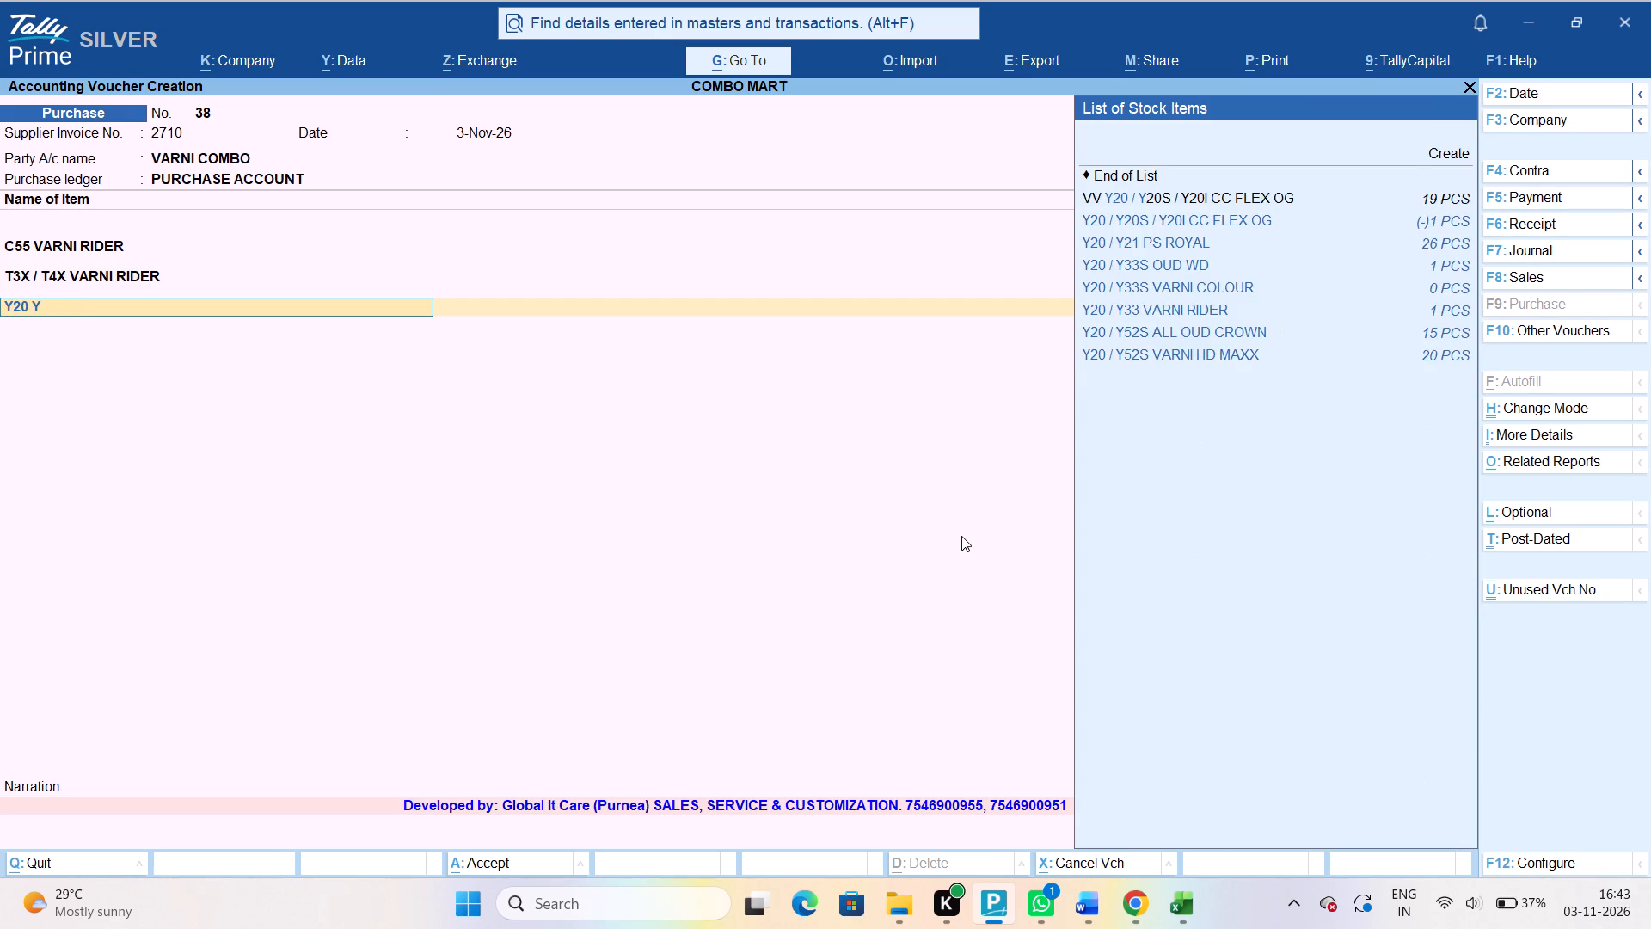
{"action": "type", "text": "VAR"}
{"action": "key", "text": "BackSpace"}
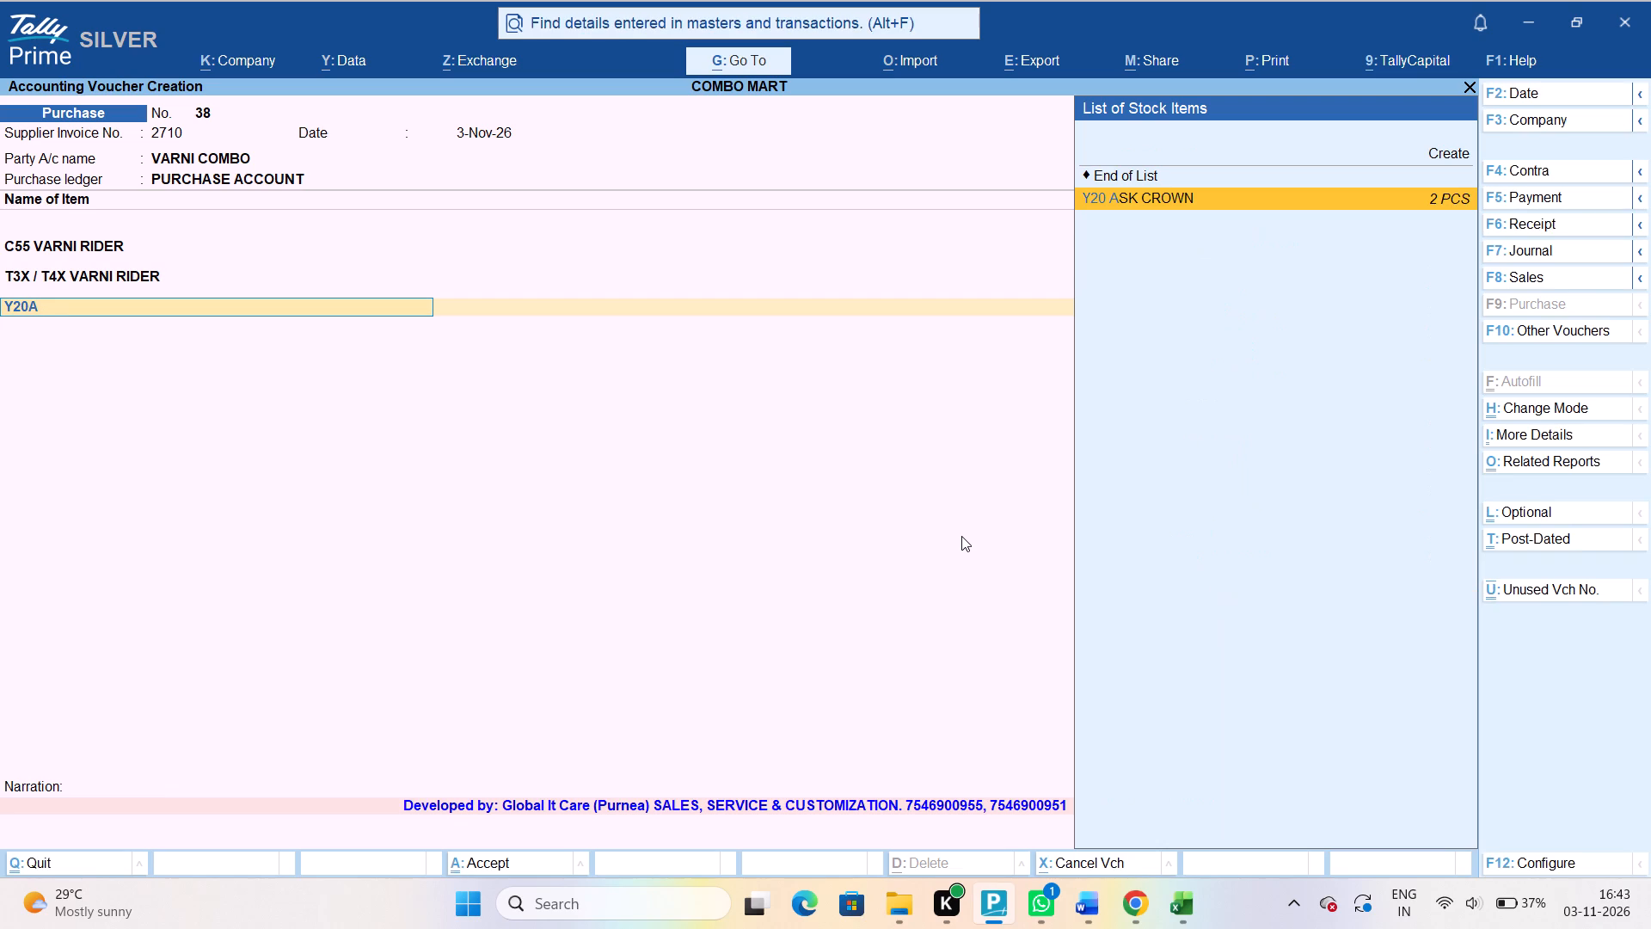
{"action": "key", "text": "BackSpace"}
{"action": "type", "text": "VAR"}
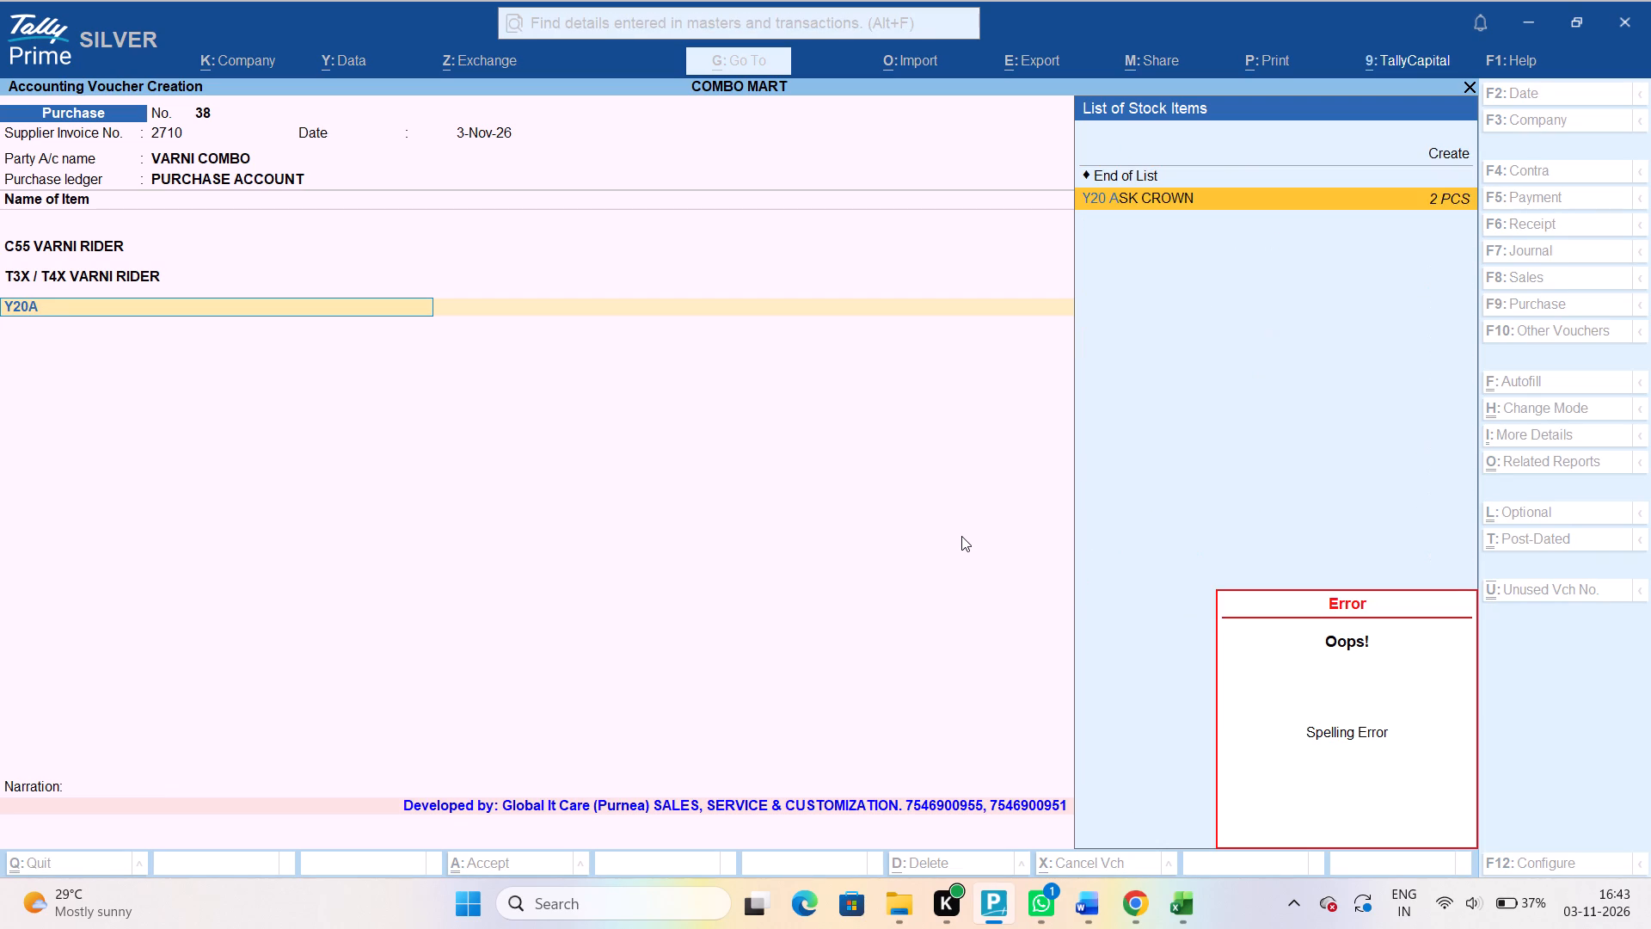
{"action": "key", "text": "BackSpace"}
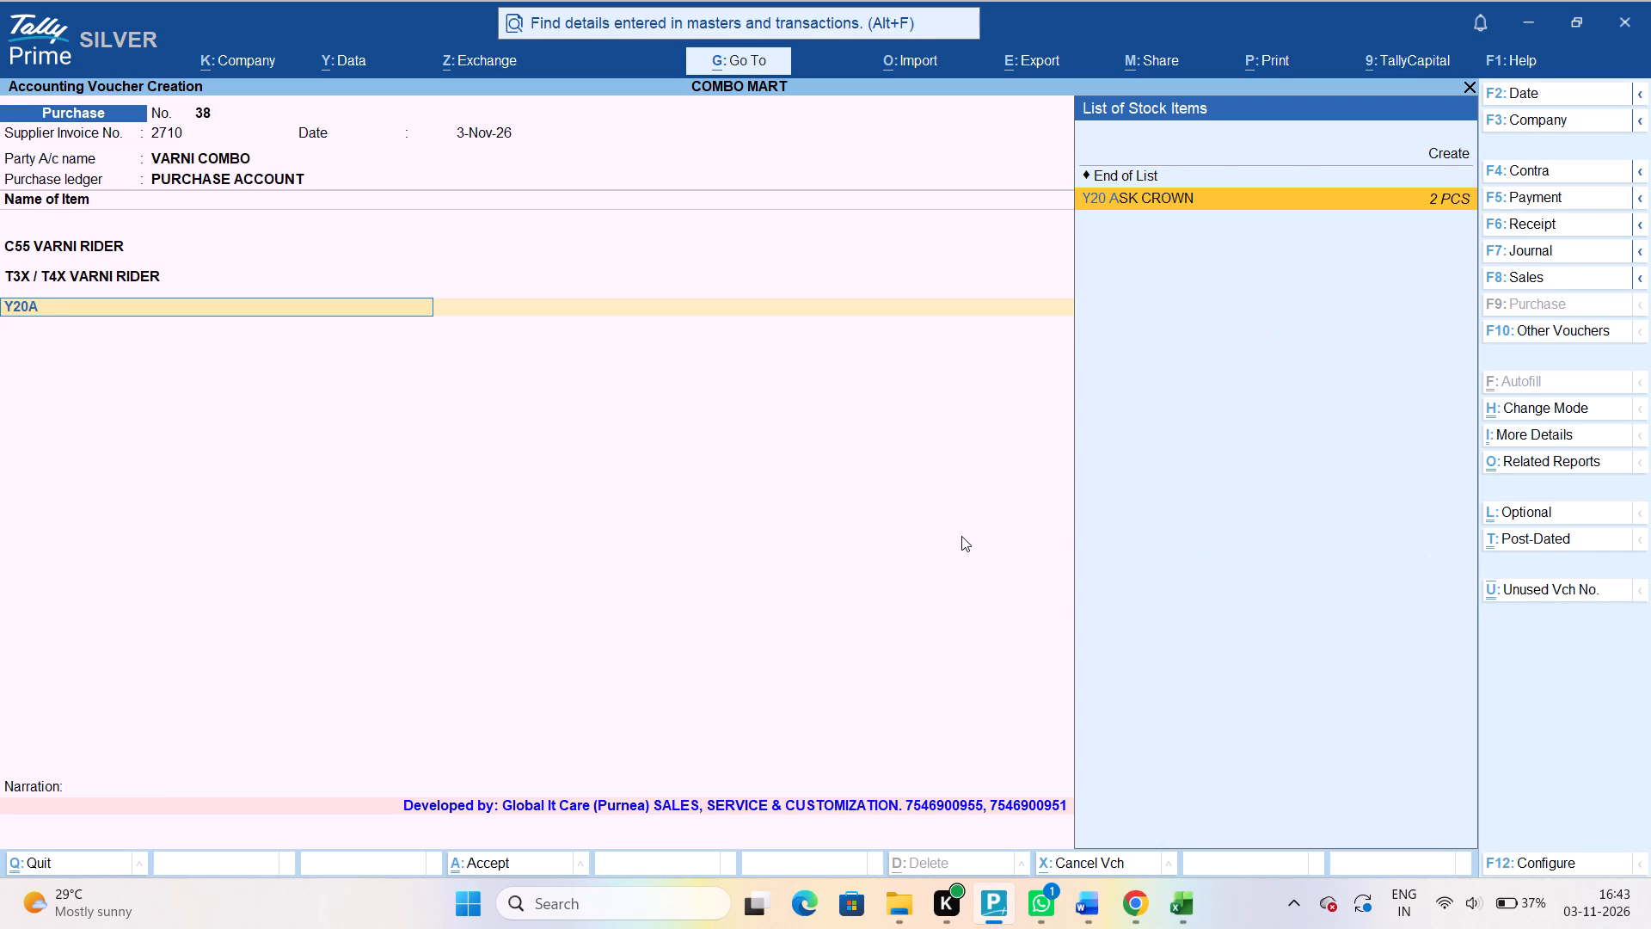
{"action": "key", "text": "BackSpace"}
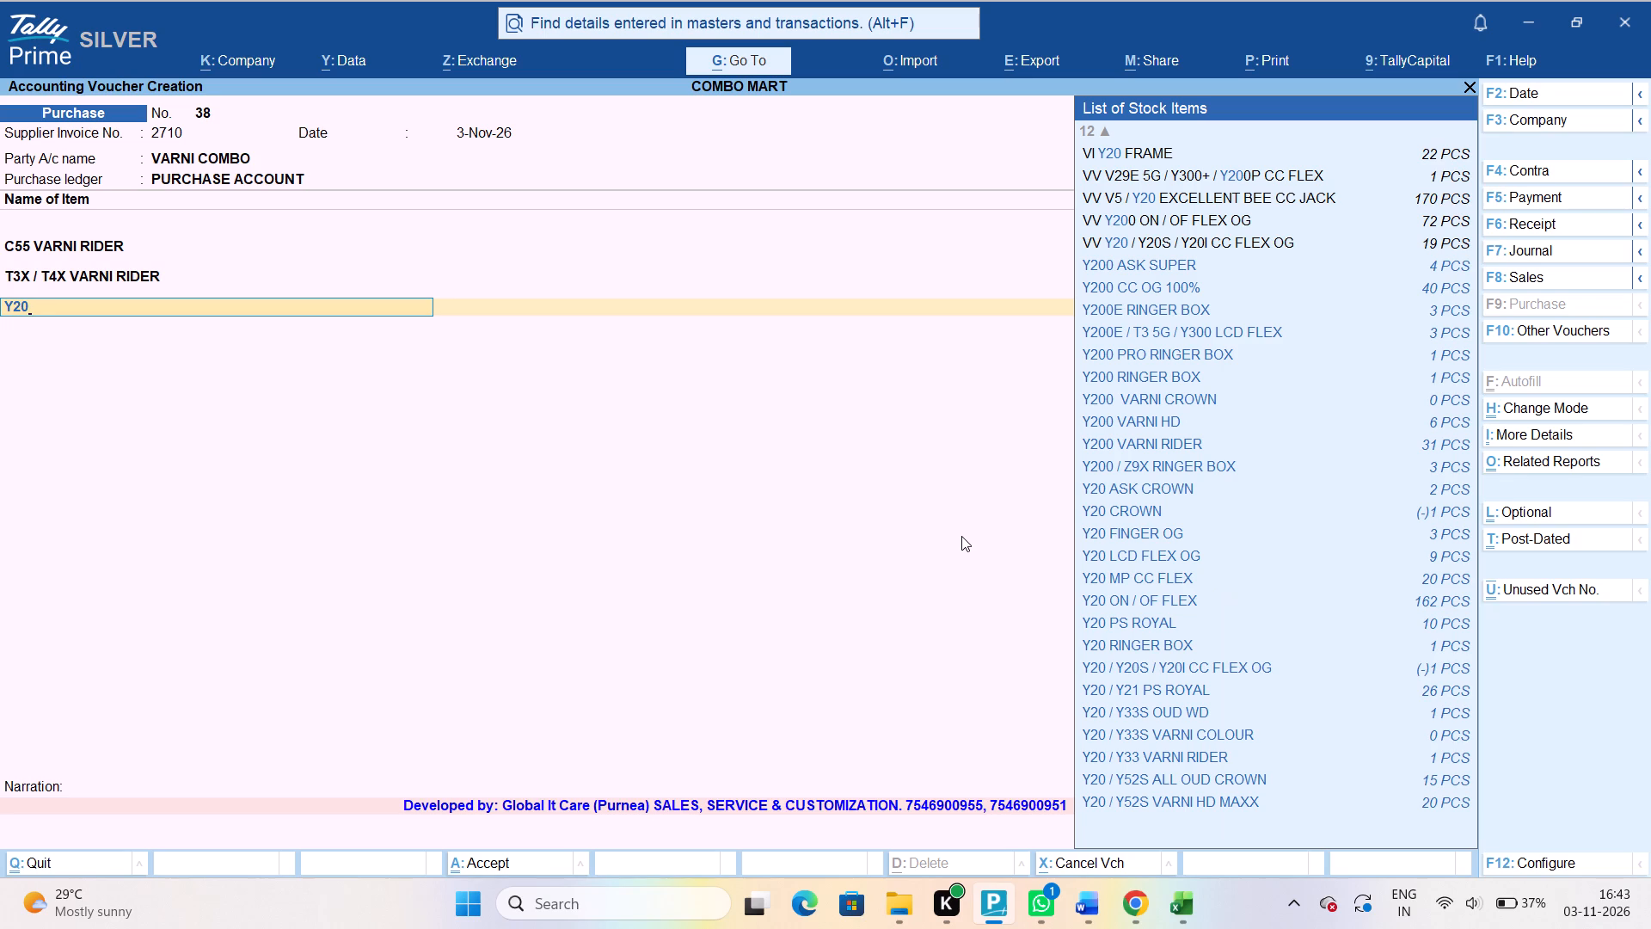
{"action": "key", "text": "Down"}
{"action": "key", "text": "Down"}
{"action": "key", "text": "Down"}
{"action": "key", "text": "Down"}
{"action": "key", "text": "Down"}
{"action": "key", "text": "Down"}
{"action": "key", "text": "Down"}
{"action": "key", "text": "Down"}
{"action": "key", "text": "Down"}
{"action": "key", "text": "Down"}
{"action": "key", "text": "Down"}
{"action": "key", "text": "Down"}
{"action": "key", "text": "Down"}
{"action": "key", "text": "Down"}
{"action": "key", "text": "Down"}
{"action": "key", "text": "Down"}
{"action": "key", "text": "Down"}
{"action": "key", "text": "Down"}
{"action": "key", "text": "Down"}
{"action": "key", "text": "Down"}
{"action": "key", "text": "Down"}
{"action": "key", "text": "Down"}
{"action": "key", "text": "Down"}
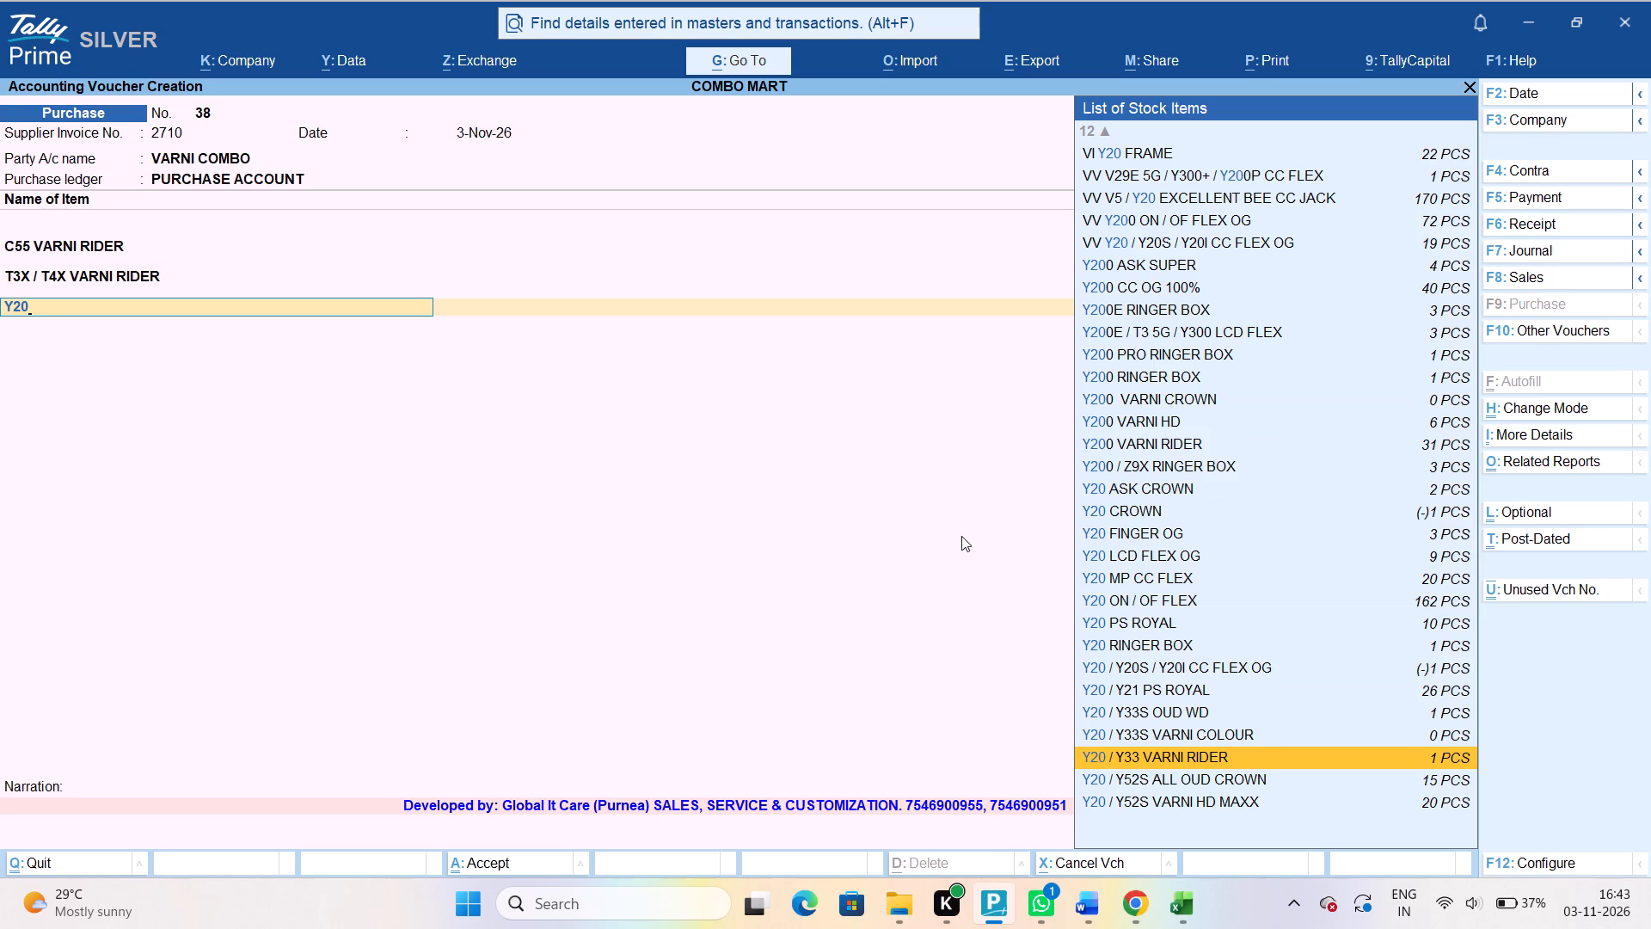
{"action": "key", "text": "Return"}
{"action": "key", "text": "Return"}
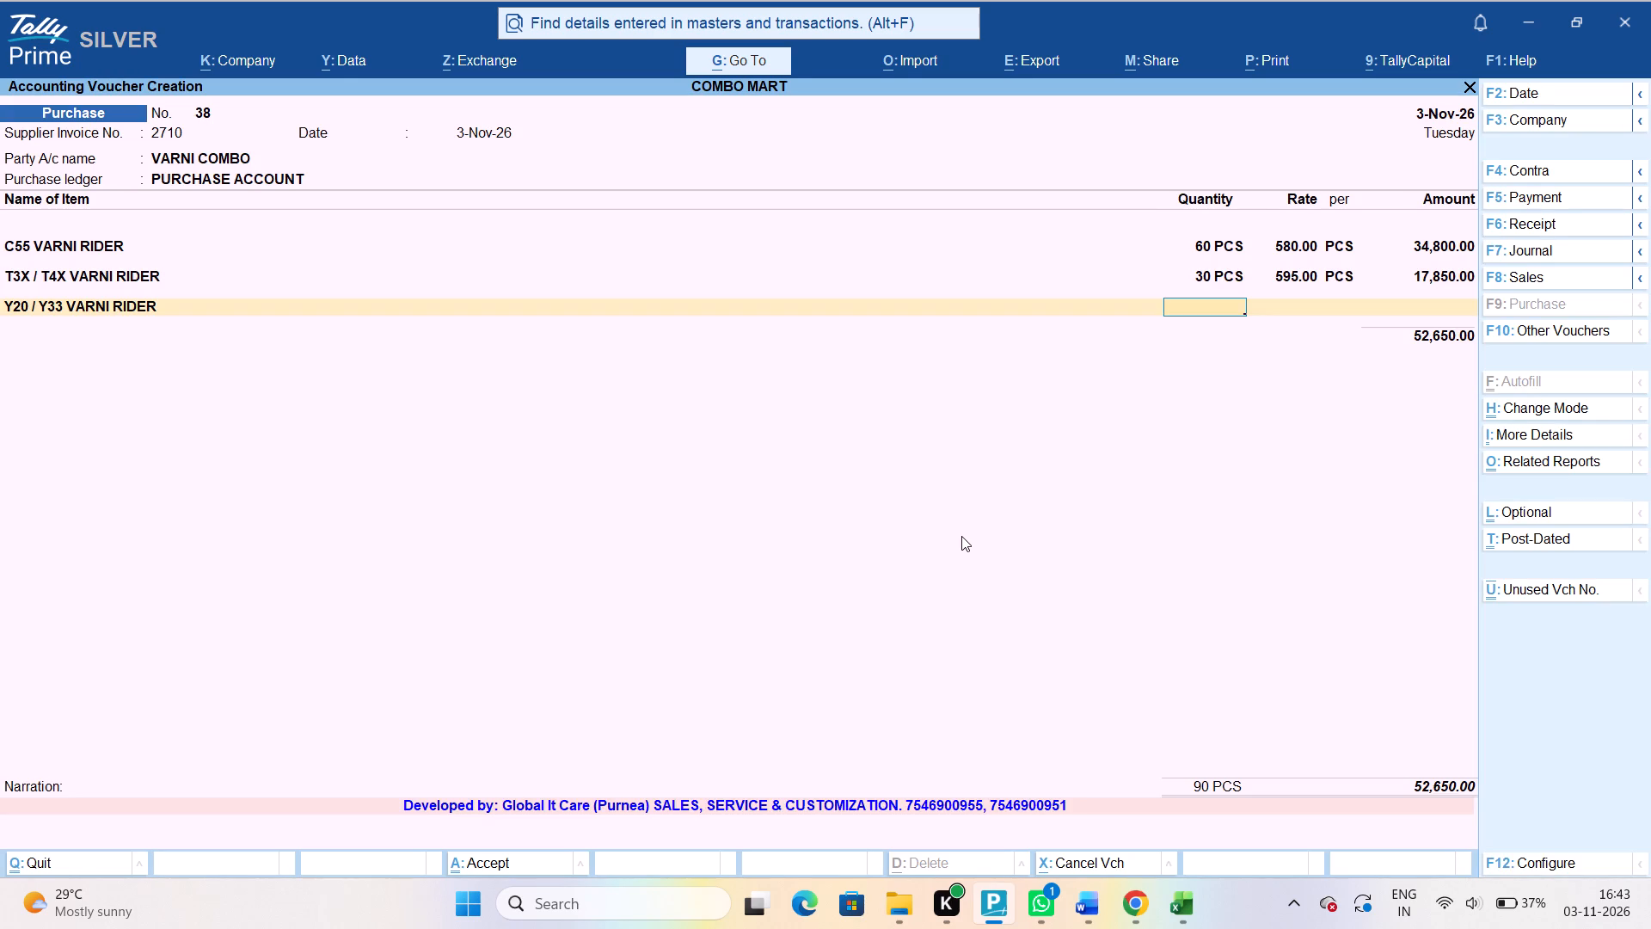
Enter a quantity of 30 PCS for the Y20 / Y33 VARNI RIDER line.
{"action": "type", "text": "30."}
{"action": "key", "text": "Return"}
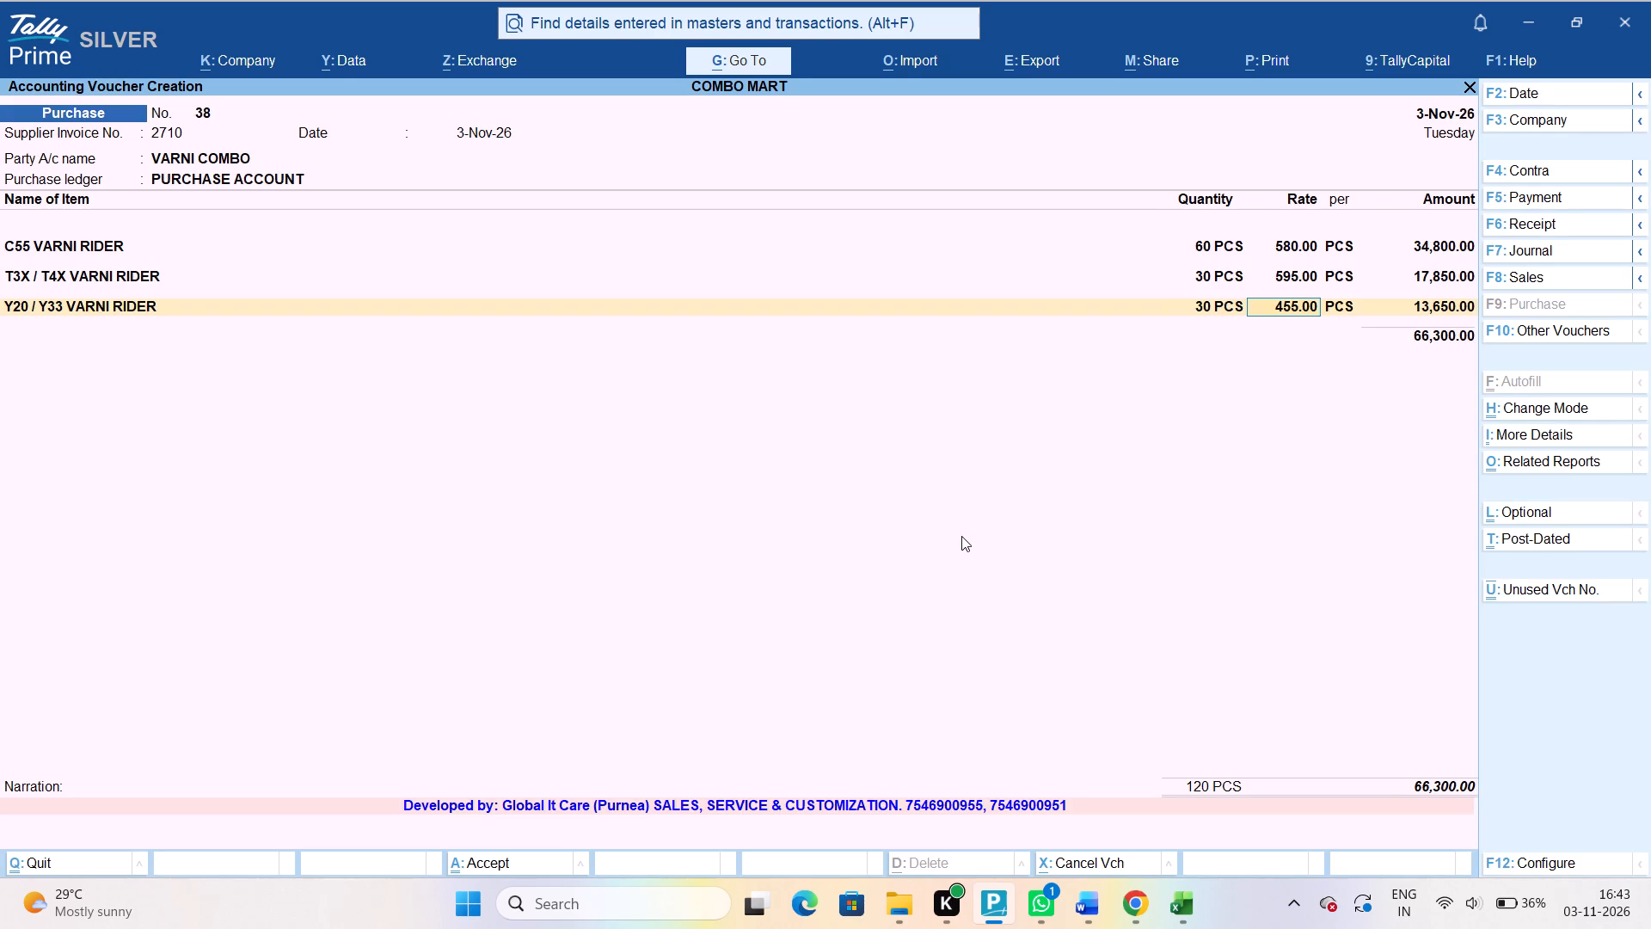
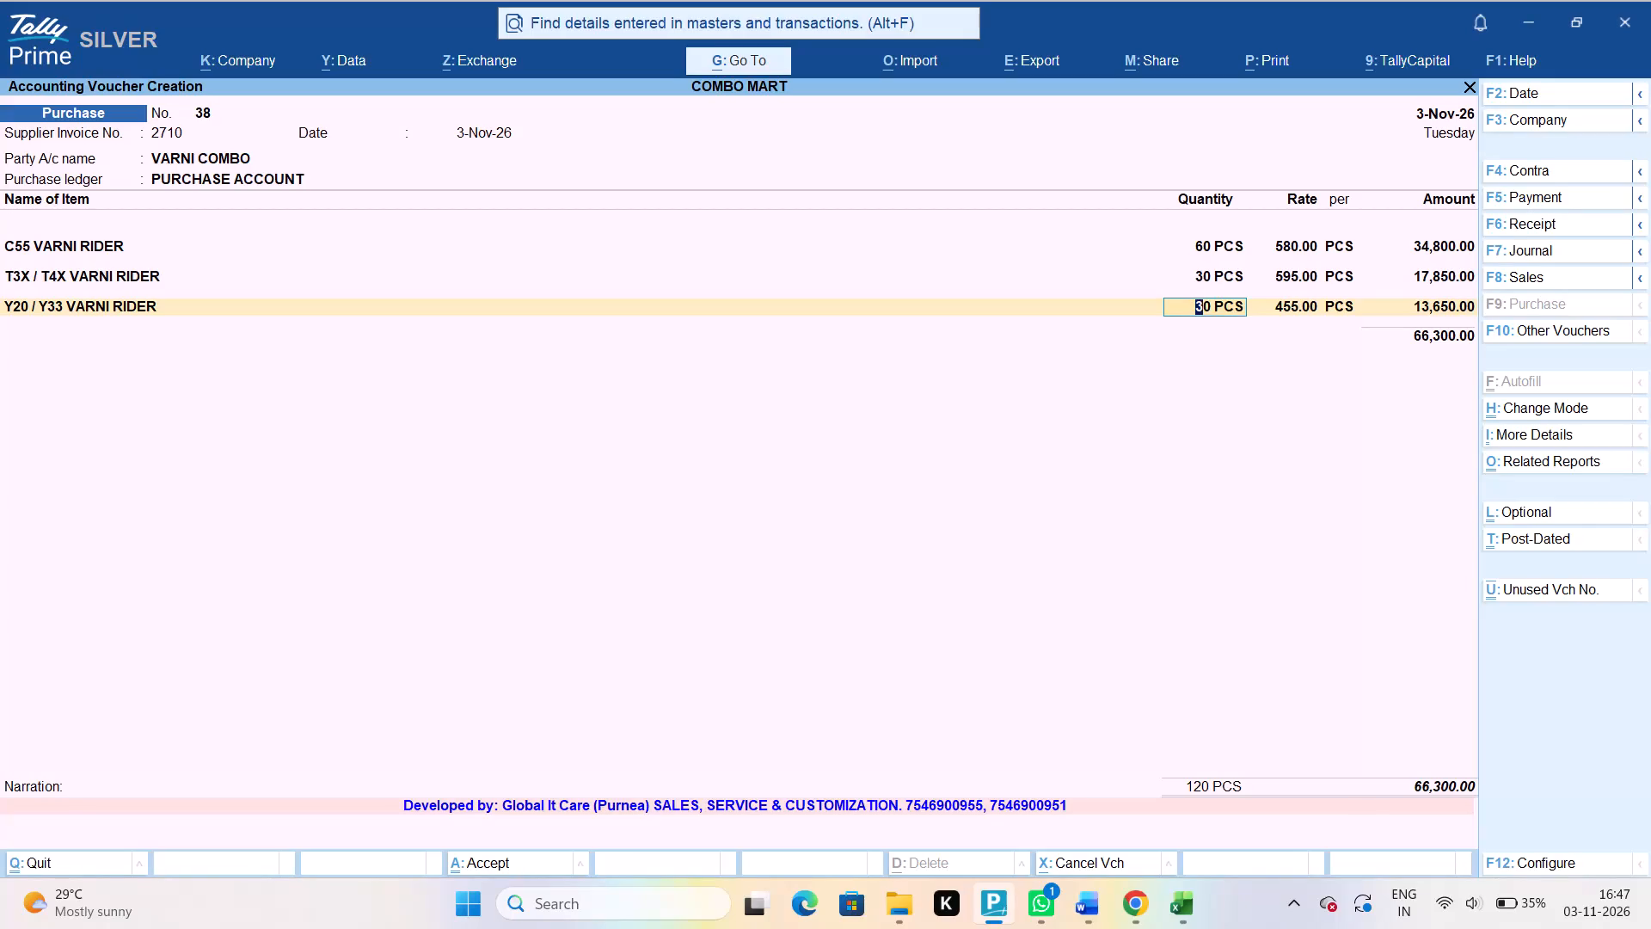
Set the rate of the Y20 / Y33 VARNI RIDER line to 480 and complete the line.
{"action": "key", "text": "Return"}
{"action": "key", "text": "Return"}
{"action": "key", "text": "Return"}
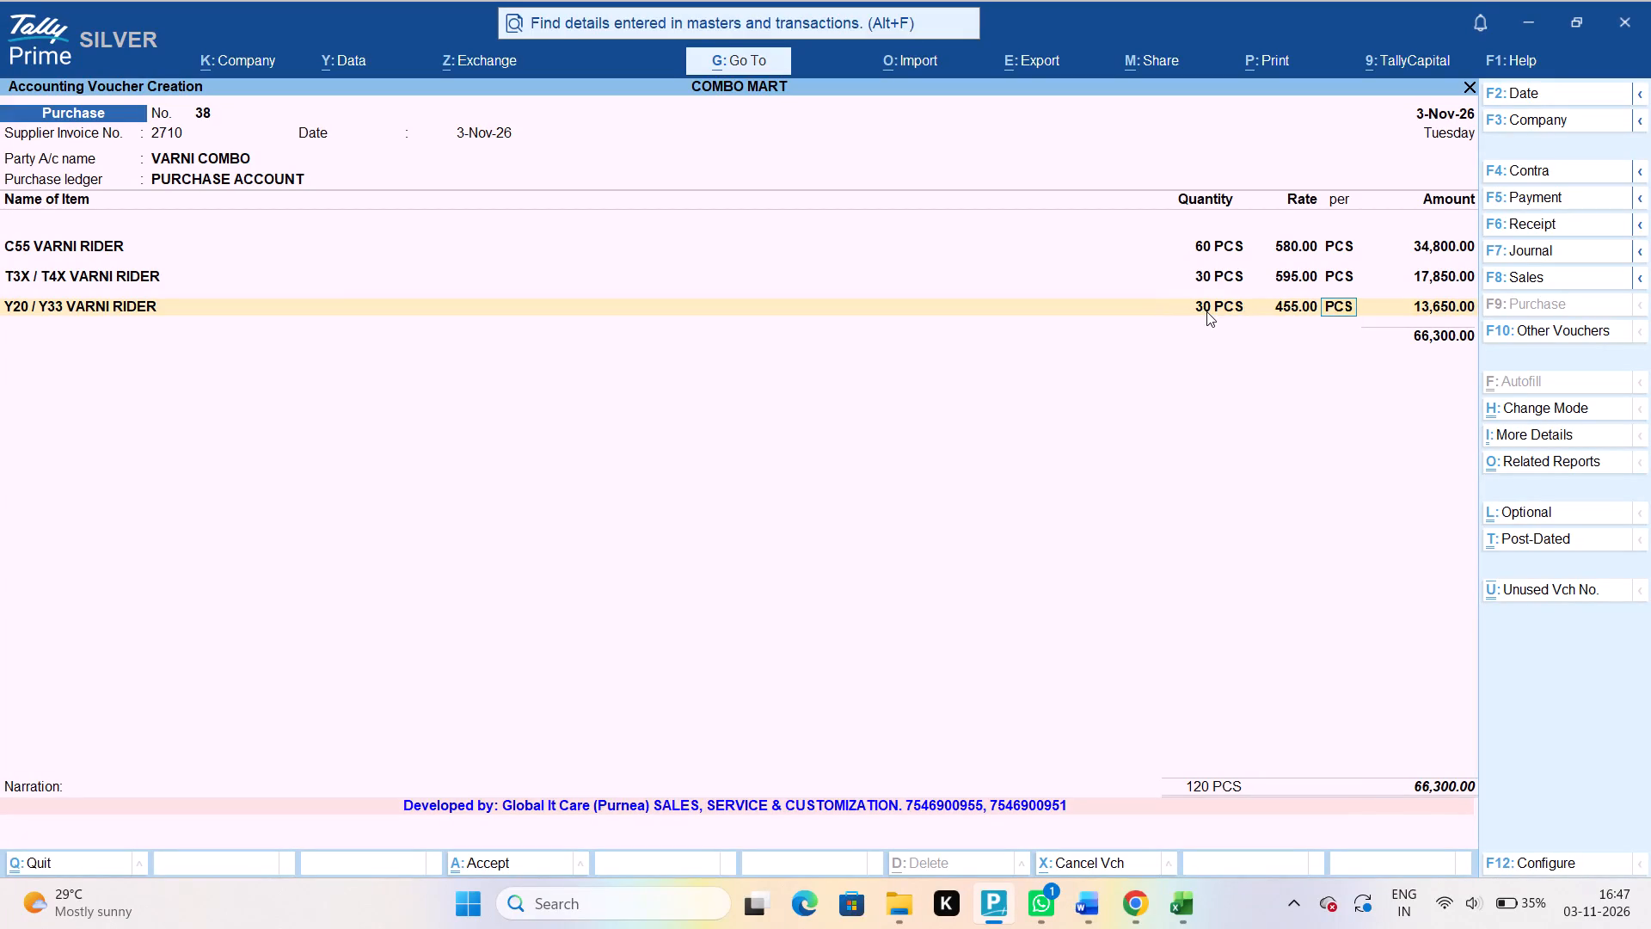
{"action": "key", "text": "Return"}
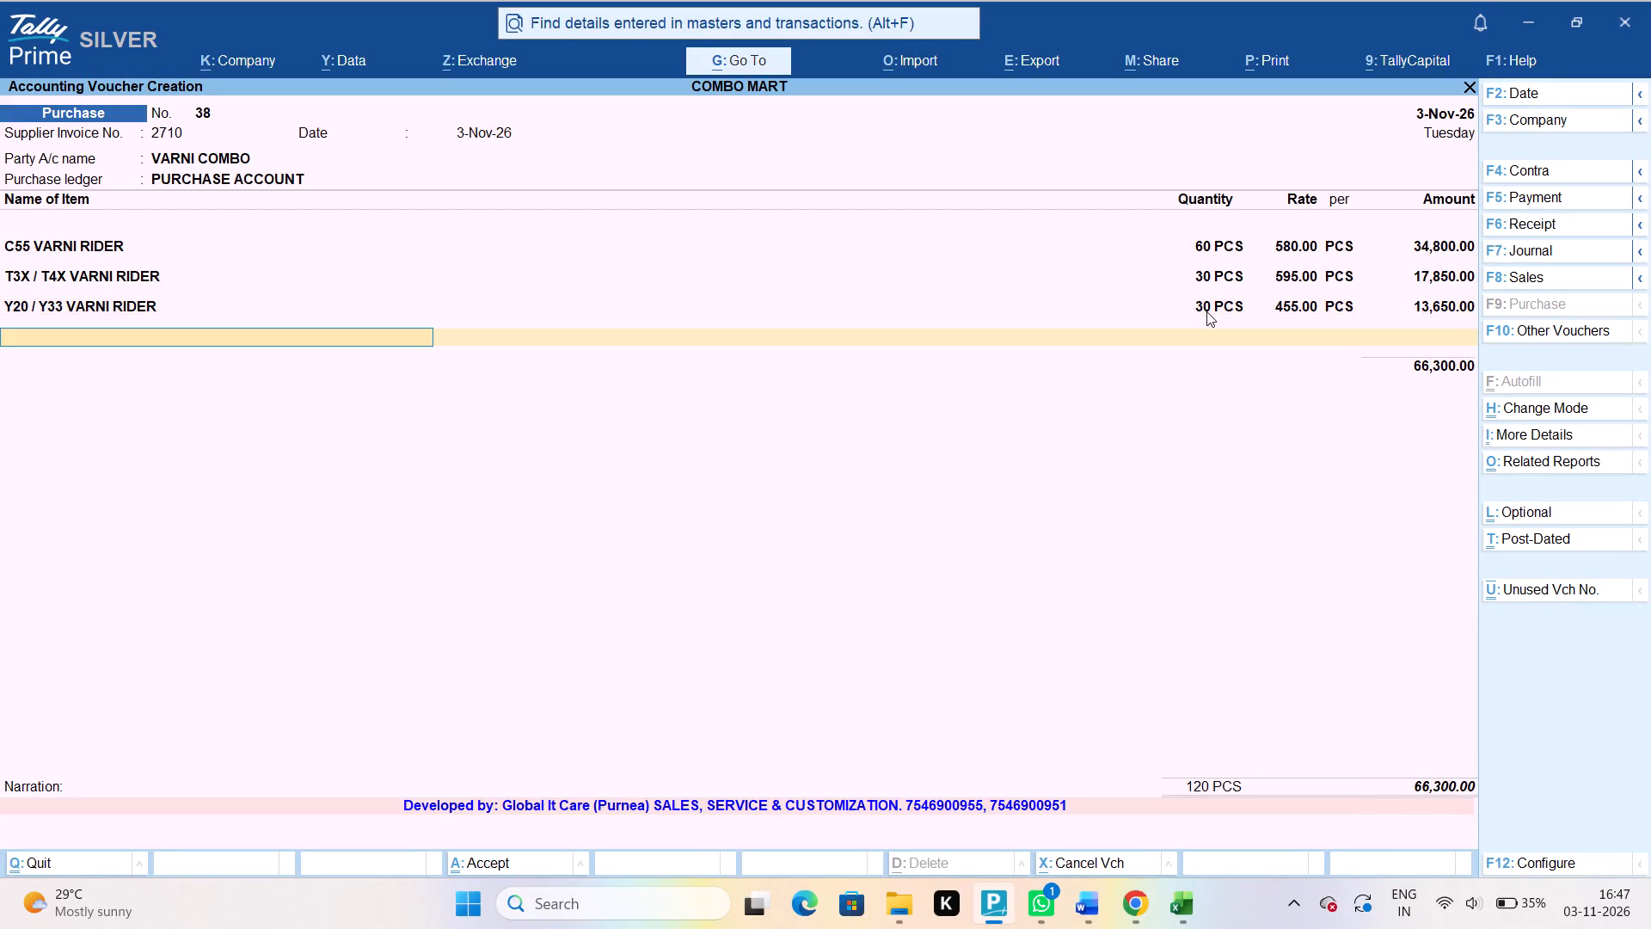
{"action": "left_click", "coordinate": [1291, 306]}
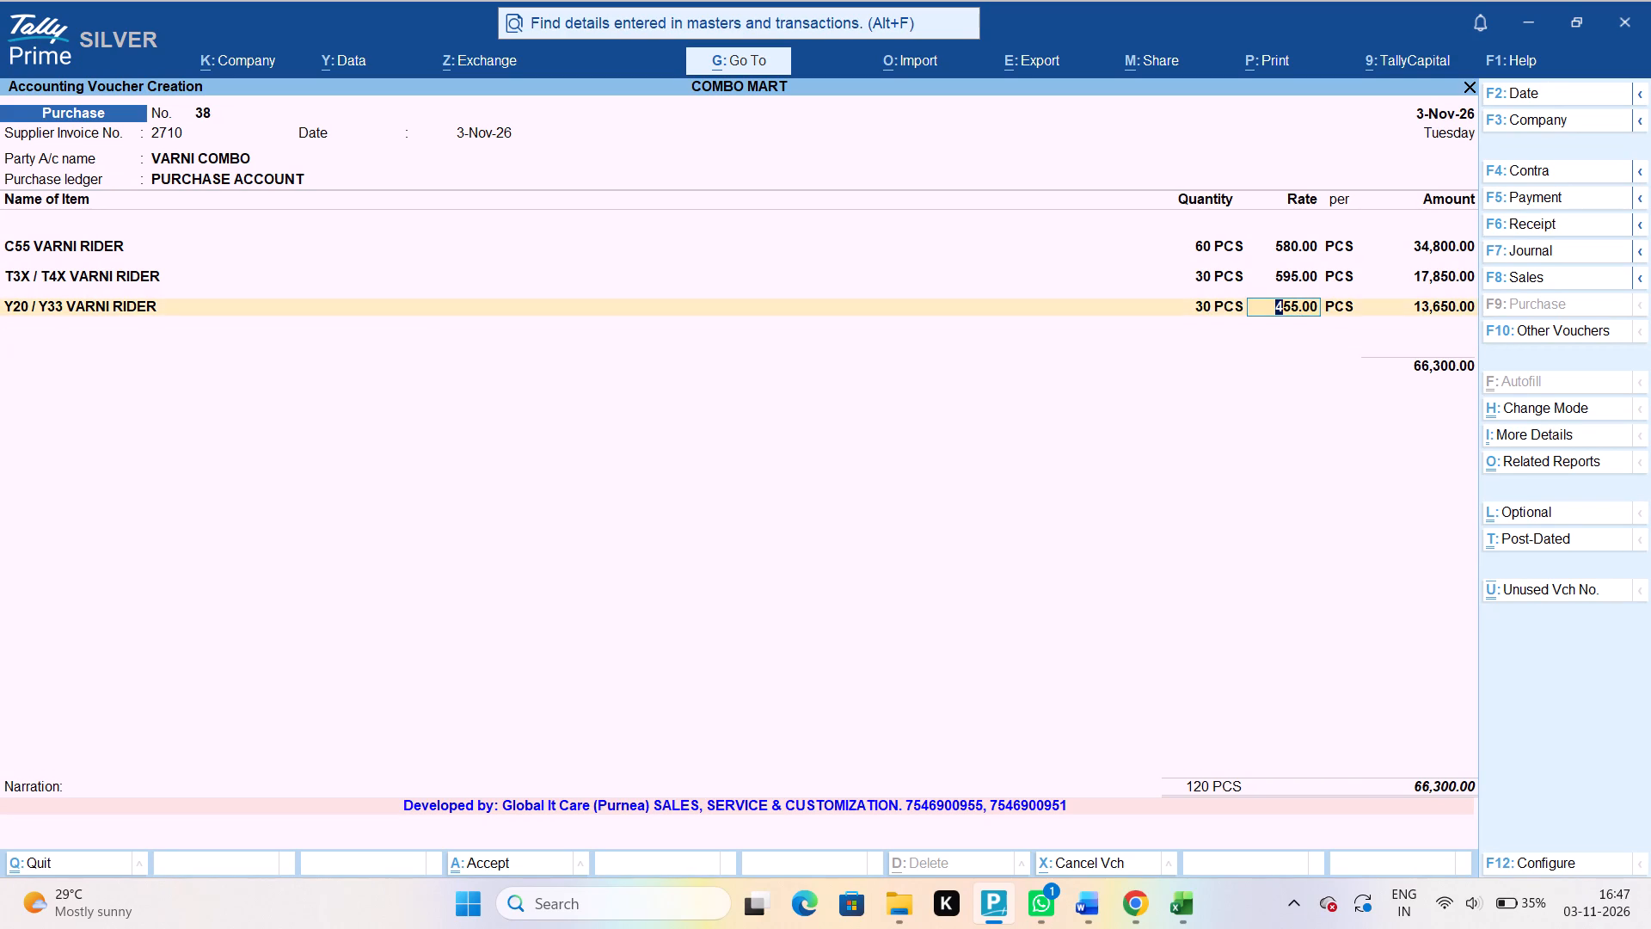
{"action": "type", "text": "480"}
{"action": "key", "text": "Return"}
{"action": "key", "text": "Return"}
{"action": "key", "text": "Return"}
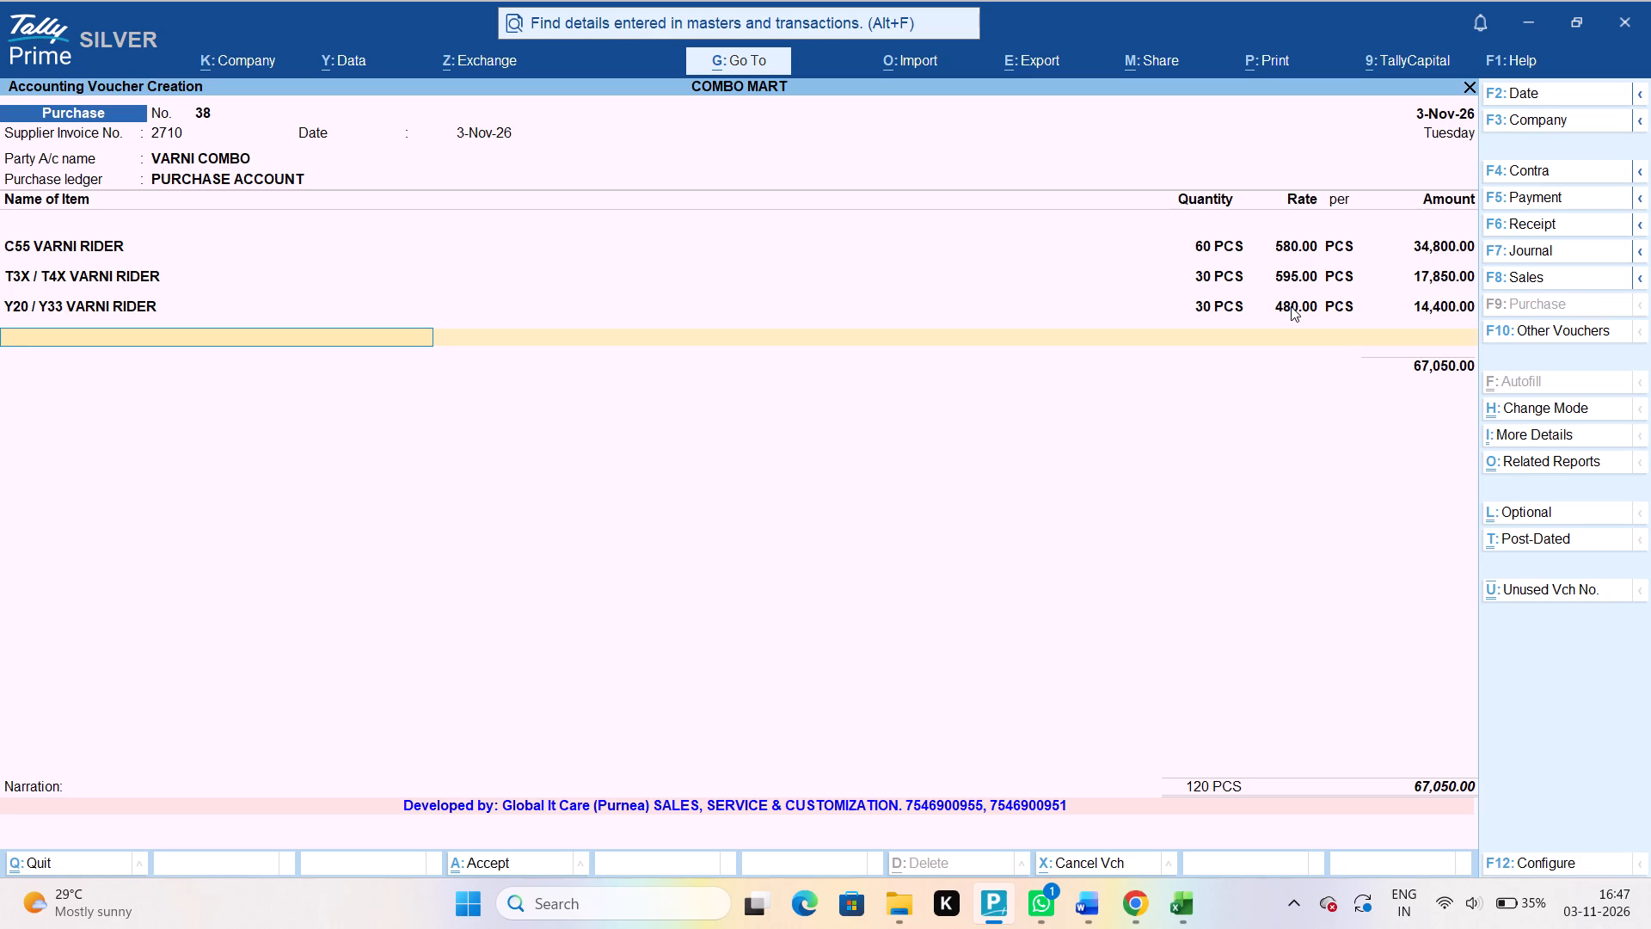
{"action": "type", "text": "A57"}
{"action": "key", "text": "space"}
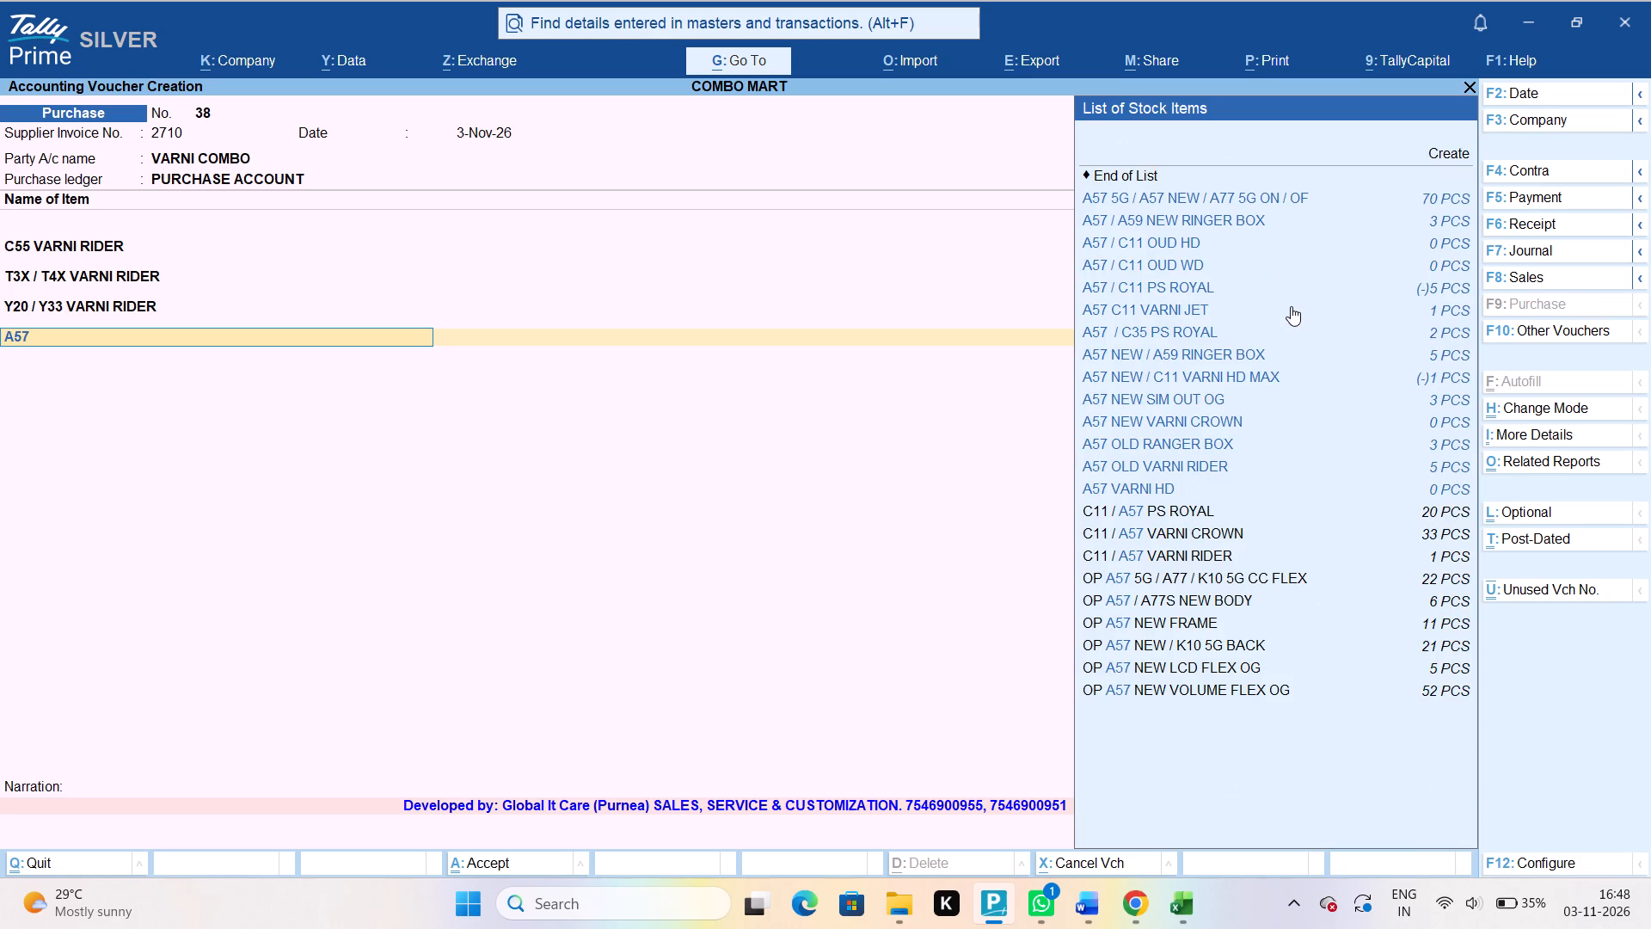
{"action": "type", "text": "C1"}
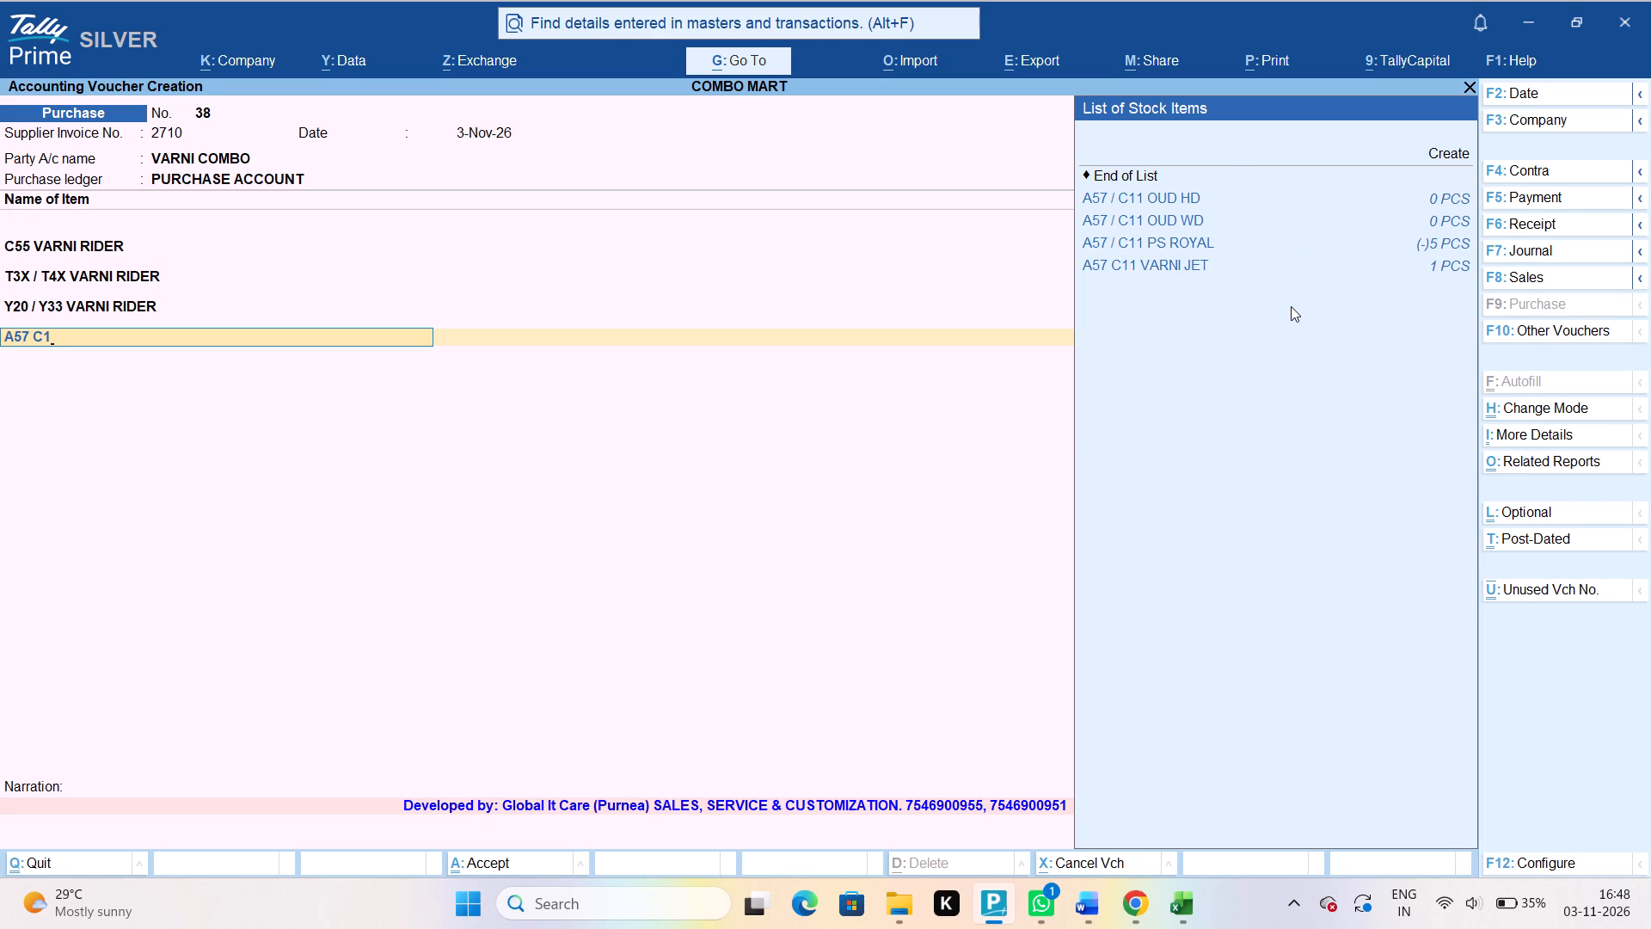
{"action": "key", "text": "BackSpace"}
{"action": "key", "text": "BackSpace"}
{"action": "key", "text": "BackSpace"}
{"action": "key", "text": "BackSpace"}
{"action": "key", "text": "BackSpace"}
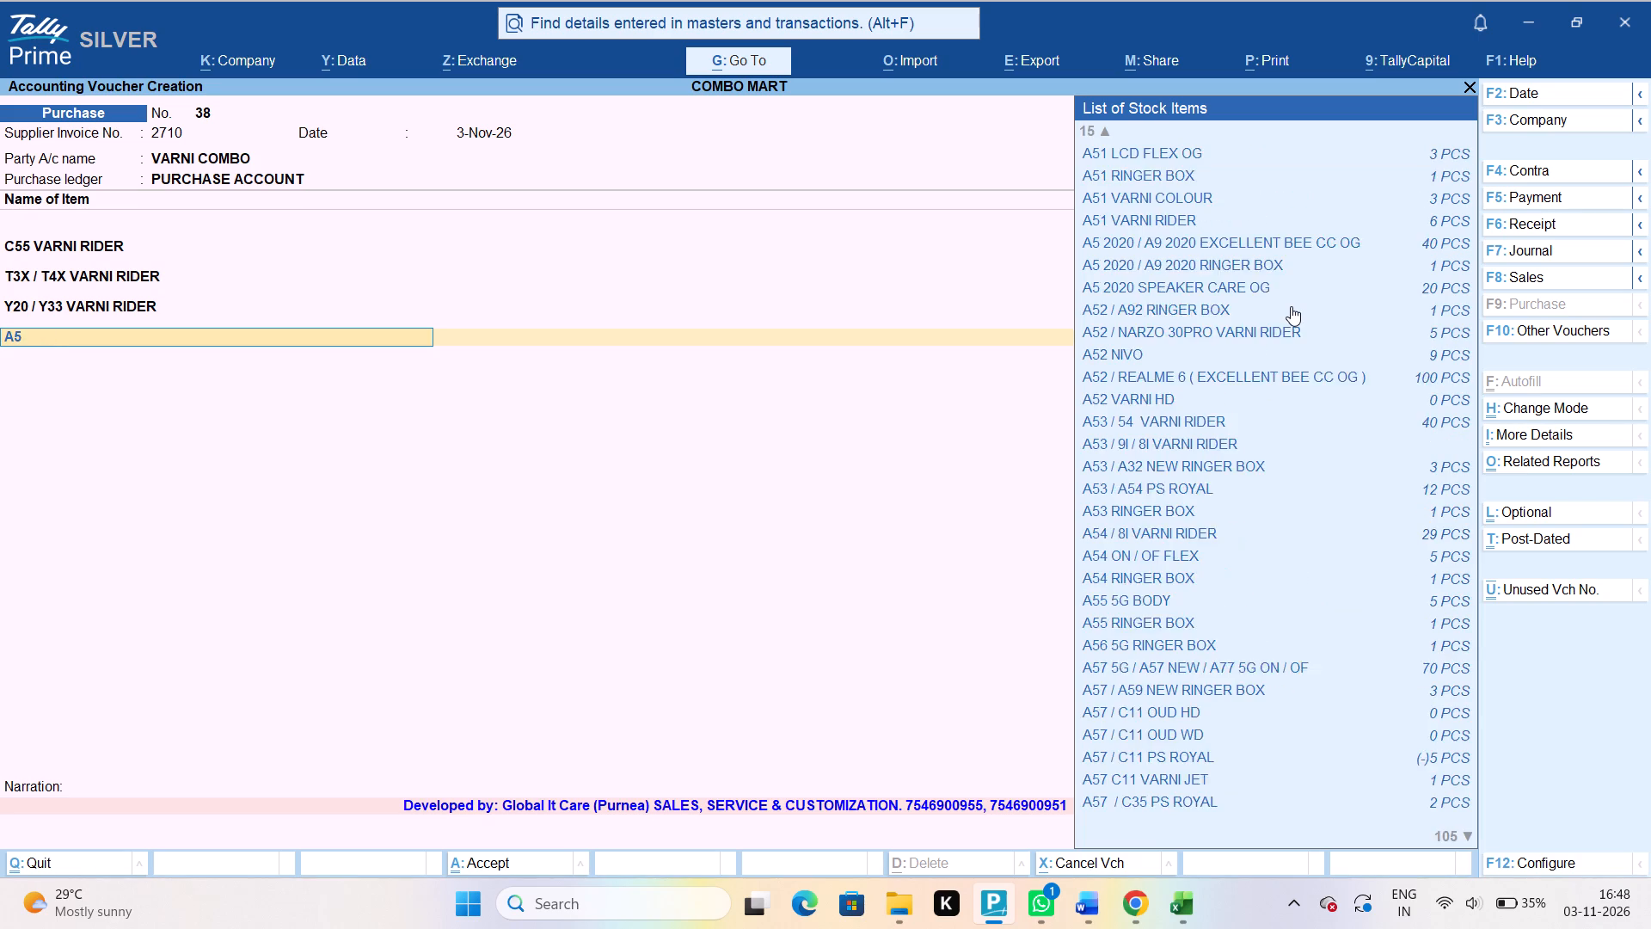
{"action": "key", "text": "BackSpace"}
Filter the stock items by C11 A57 and add C11 / A57 VARNI RIDER as the fourth line, quantity 50 PCS at a rate of 490.
{"action": "type", "text": "C11 A57"}
{"action": "key", "text": "space"}
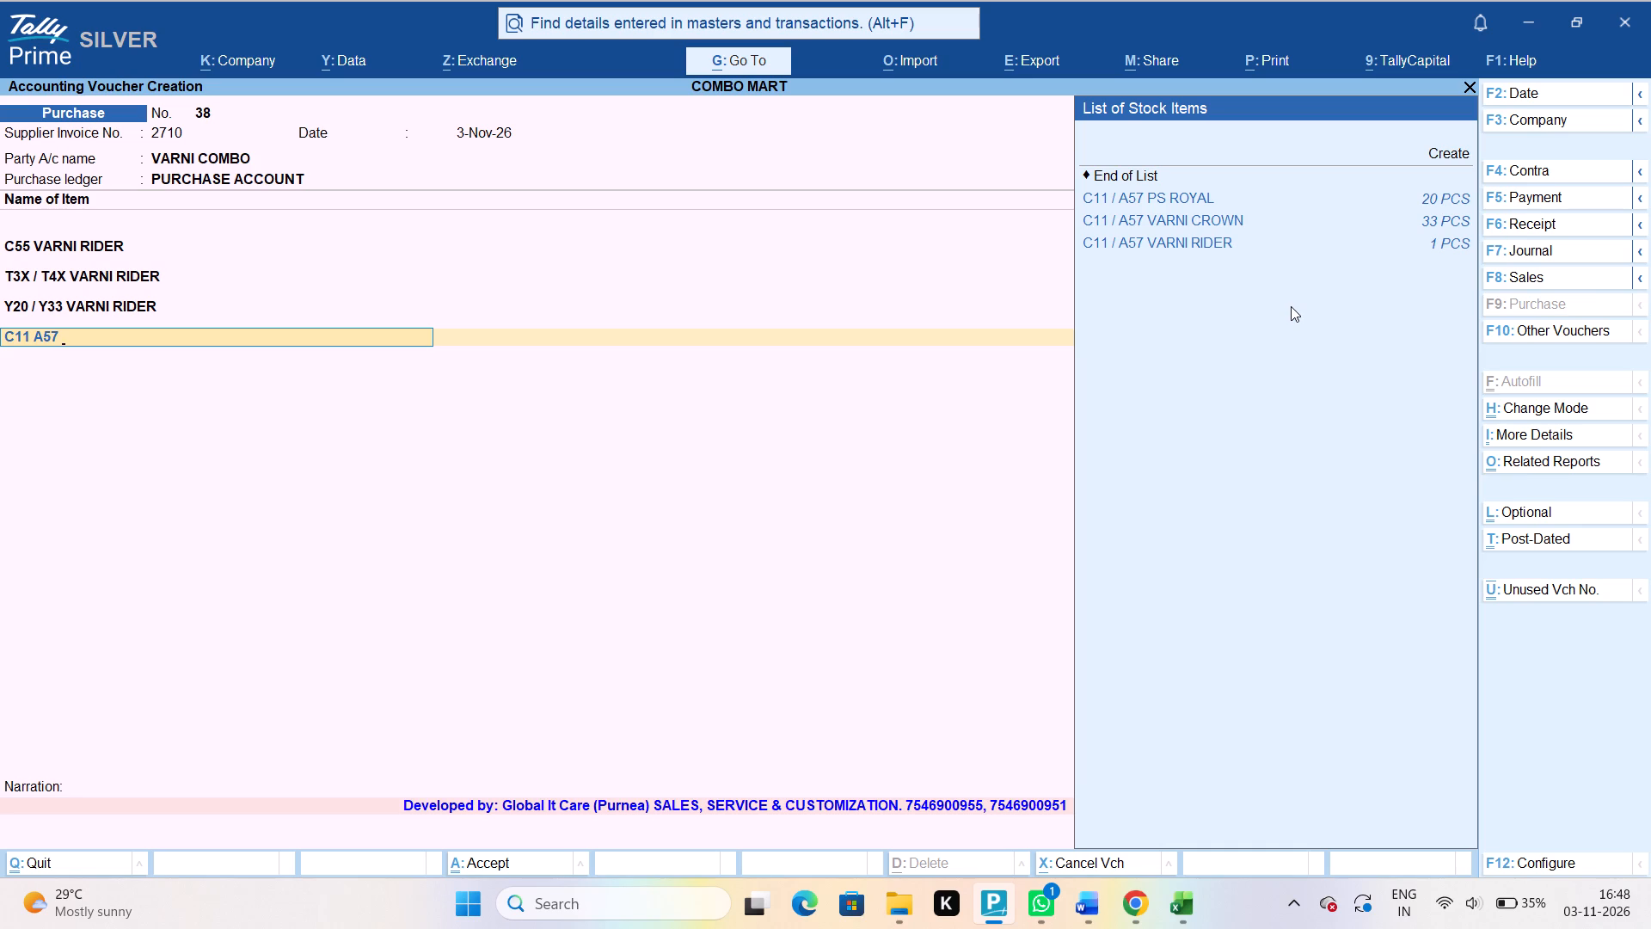
{"action": "left_click", "coordinate": [1180, 232]}
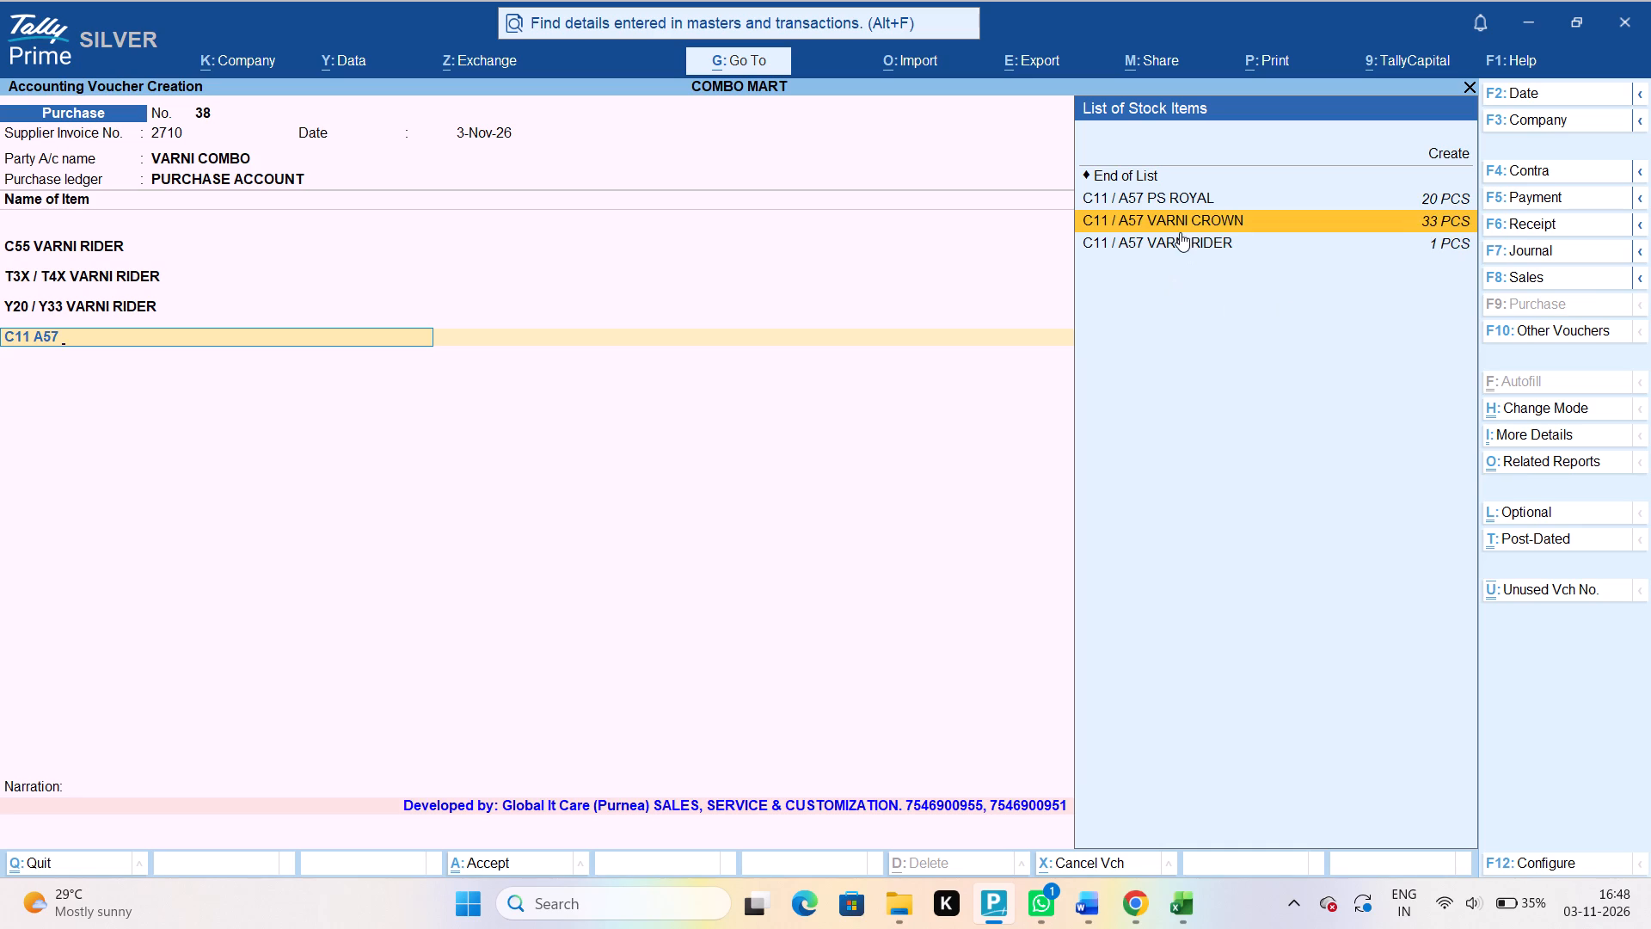
{"action": "left_click", "coordinate": [1166, 246]}
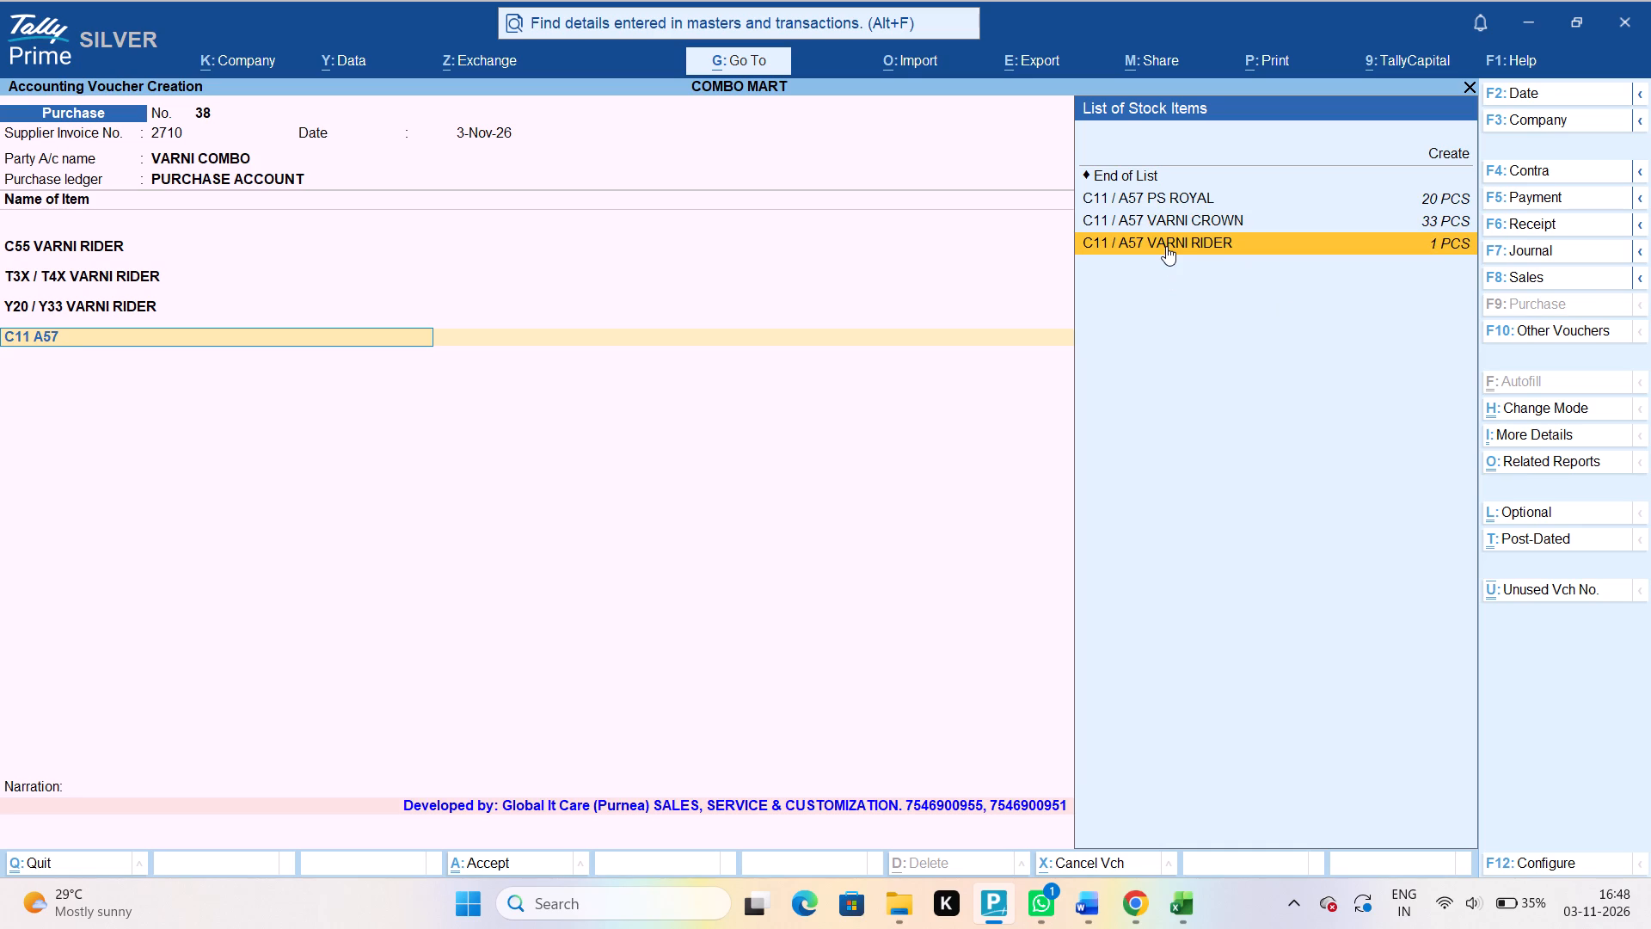
{"action": "key", "text": "Return"}
{"action": "key", "text": "Return"}
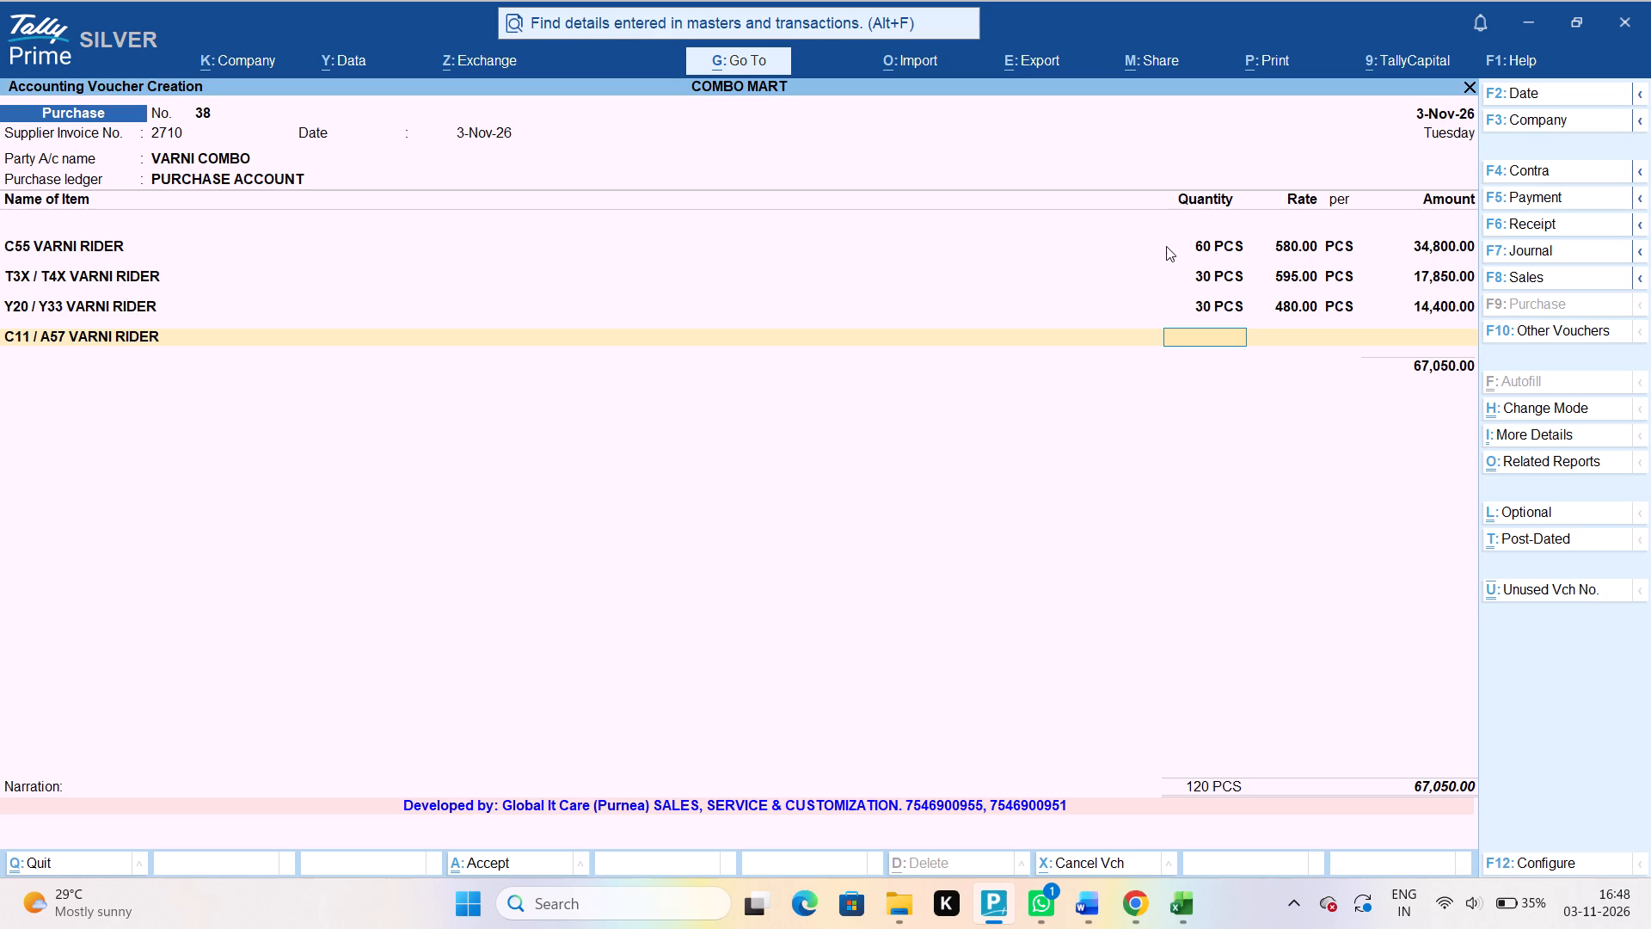
{"action": "type", "text": "50"}
{"action": "key", "text": "Return"}
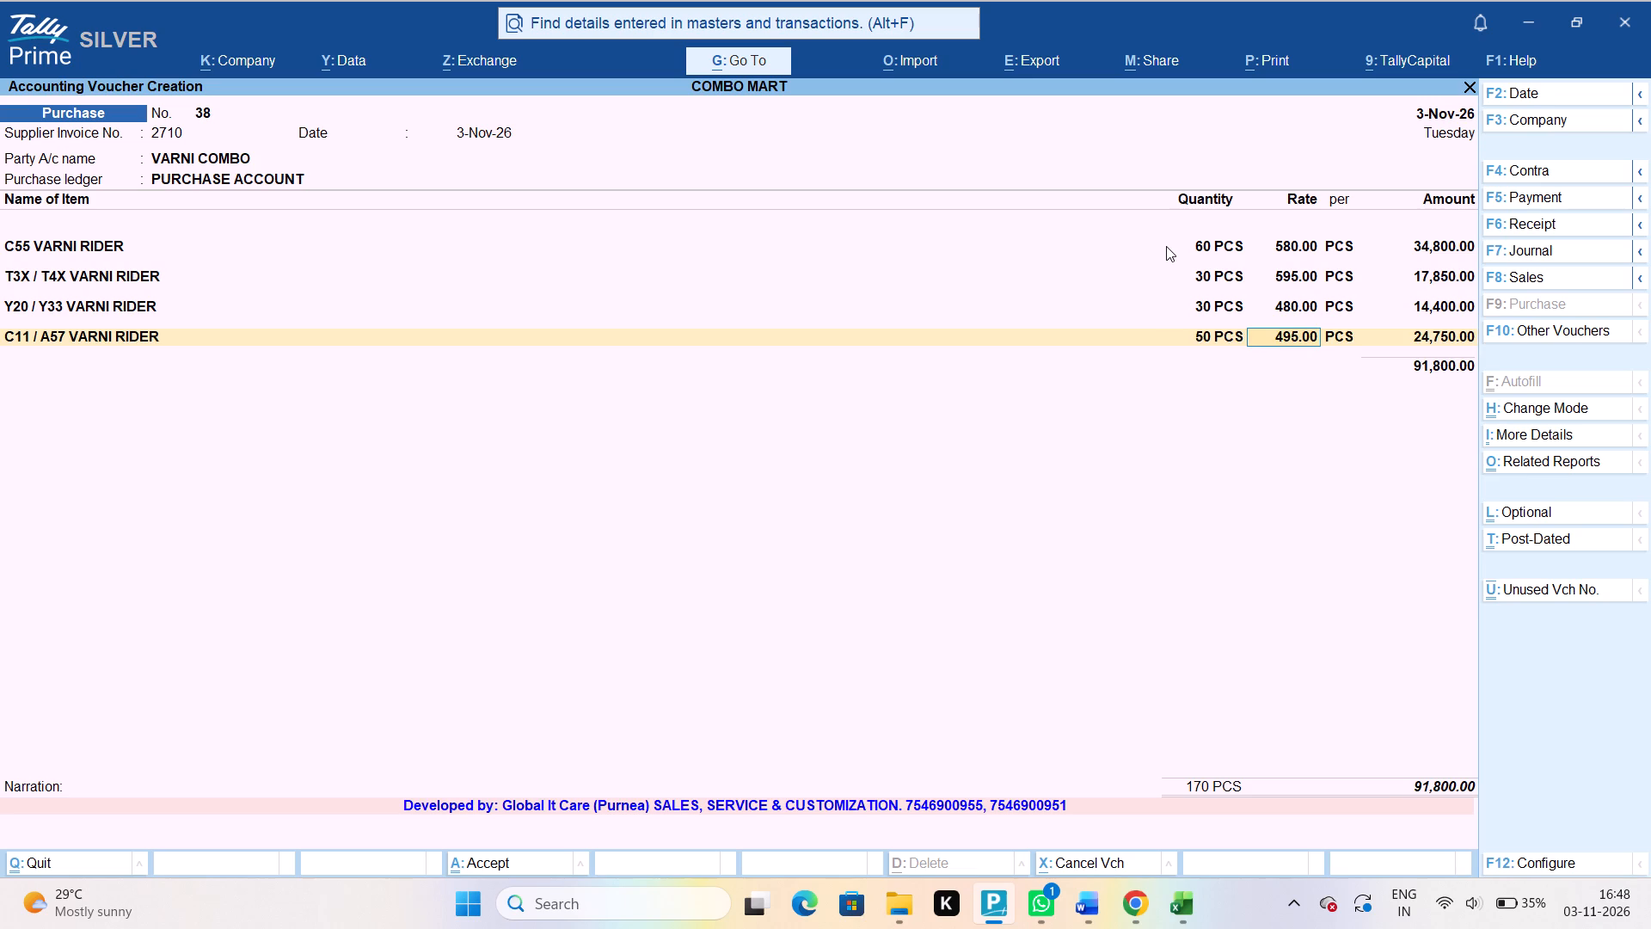
{"action": "type", "text": "490"}
{"action": "key", "text": "Return"}
{"action": "key", "text": "Return"}
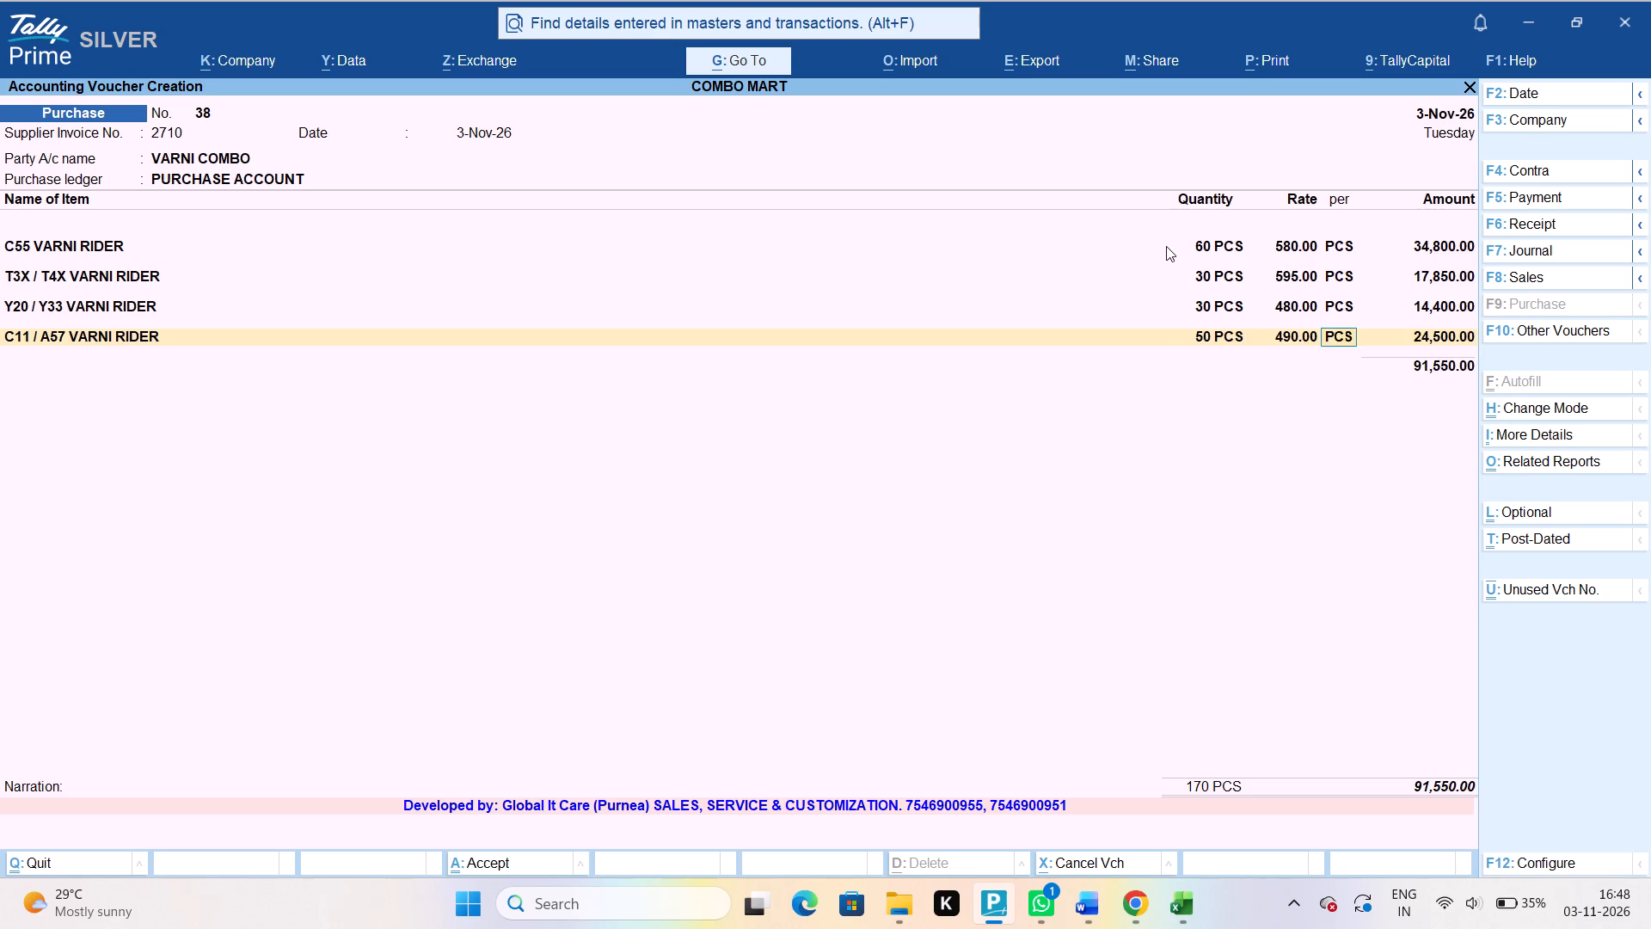
{"action": "key", "text": "Return"}
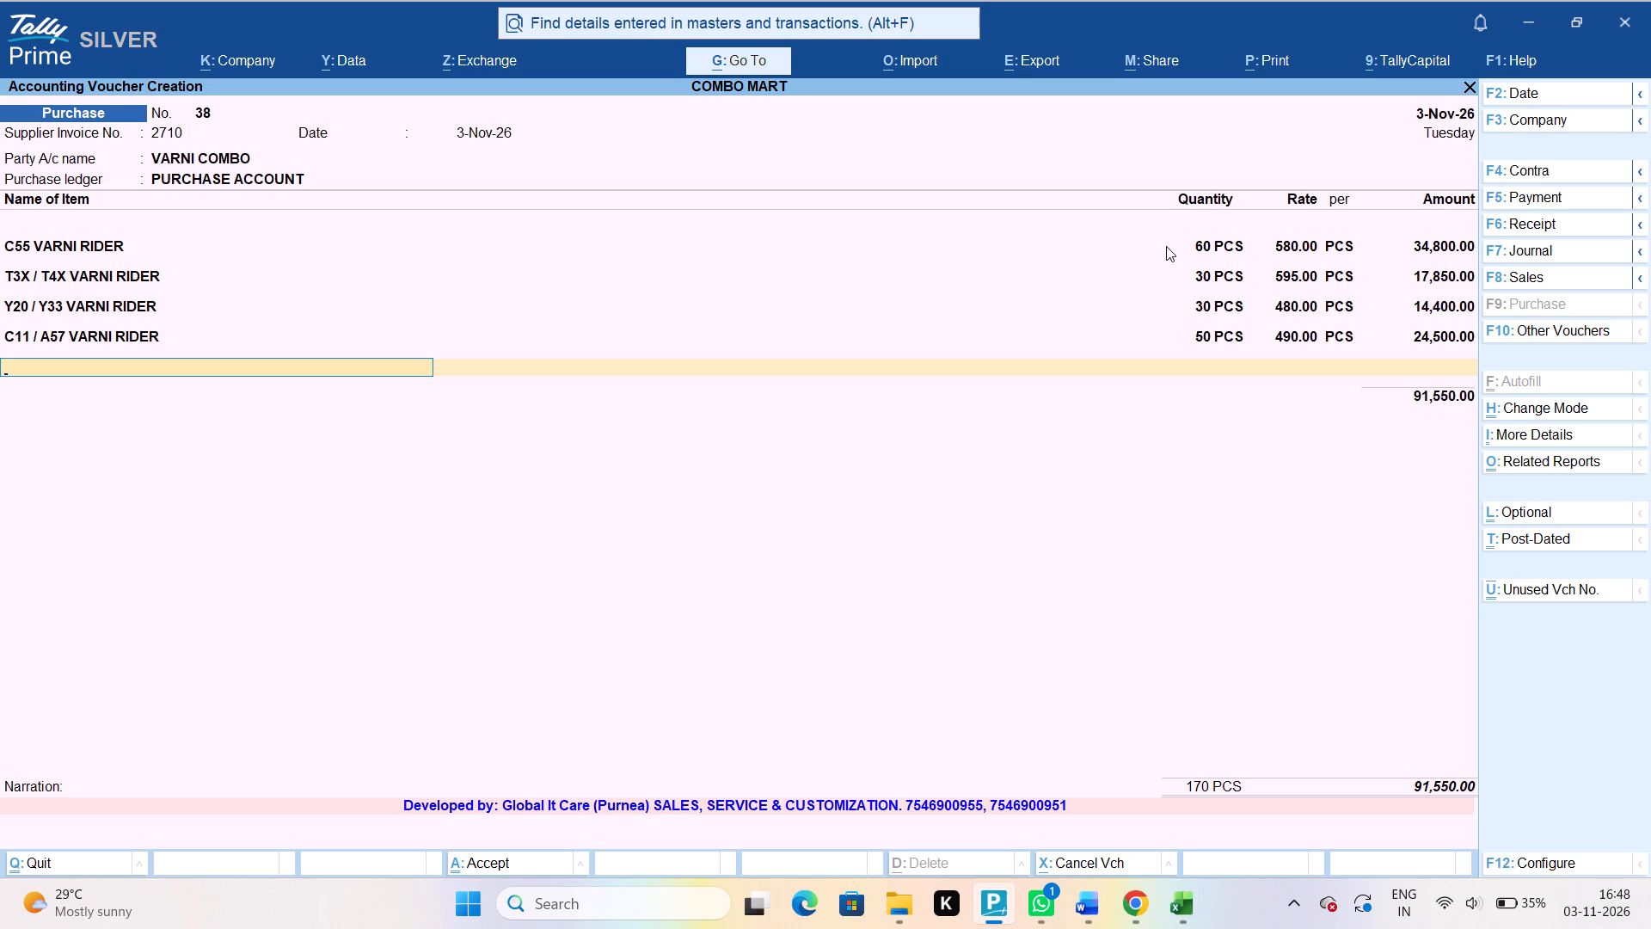
Filter the stock items by Y12 V and add Y12 VARNI RIDER as the fifth line, quantity 30 PCS at a rate of 490.
{"action": "type", "text": "Y12 V"}
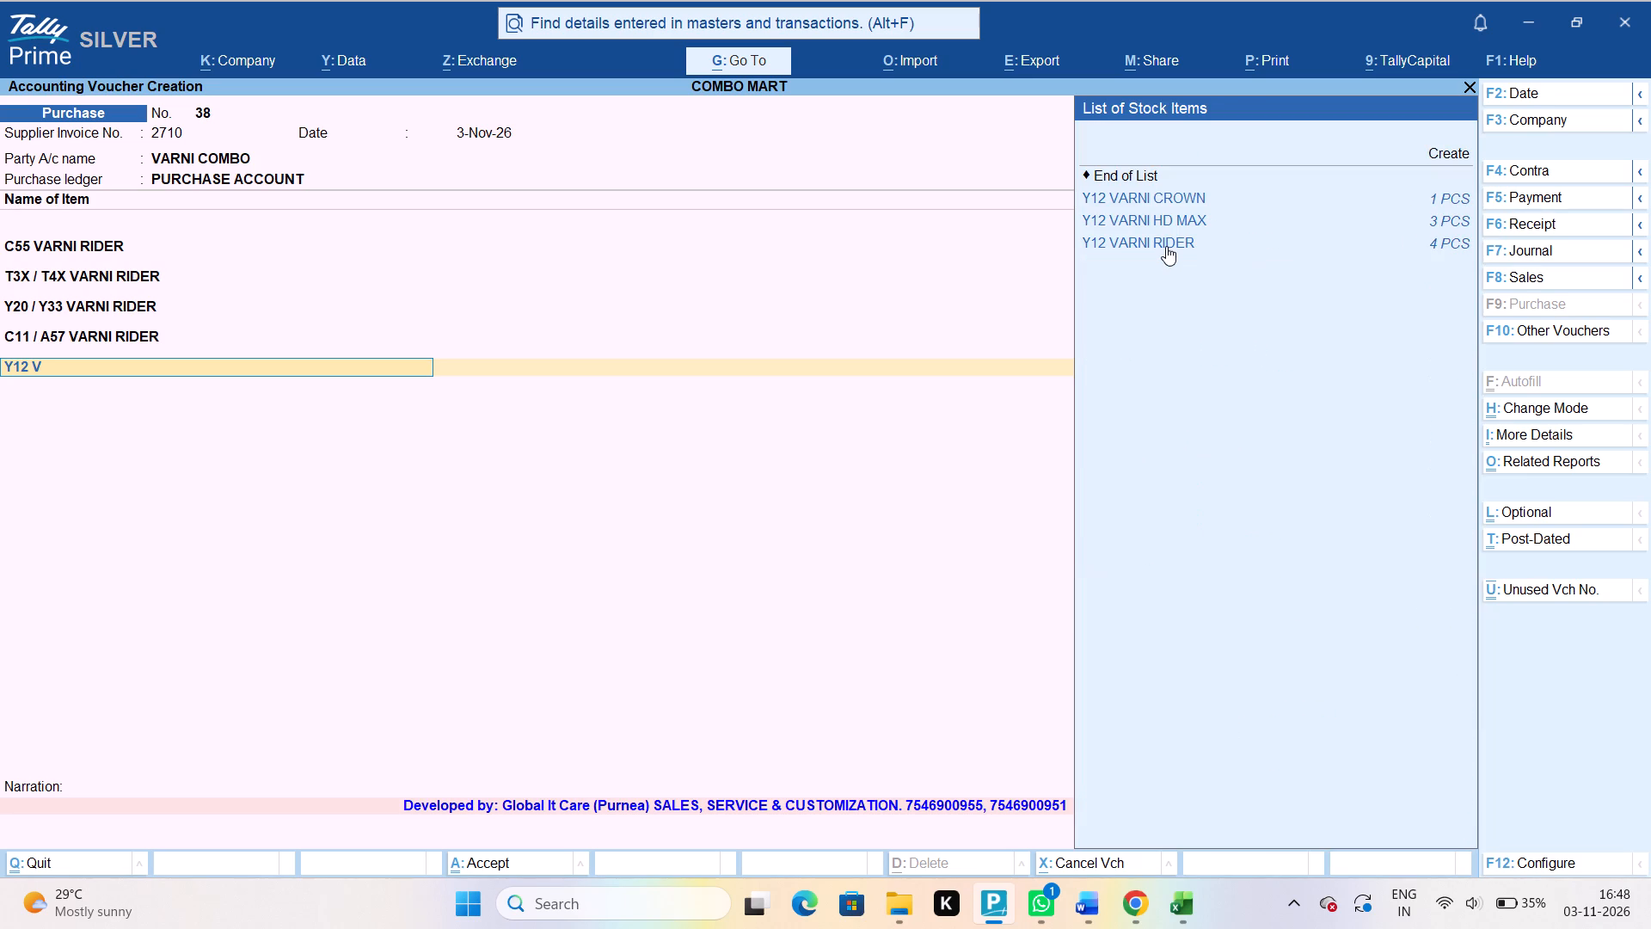
{"action": "key", "text": "Down"}
{"action": "key", "text": "Down"}
{"action": "key", "text": "Down"}
{"action": "key", "text": "Return"}
{"action": "key", "text": "Return"}
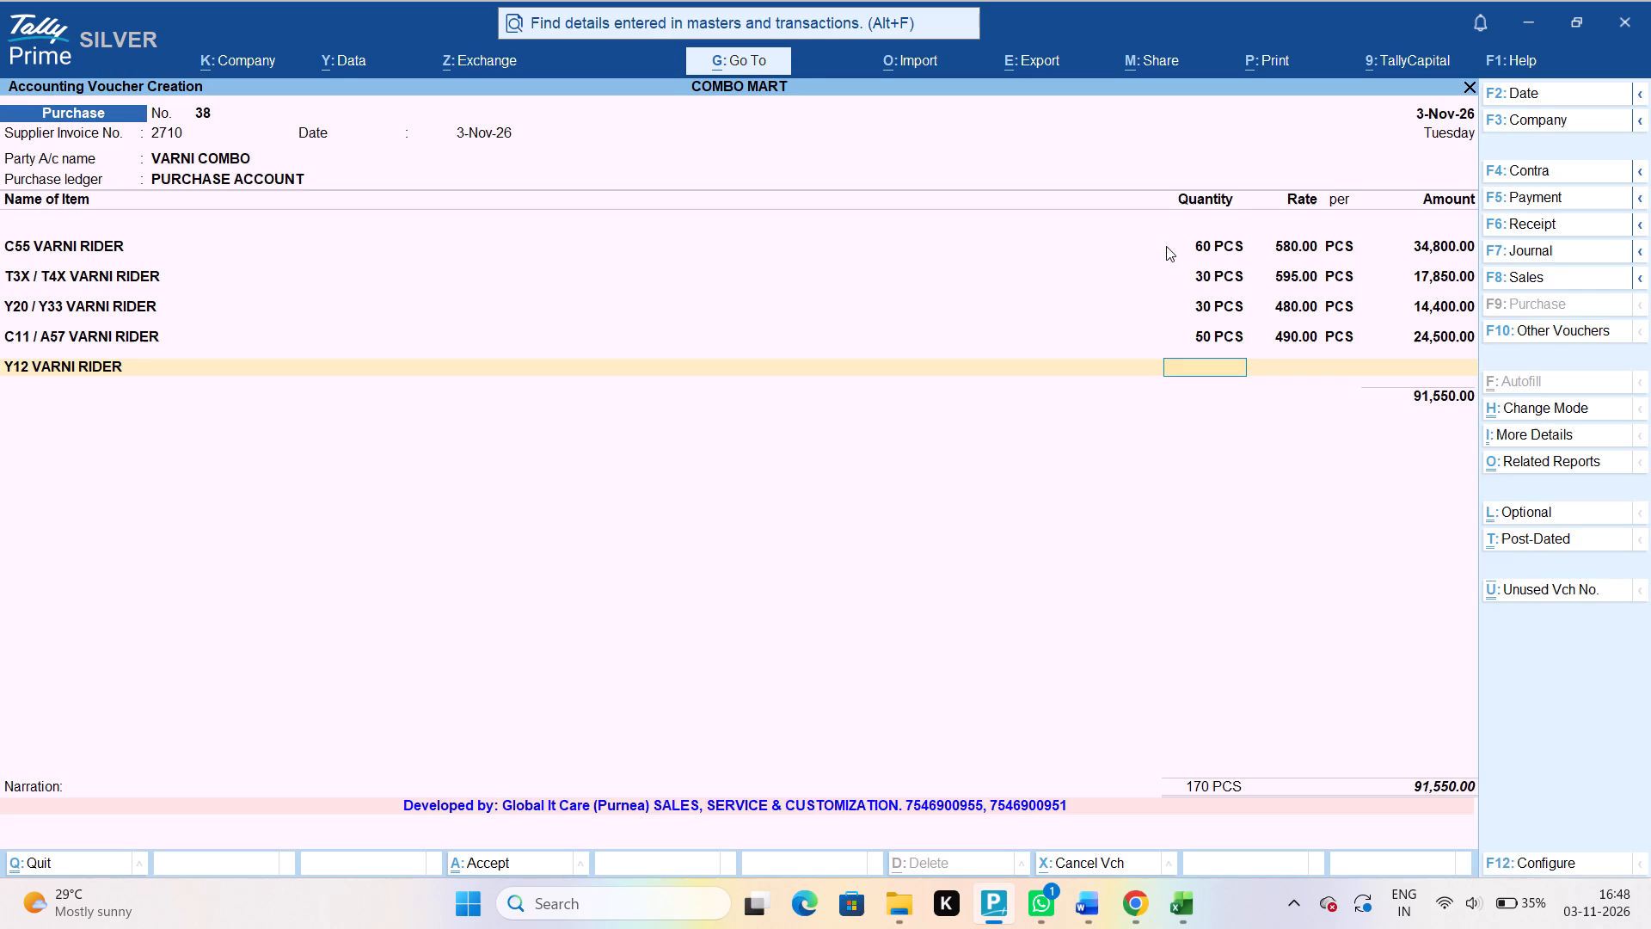
{"action": "type", "text": "30"}
{"action": "key", "text": "Return"}
{"action": "type", "text": "490"}
{"action": "key", "text": "Return"}
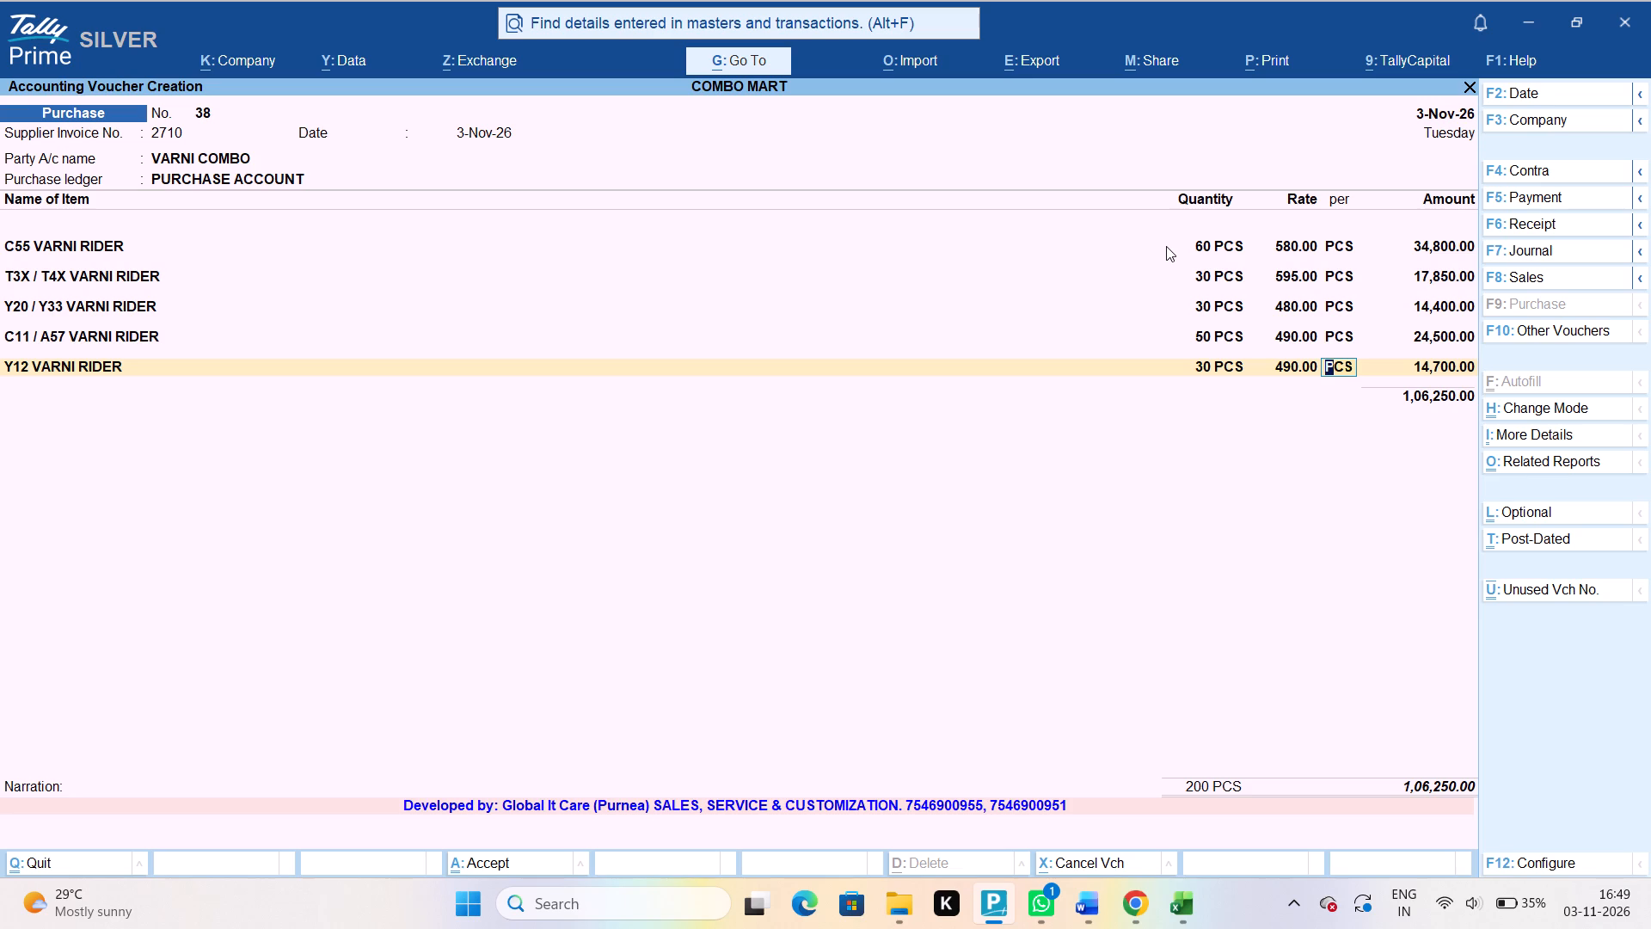
{"action": "key", "text": "Return"}
{"action": "key", "text": "Return"}
{"action": "key", "text": "Return"}
{"action": "key", "text": "BackSpace"}
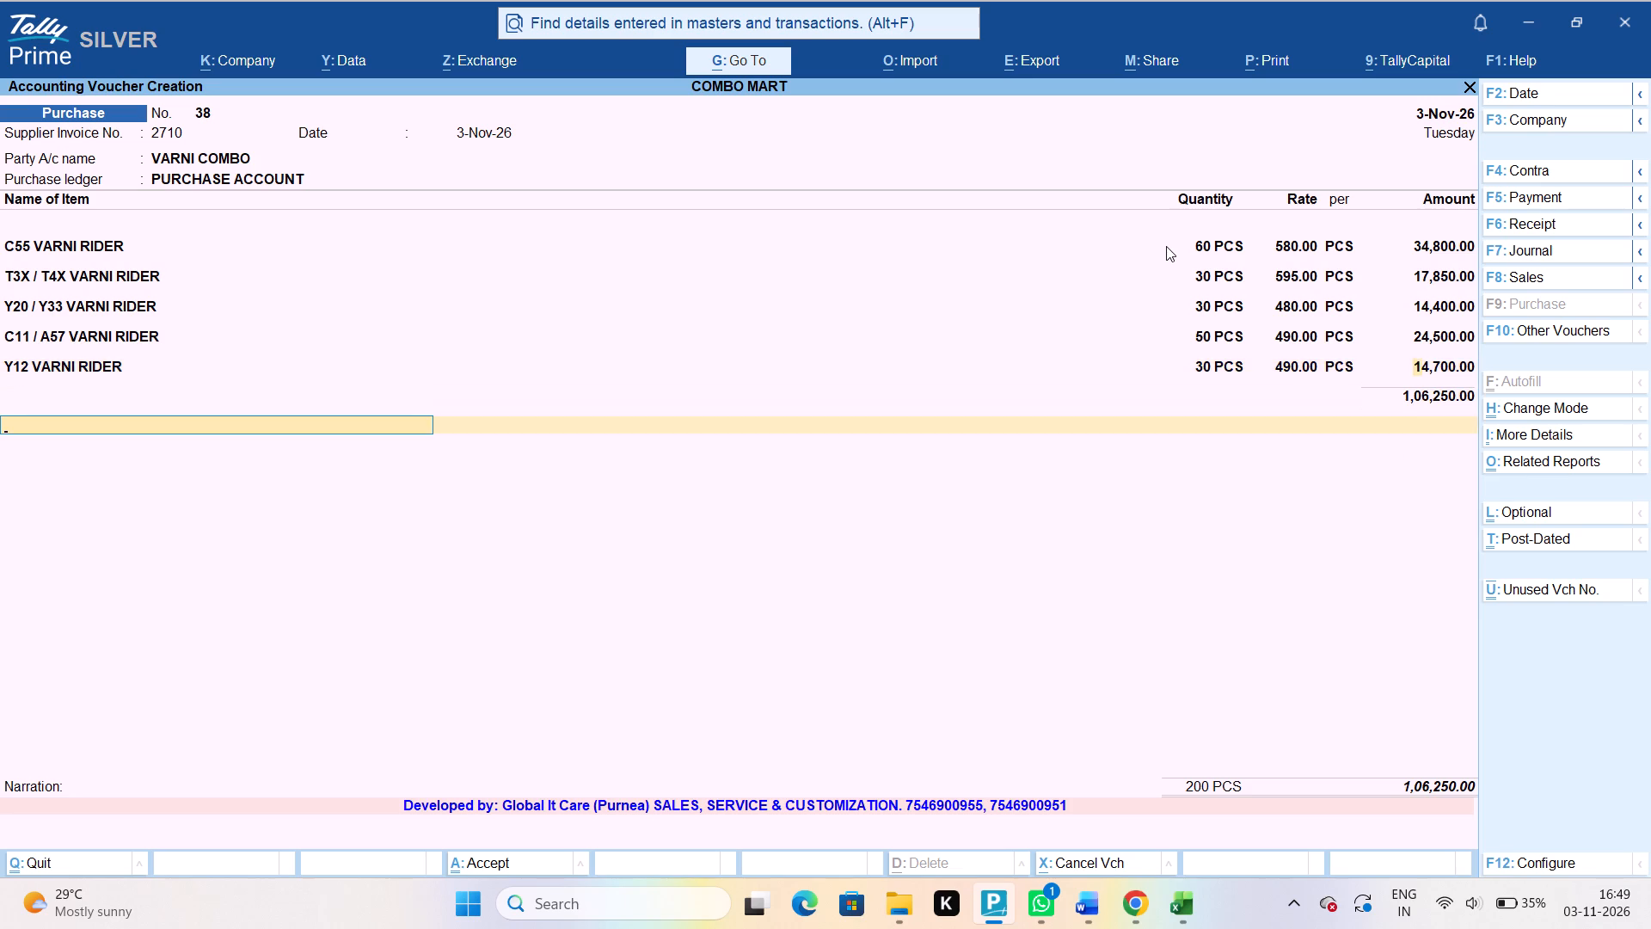
{"action": "key", "text": "Return"}
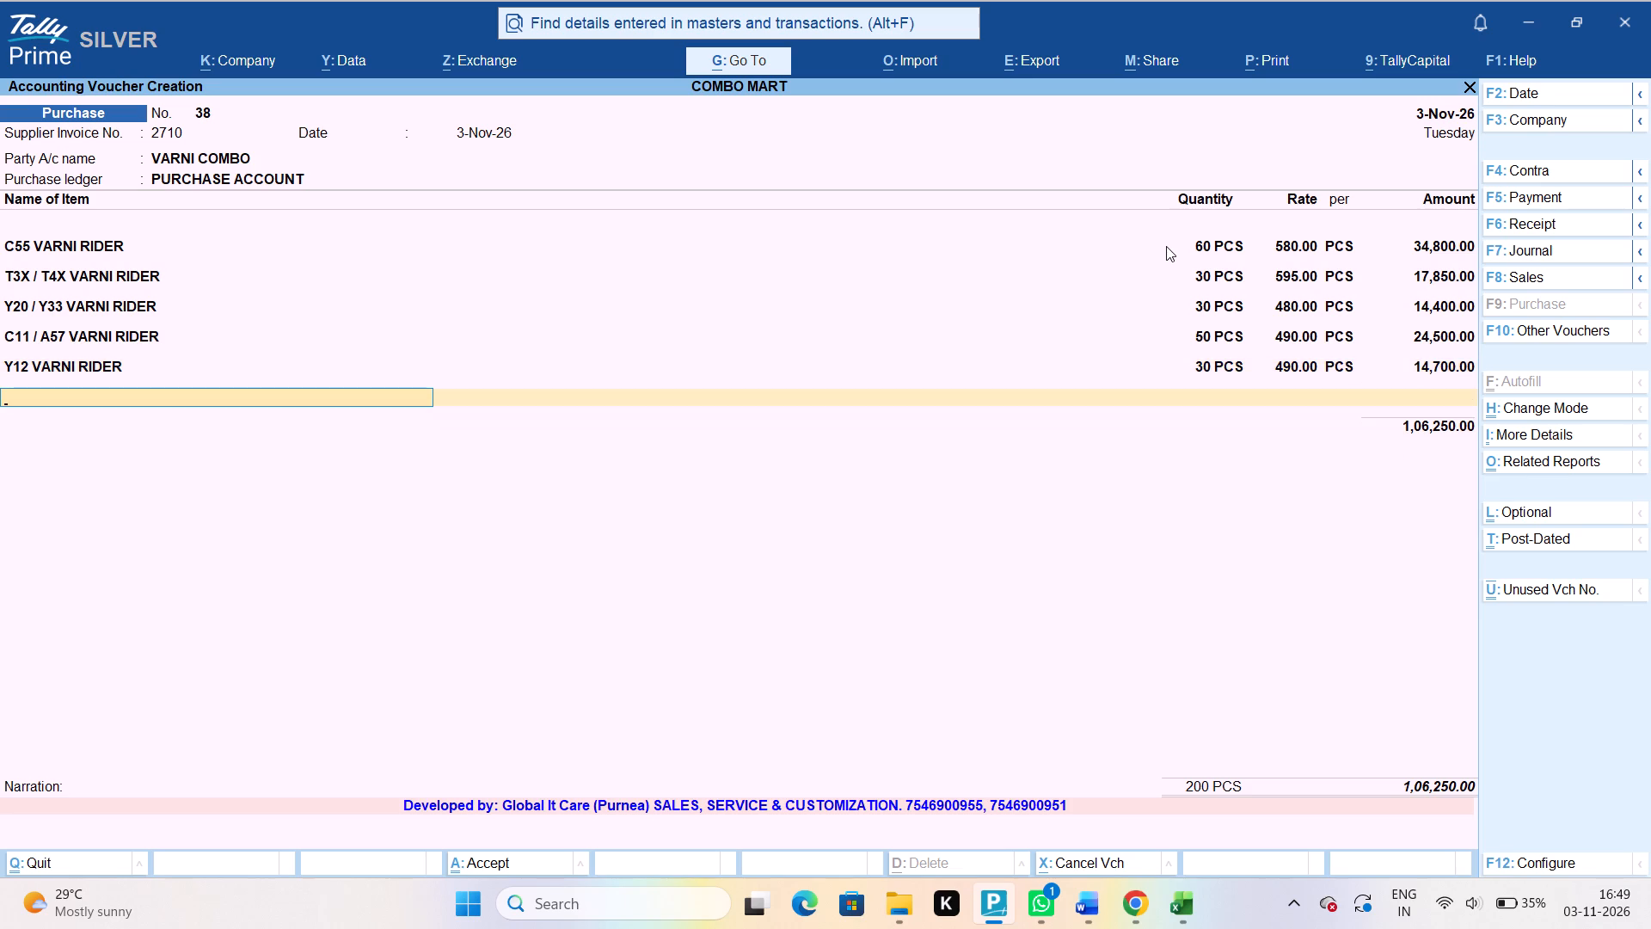
Filter the stock items by V20 and add V20 VARNI RIDER as the sixth line, quantity 20 PCS at a rate of 525.
{"action": "type", "text": "V2"}
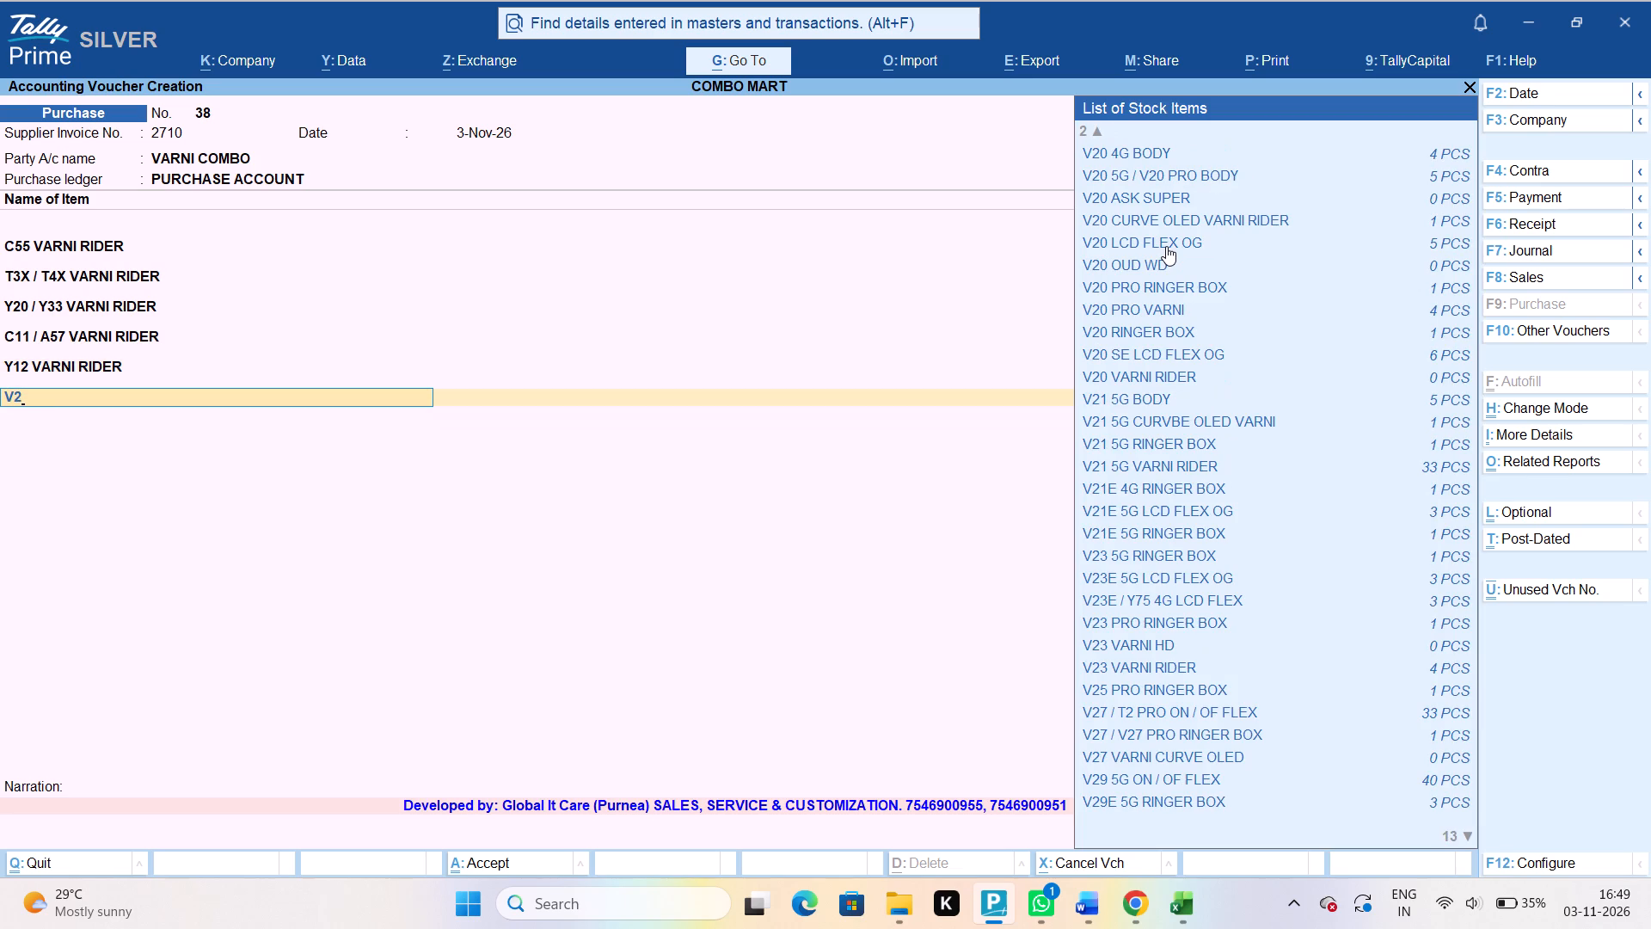
{"action": "key", "text": "0"}
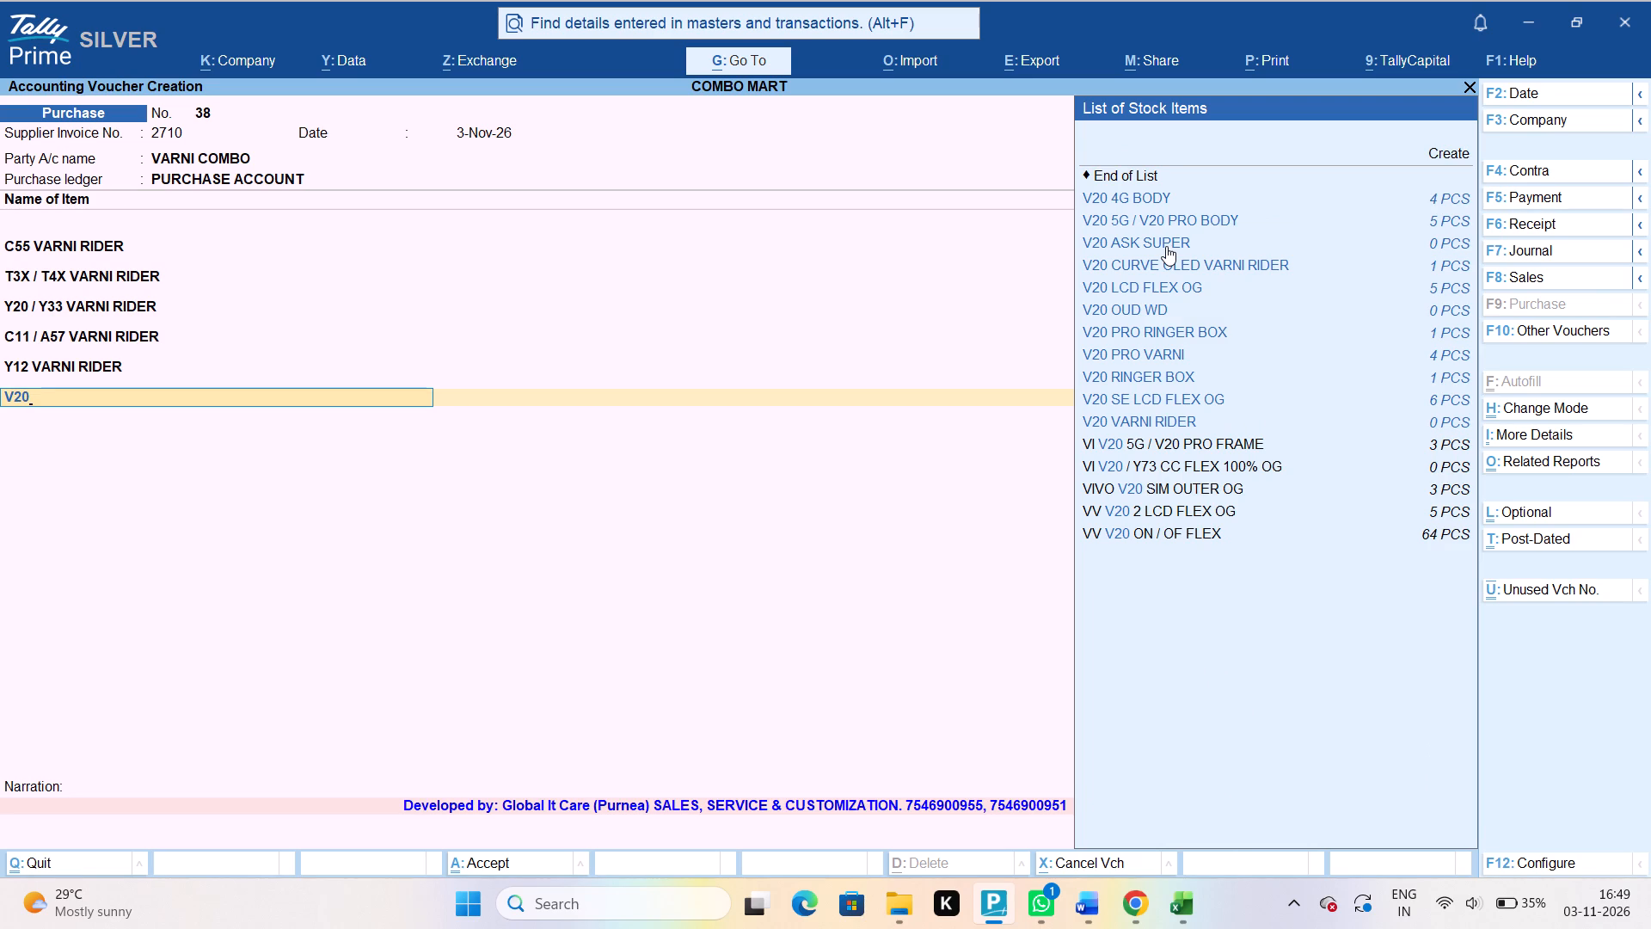
{"action": "key", "text": "v"}
{"action": "key", "text": "Return"}
{"action": "key", "text": "Return"}
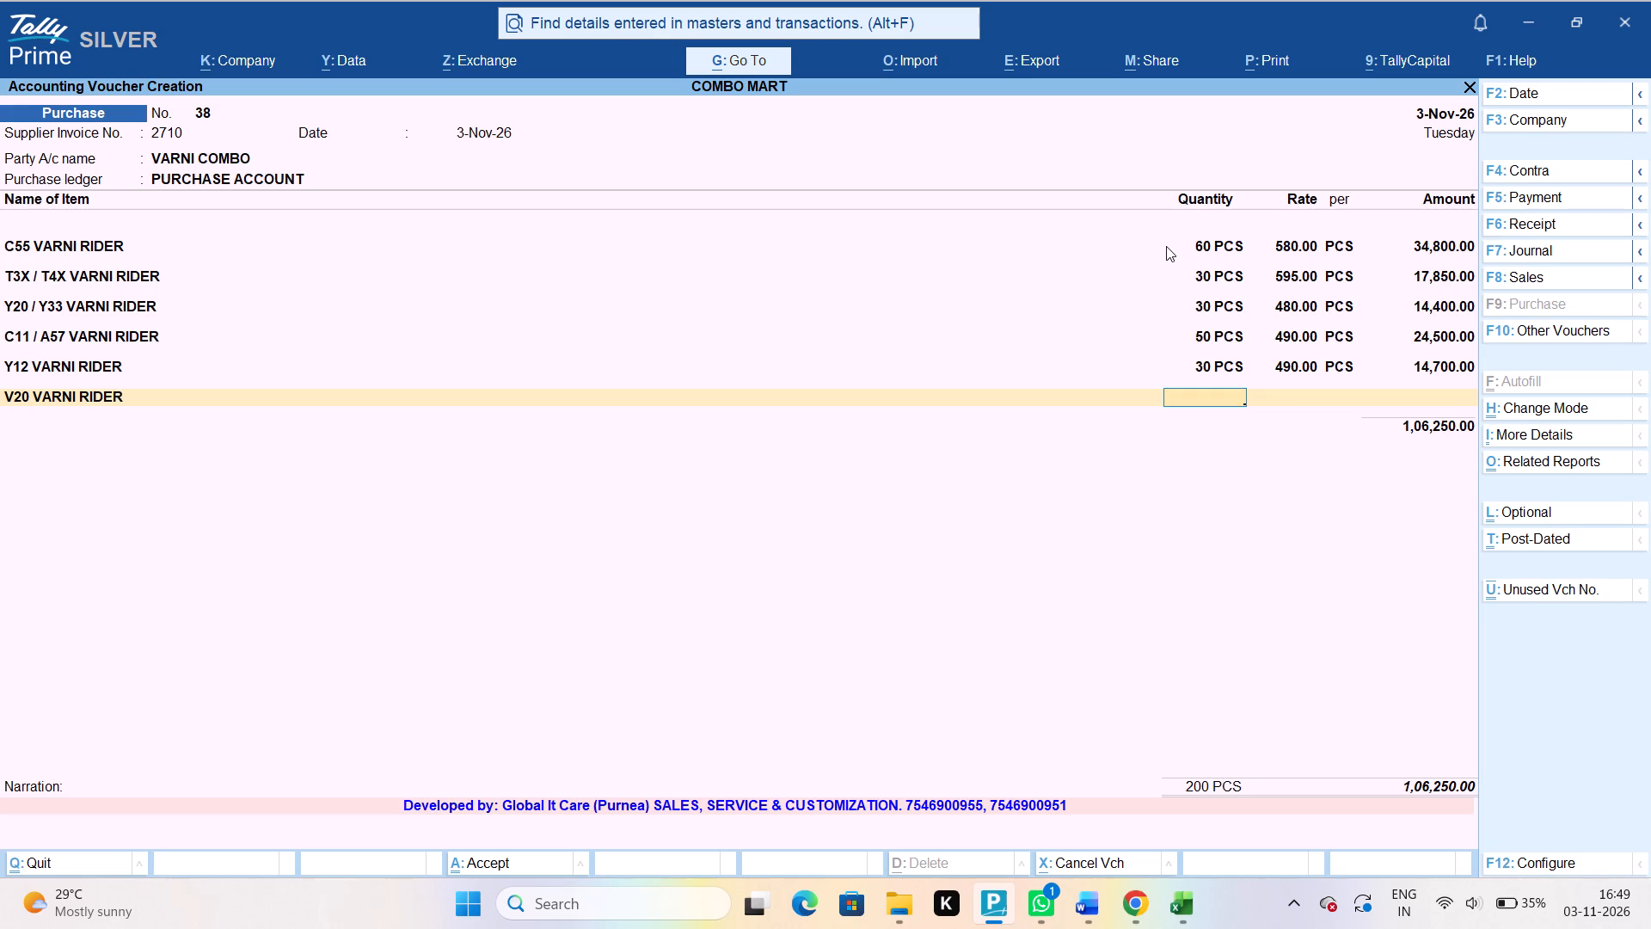
{"action": "type", "text": "20"}
{"action": "key", "text": "Return"}
{"action": "type", "text": "525"}
{"action": "key", "text": "Return"}
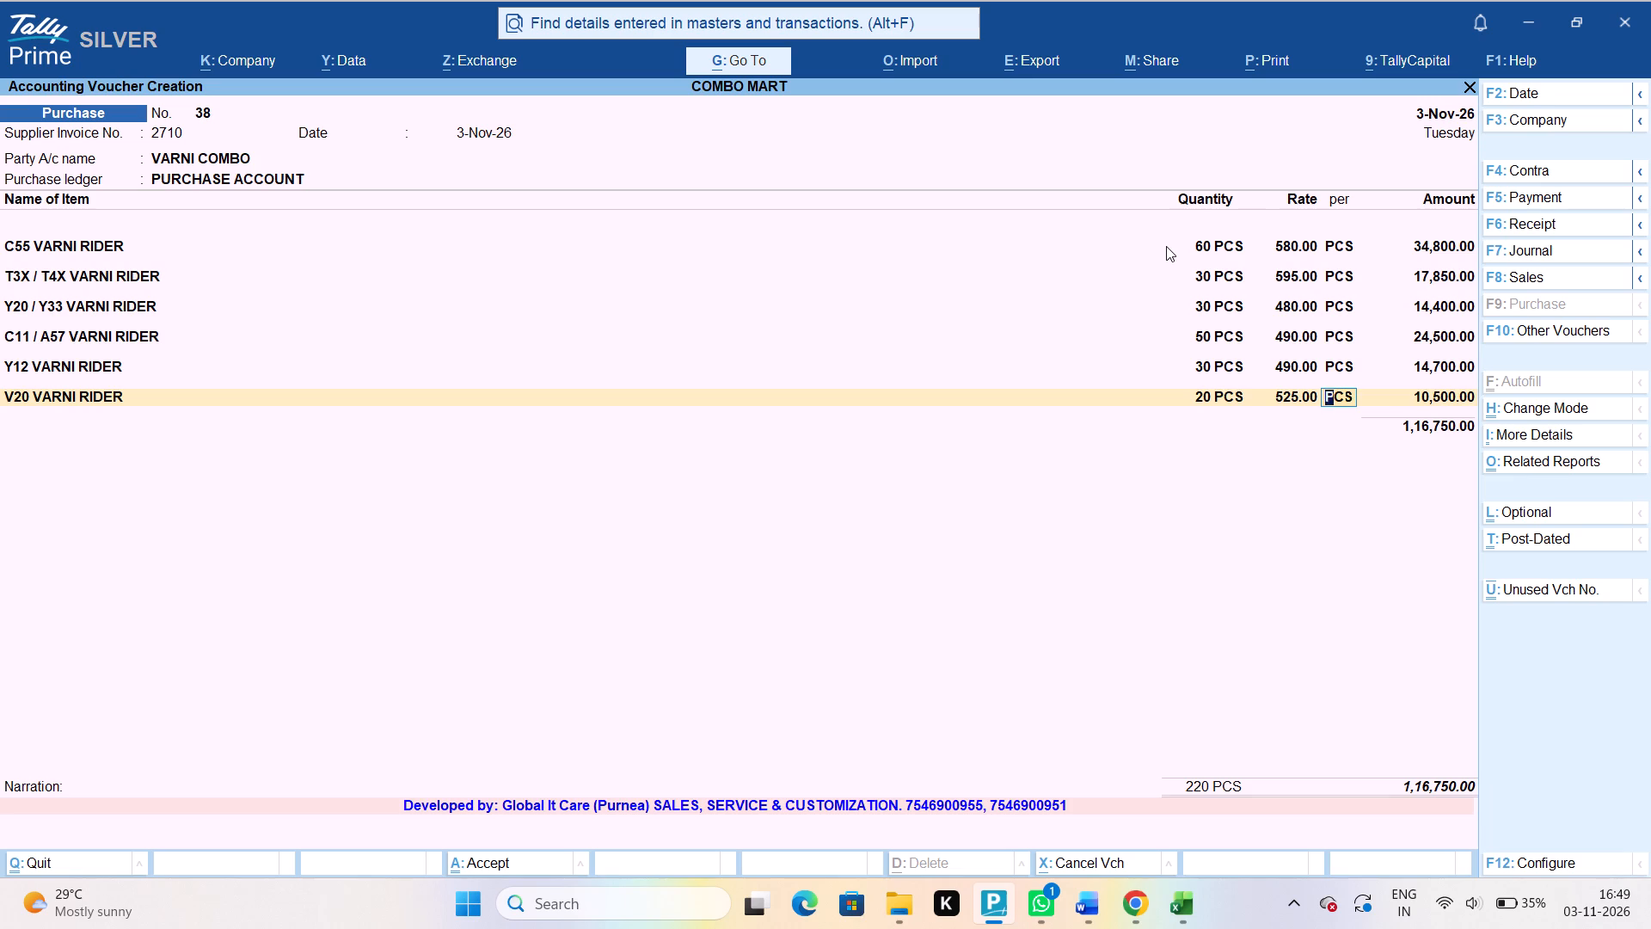
{"action": "key", "text": "Return"}
{"action": "key", "text": "Return"}
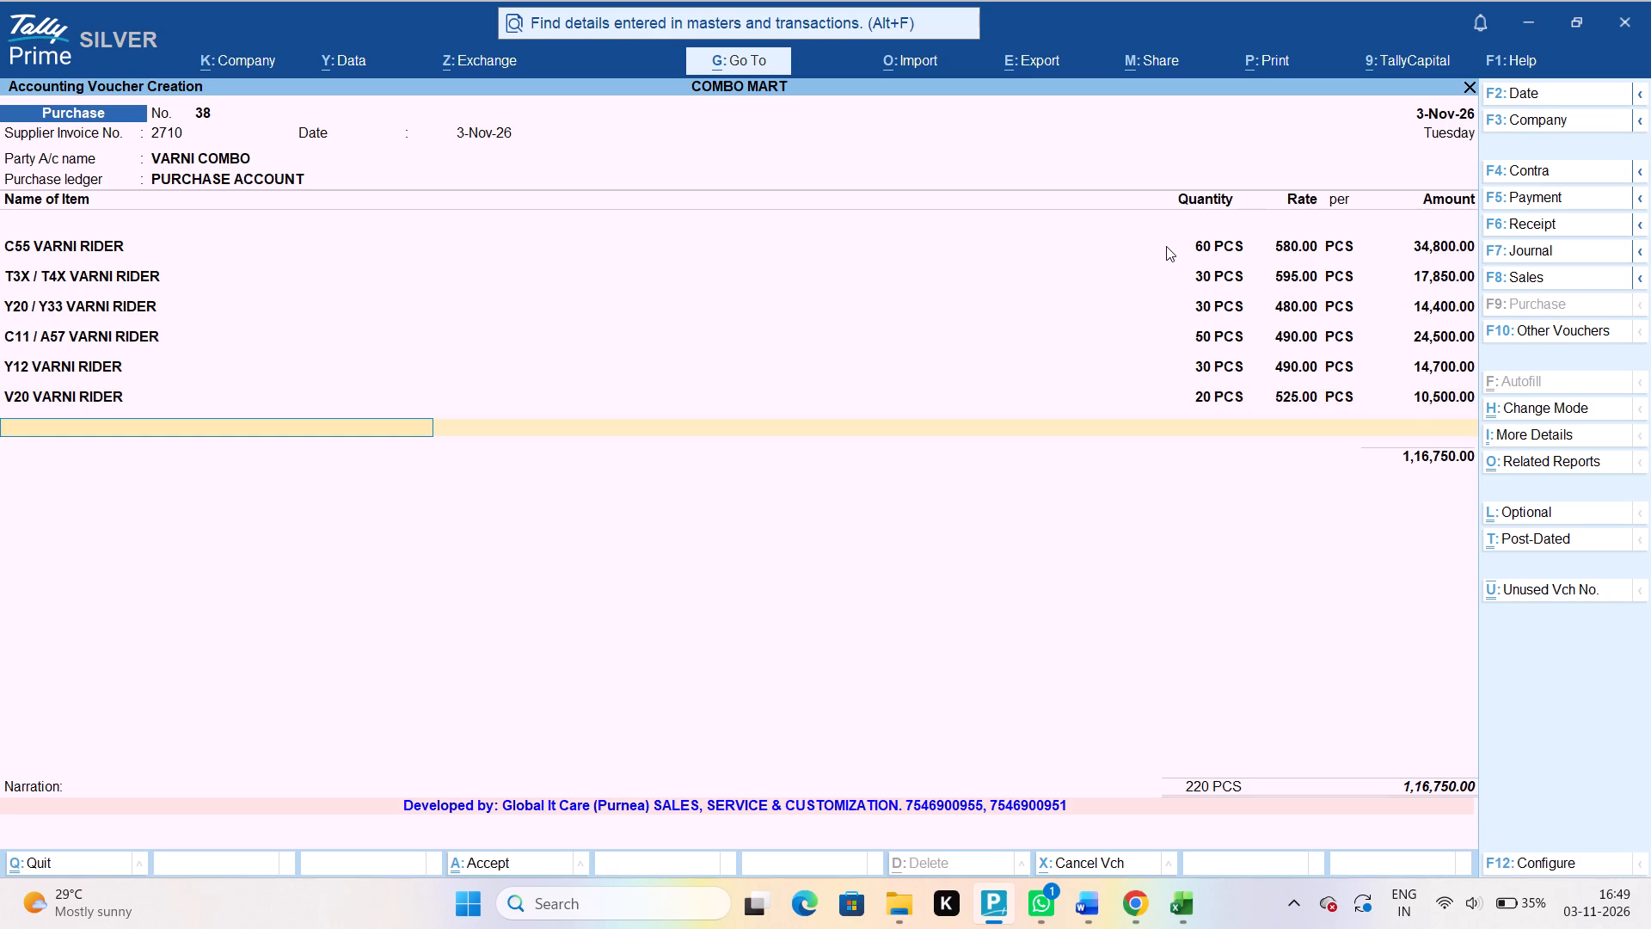
Filter the stock items by REALME 15X and start a new stock item named REALME 15X VARNI RIDER.
{"action": "type", "text": "REALME"}
{"action": "key", "text": "space"}
{"action": "type", "text": "15"}
{"action": "key", "text": "x"}
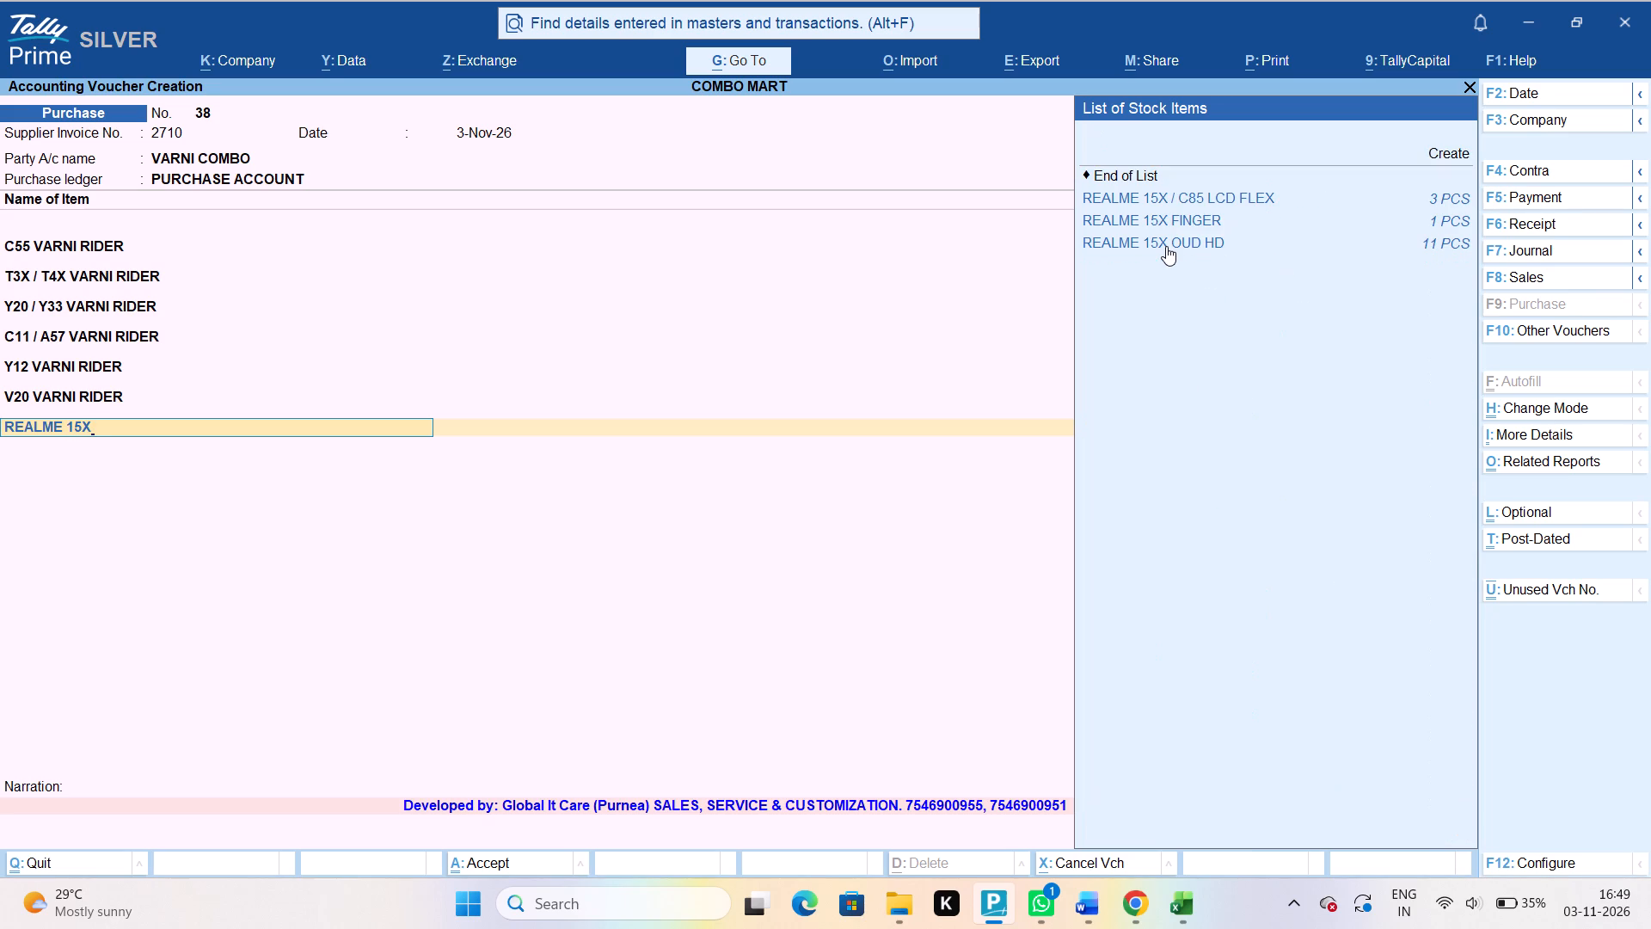
{"action": "key", "text": "Up"}
{"action": "key", "text": "Up"}
{"action": "key", "text": "Up"}
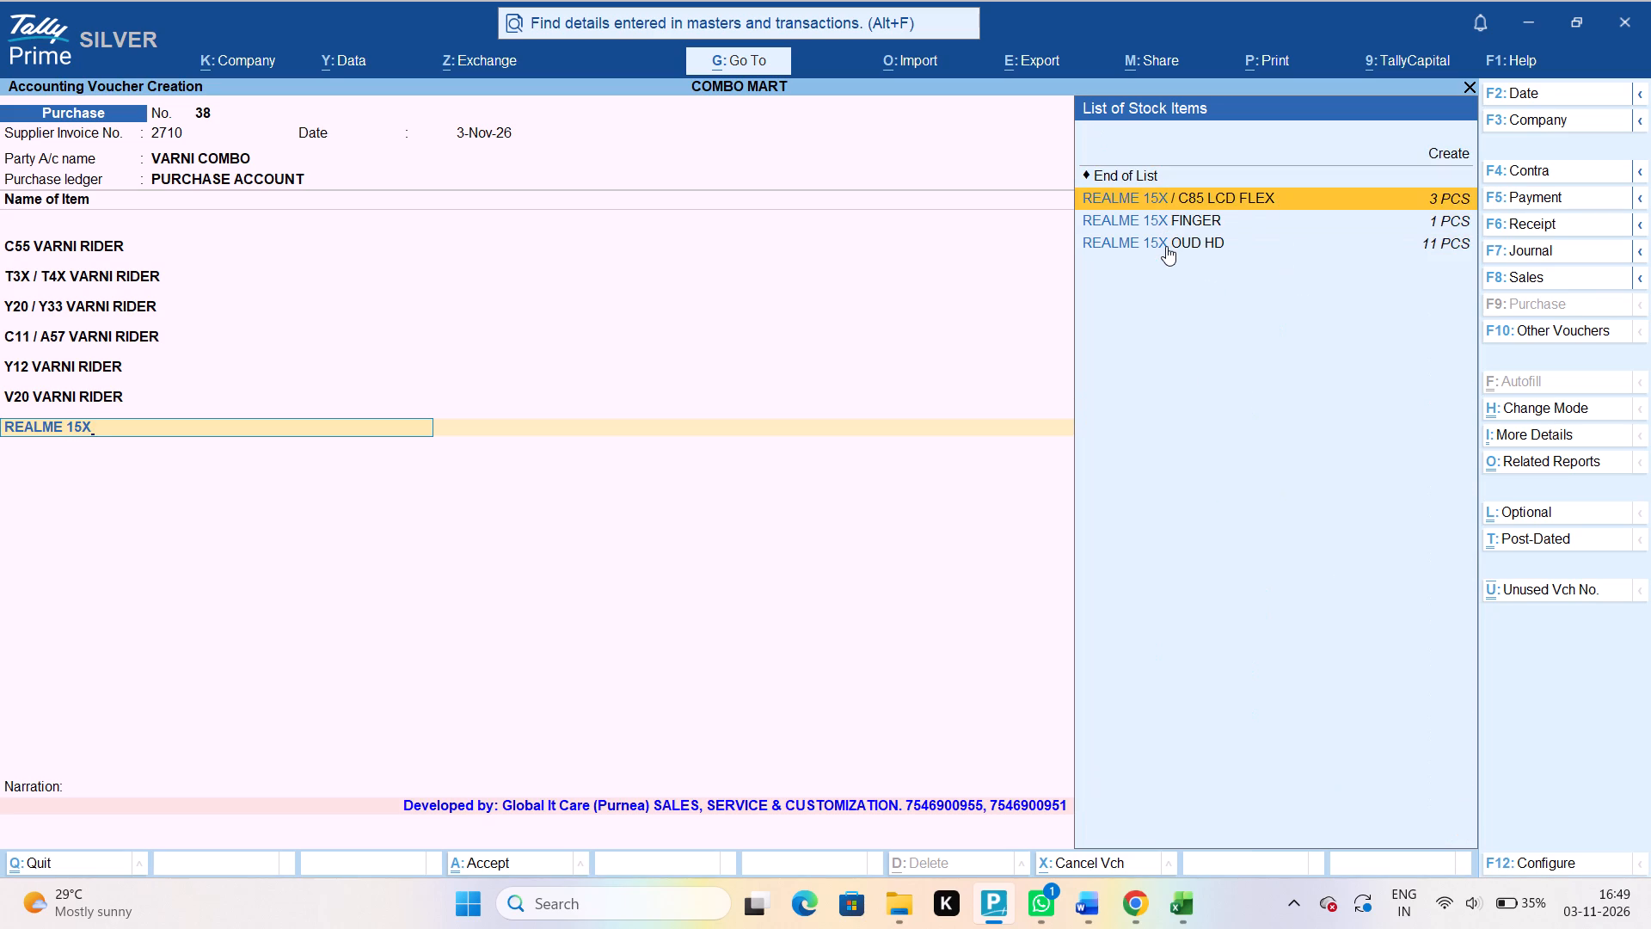
{"action": "key", "text": "Up"}
{"action": "key", "text": "Up"}
{"action": "key", "text": "Return"}
{"action": "type", "text": "REALME 1"}
{"action": "type", "text": "5X V"}
{"action": "type", "text": "ARNI RIDERT"}
{"action": "key", "text": "BackSpace"}
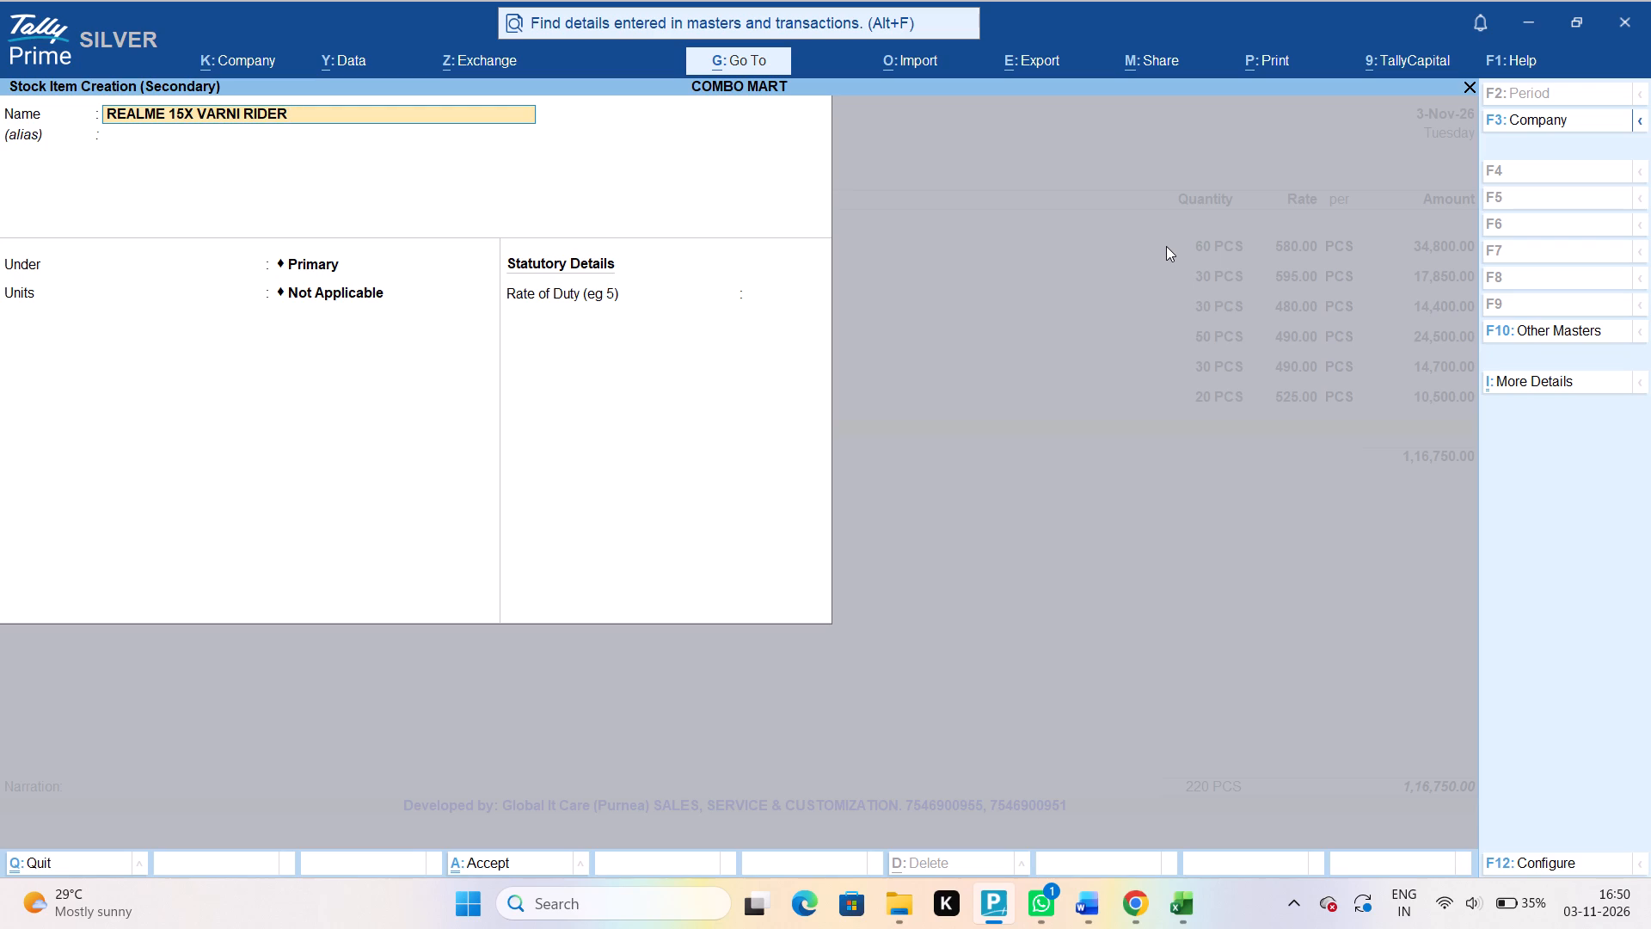
Leave the alias blank, place the new item under FOLDER with units PCS, and set standard rates to Yes.
{"action": "key", "text": "Return"}
{"action": "key", "text": "Return"}
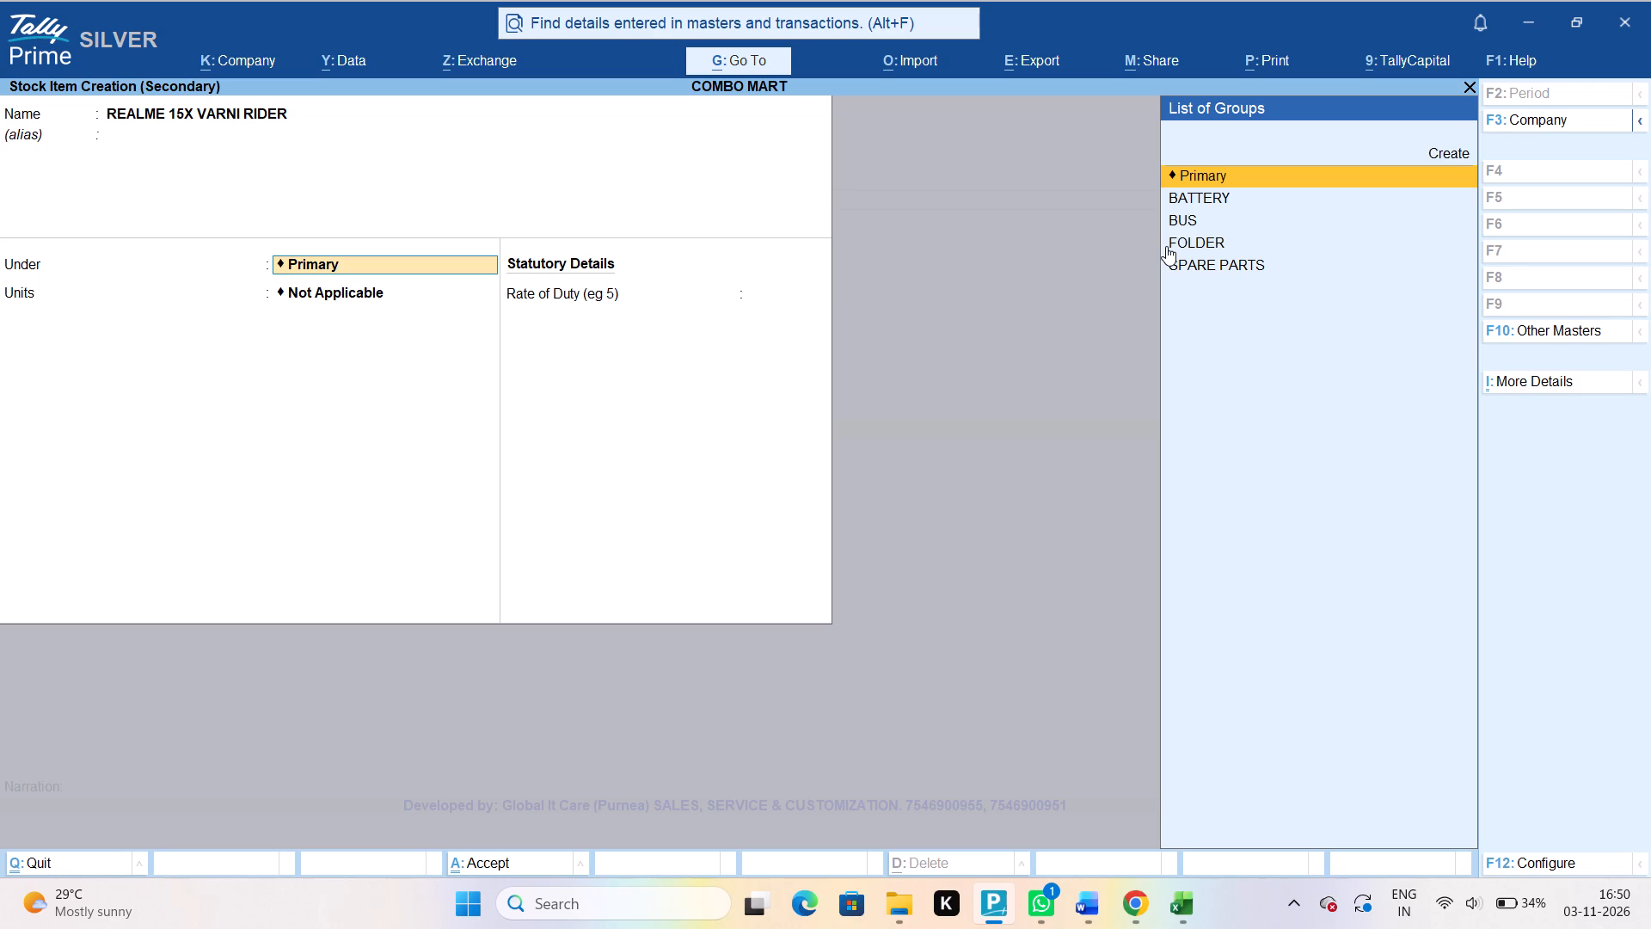
{"action": "key", "text": "Down"}
{"action": "key", "text": "Down"}
{"action": "key", "text": "Down"}
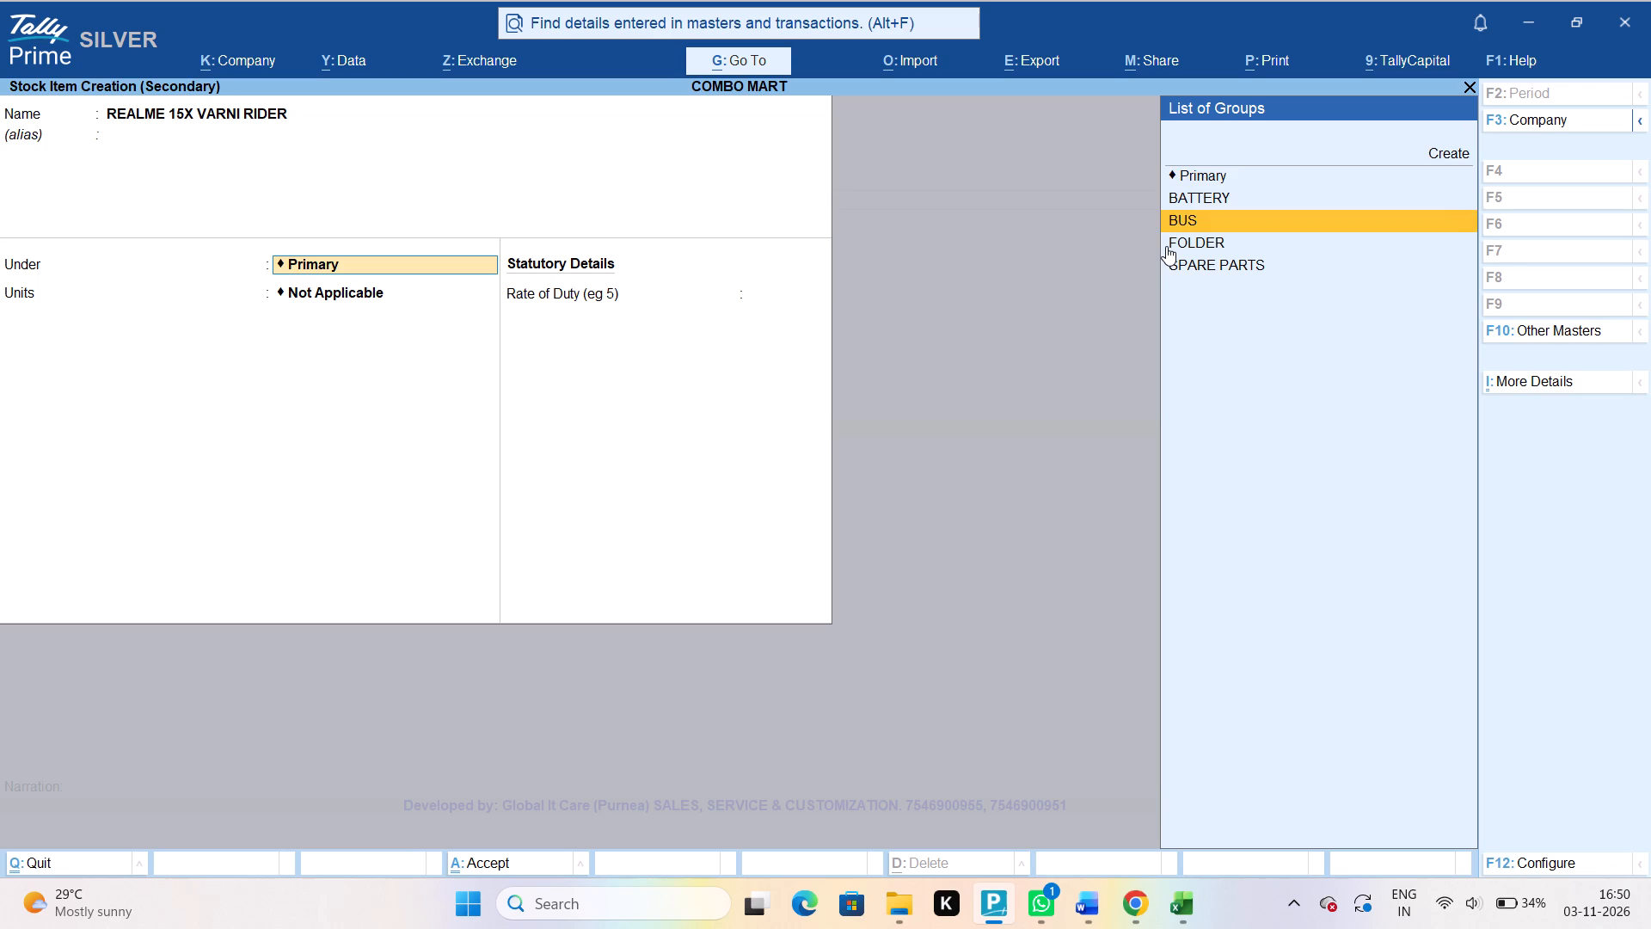
{"action": "key", "text": "Return"}
{"action": "key", "text": "Return"}
{"action": "type", "text": "YES"}
{"action": "key", "text": "Return"}
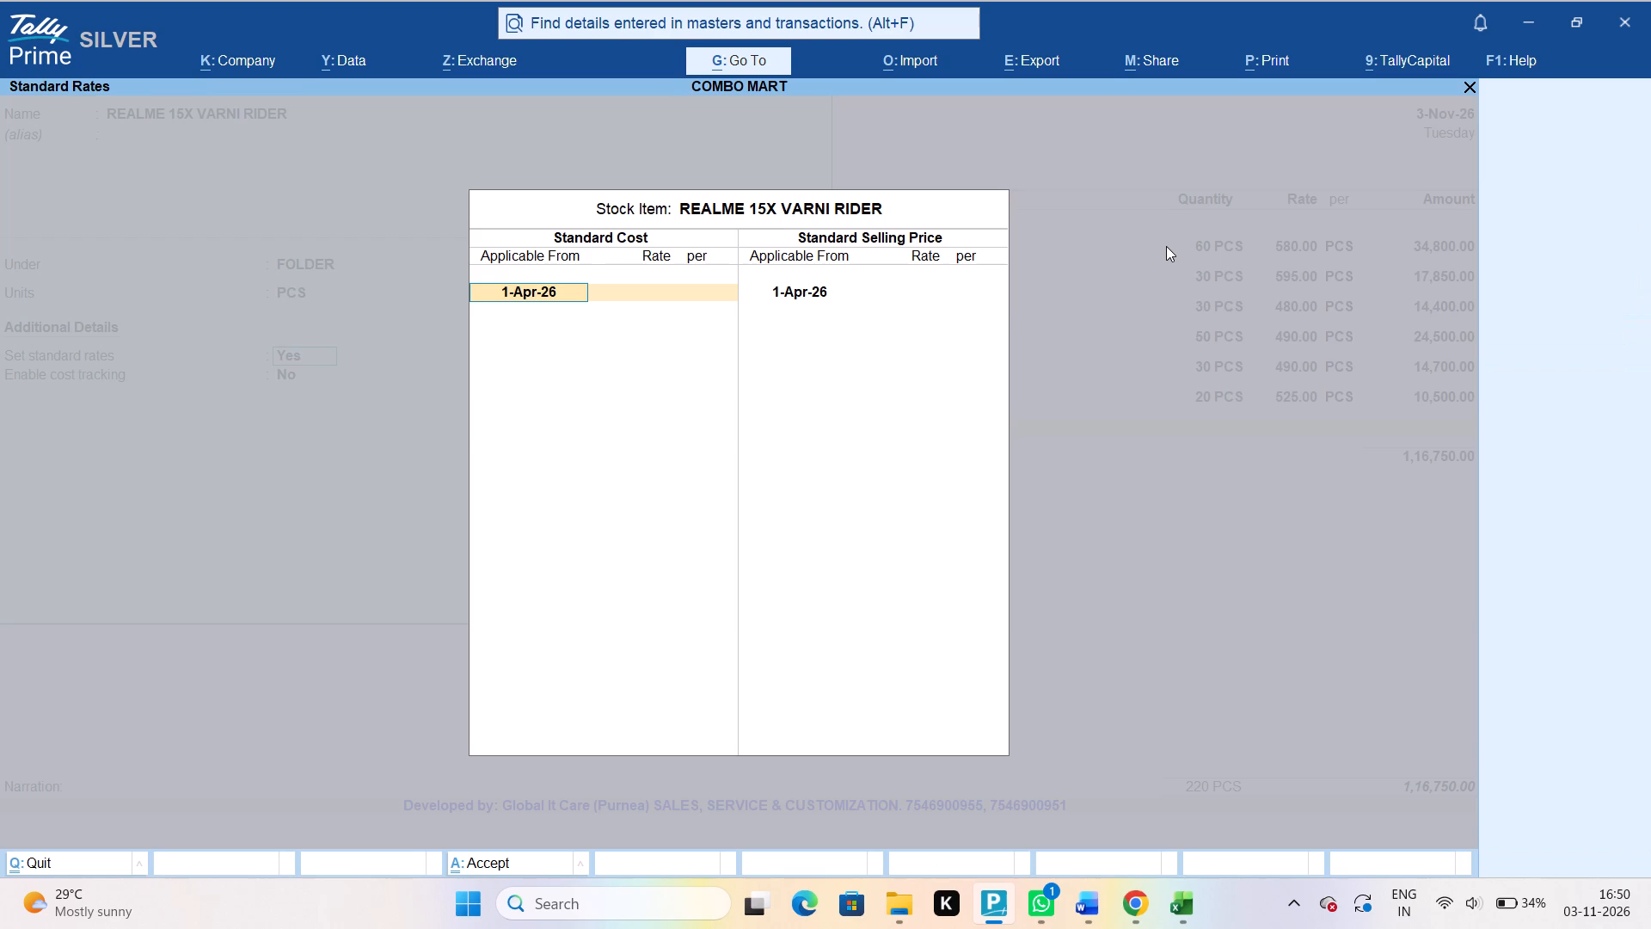
Enter a standard cost of 565 per PCS applicable from 3-Nov-26 for REALME 15X VARNI RIDER.
{"action": "type", "text": "3-11"}
{"action": "key", "text": "Return"}
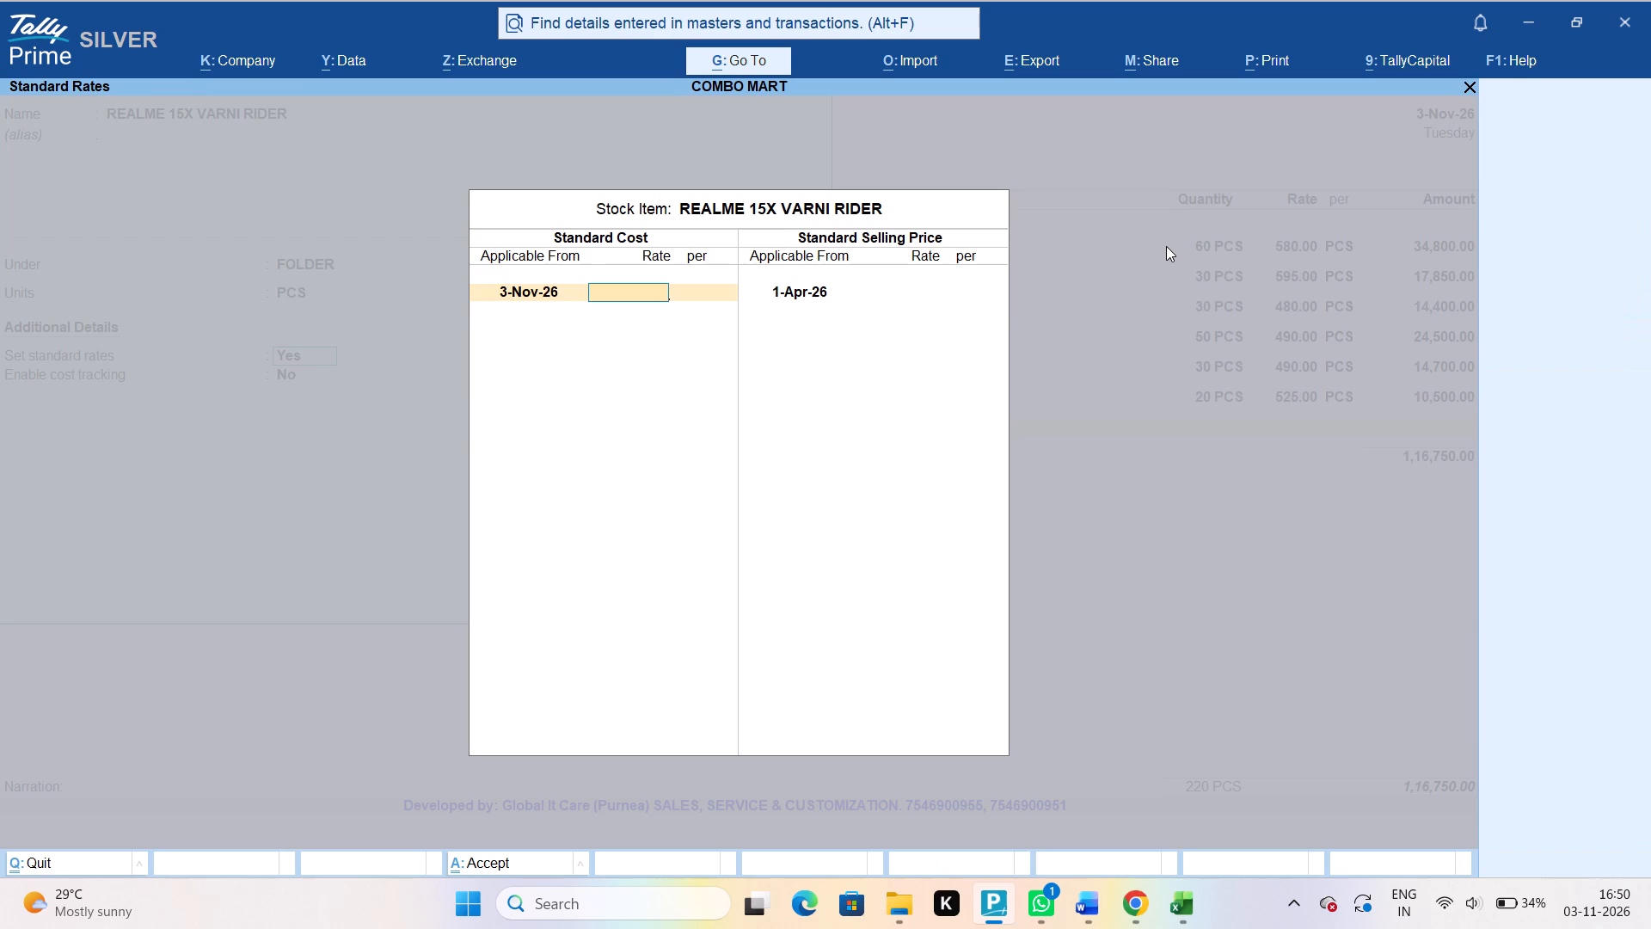
{"action": "type", "text": "565"}
{"action": "key", "text": "Return"}
{"action": "key", "text": "Return"}
{"action": "key", "text": "Return"}
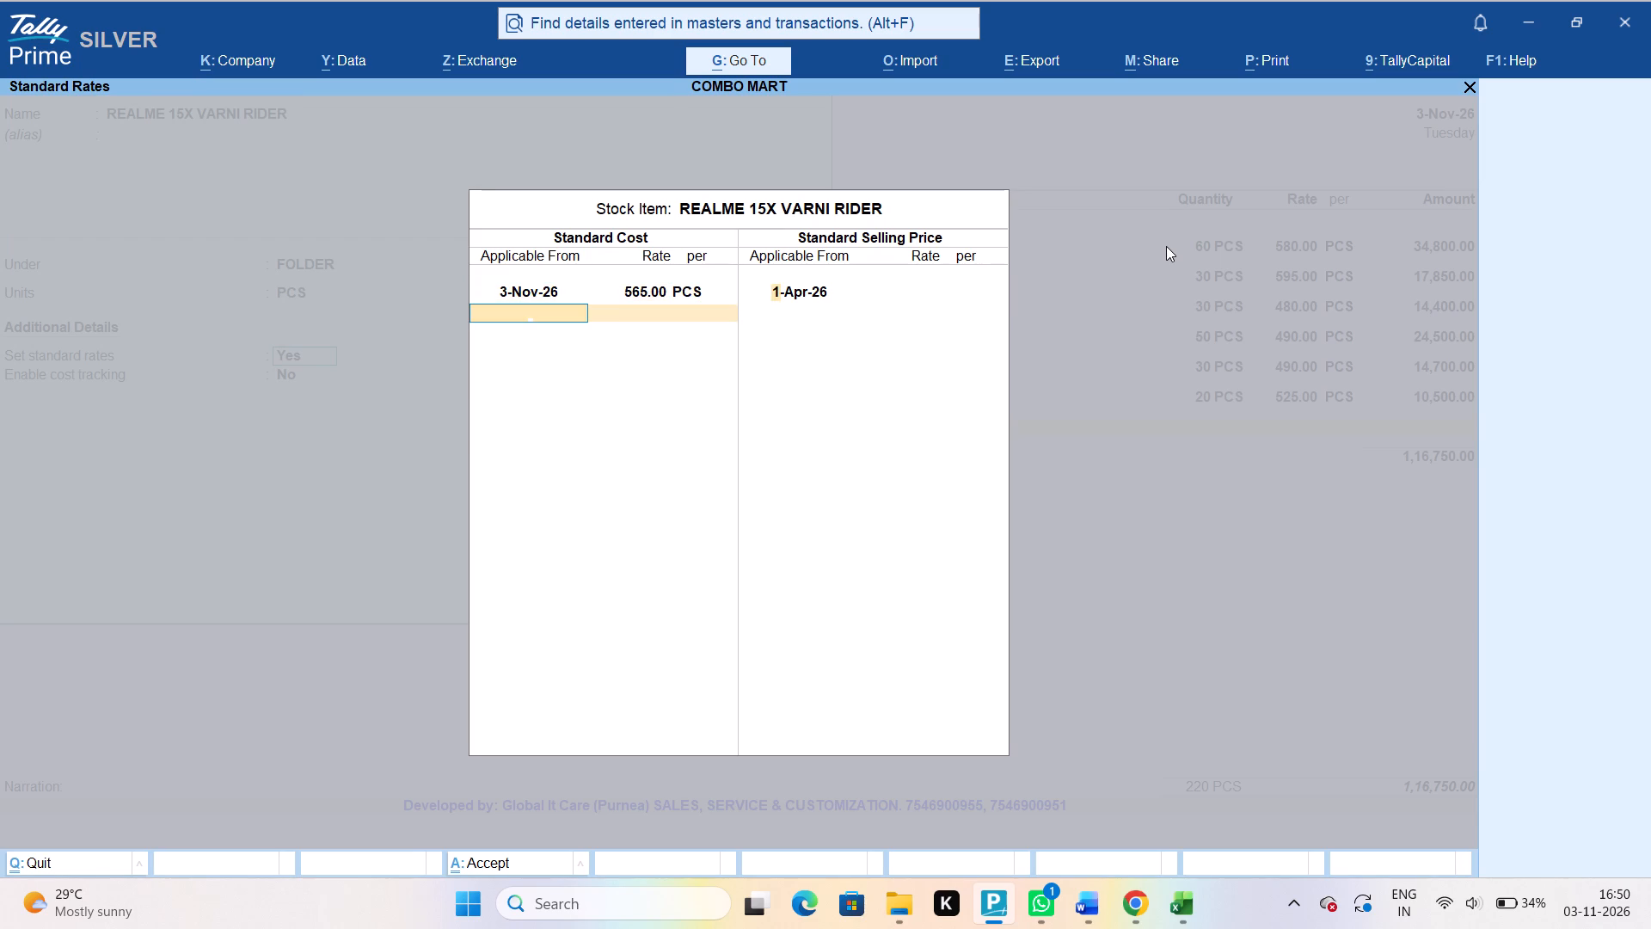
Enter a standard selling price of 590 per PCS applicable from 3-Nov-26 and save the REALME 15X VARNI RIDER item.
{"action": "type", "text": "3-11"}
{"action": "key", "text": "Return"}
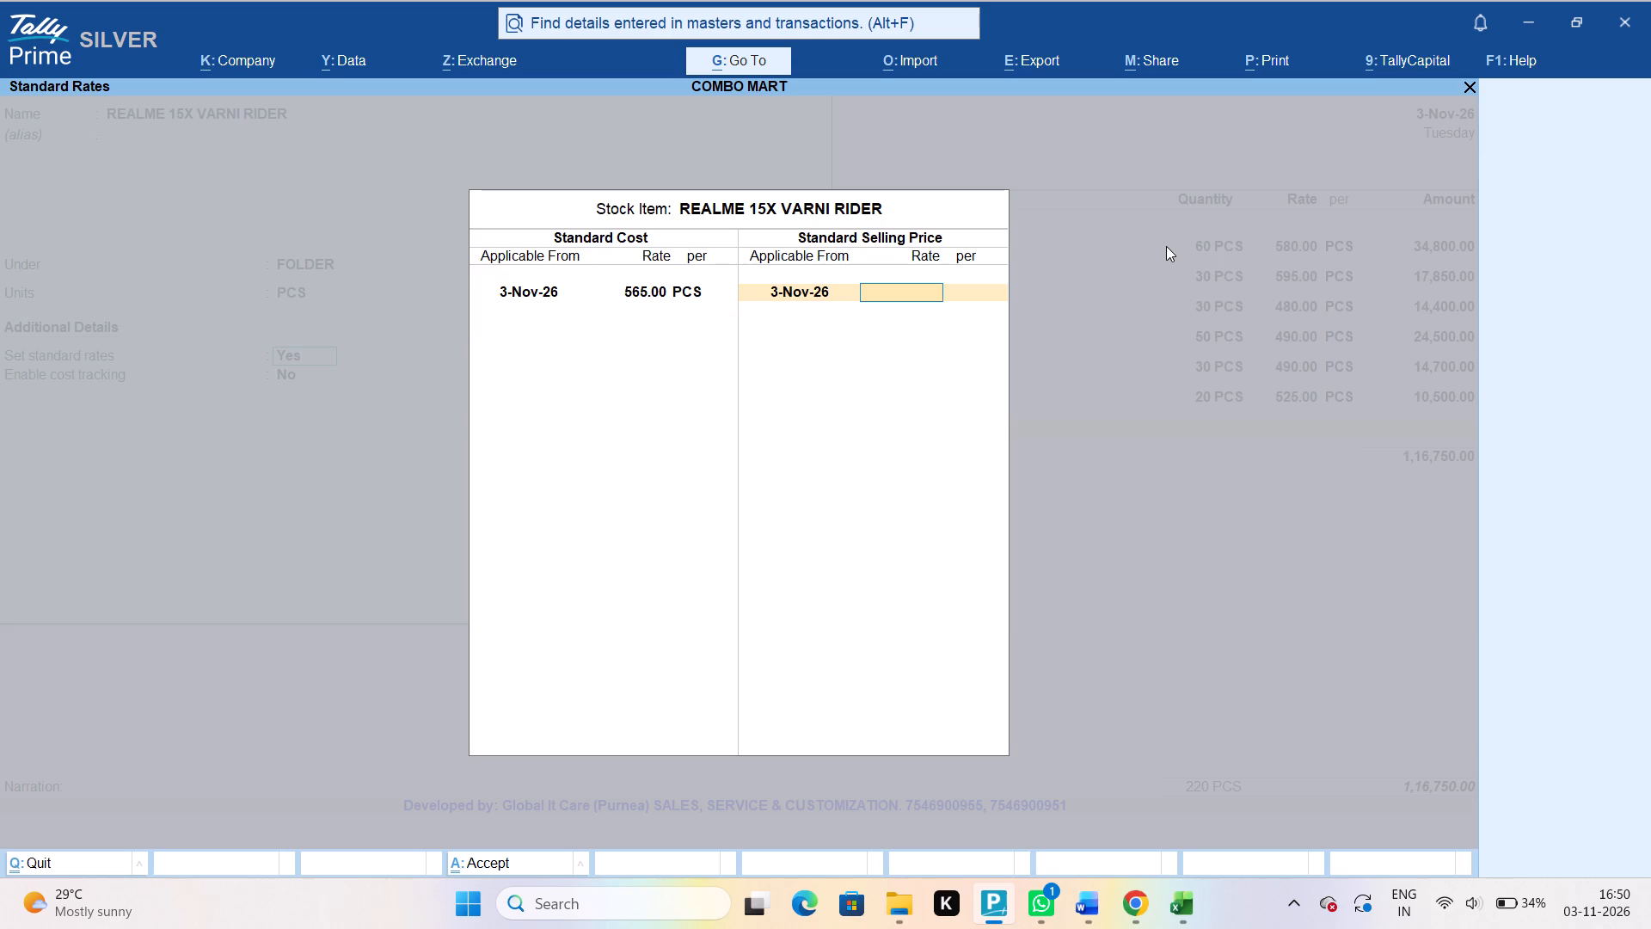
{"action": "type", "text": "590"}
{"action": "key", "text": "Return"}
{"action": "key", "text": "Return"}
{"action": "key", "text": "Return"}
{"action": "key", "text": "Return"}
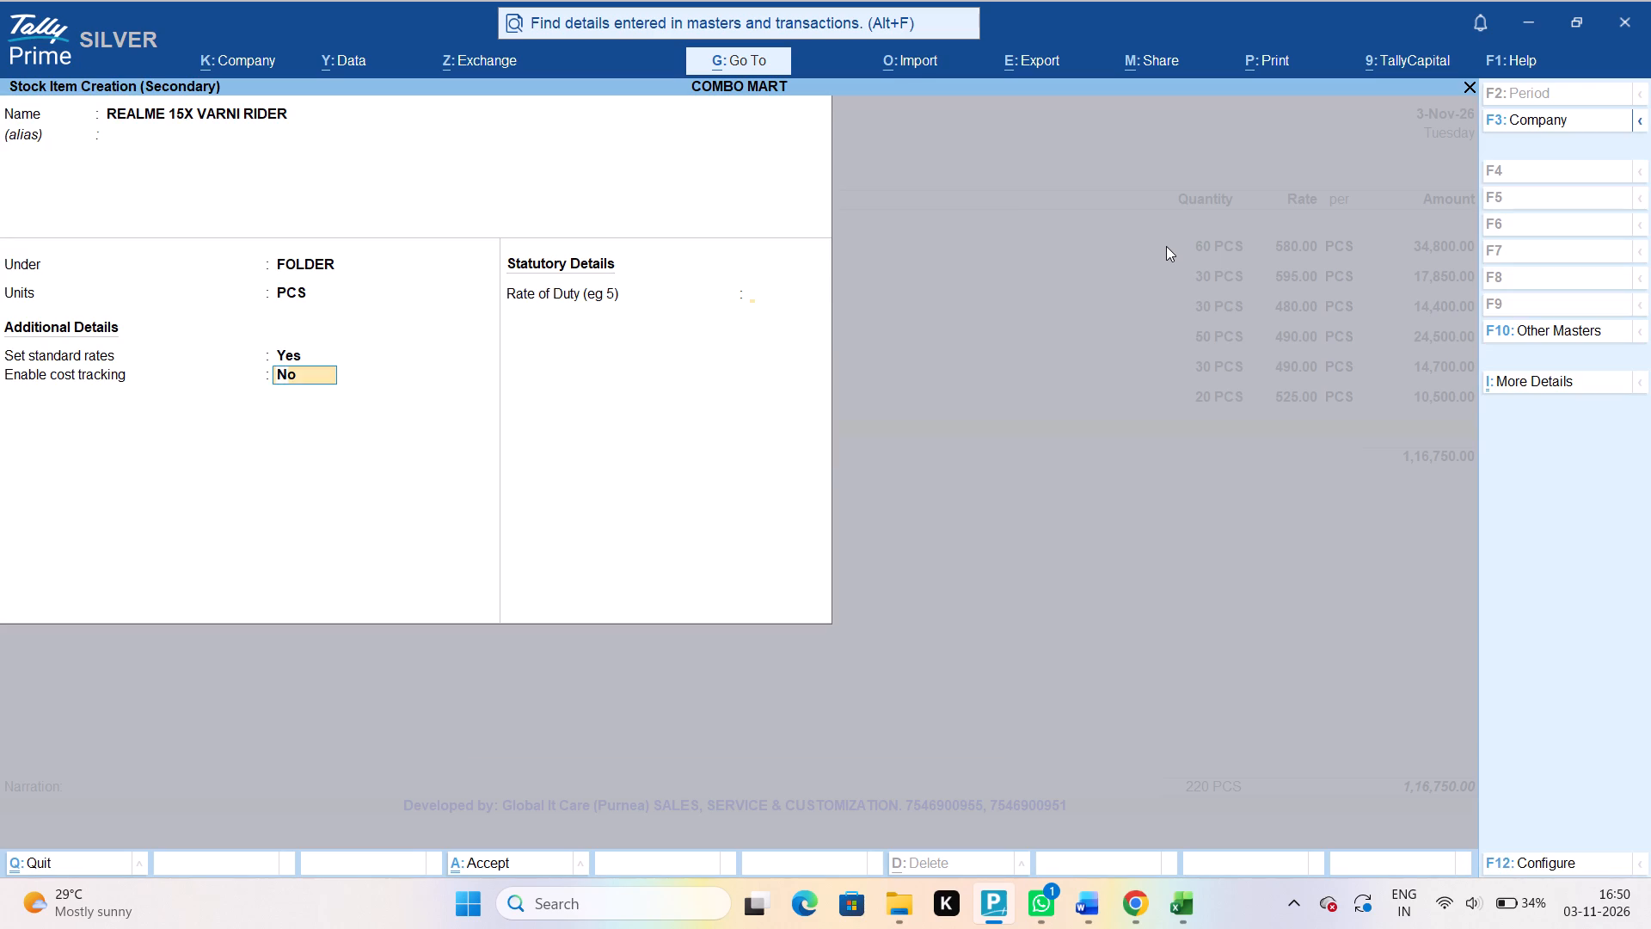
{"action": "key", "text": "Return"}
{"action": "key", "text": "Return"}
{"action": "key", "text": "Return"}
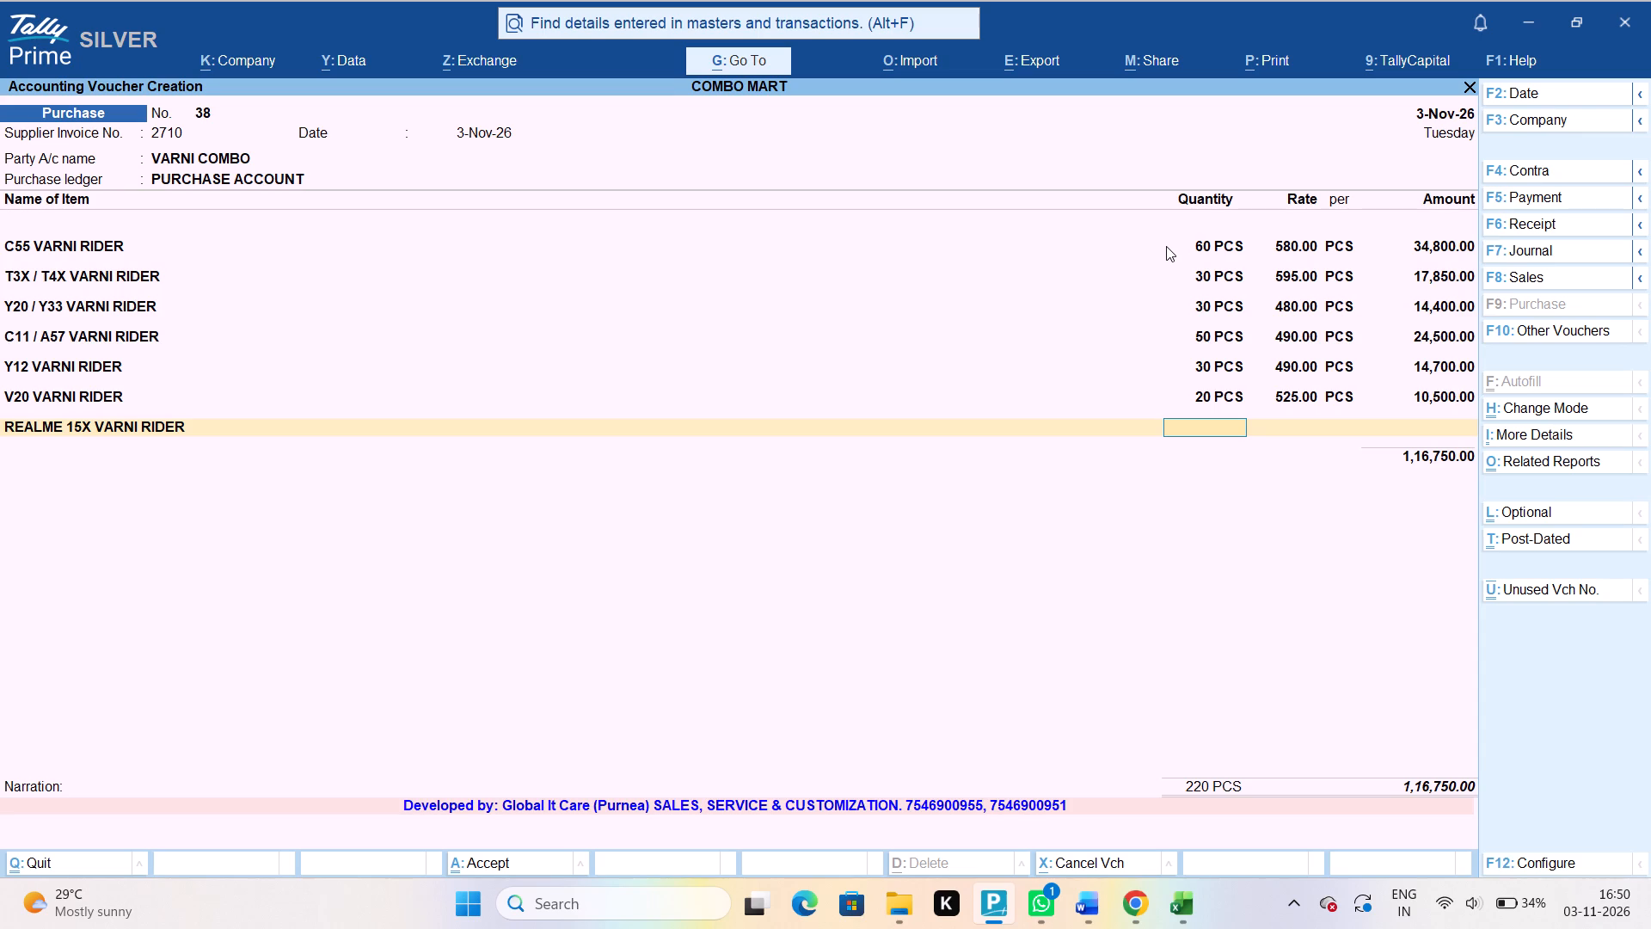
Complete the REALME 15X VARNI RIDER line with a quantity of 20 PCS at a rate of 565.
{"action": "type", "text": "20"}
{"action": "key", "text": "Return"}
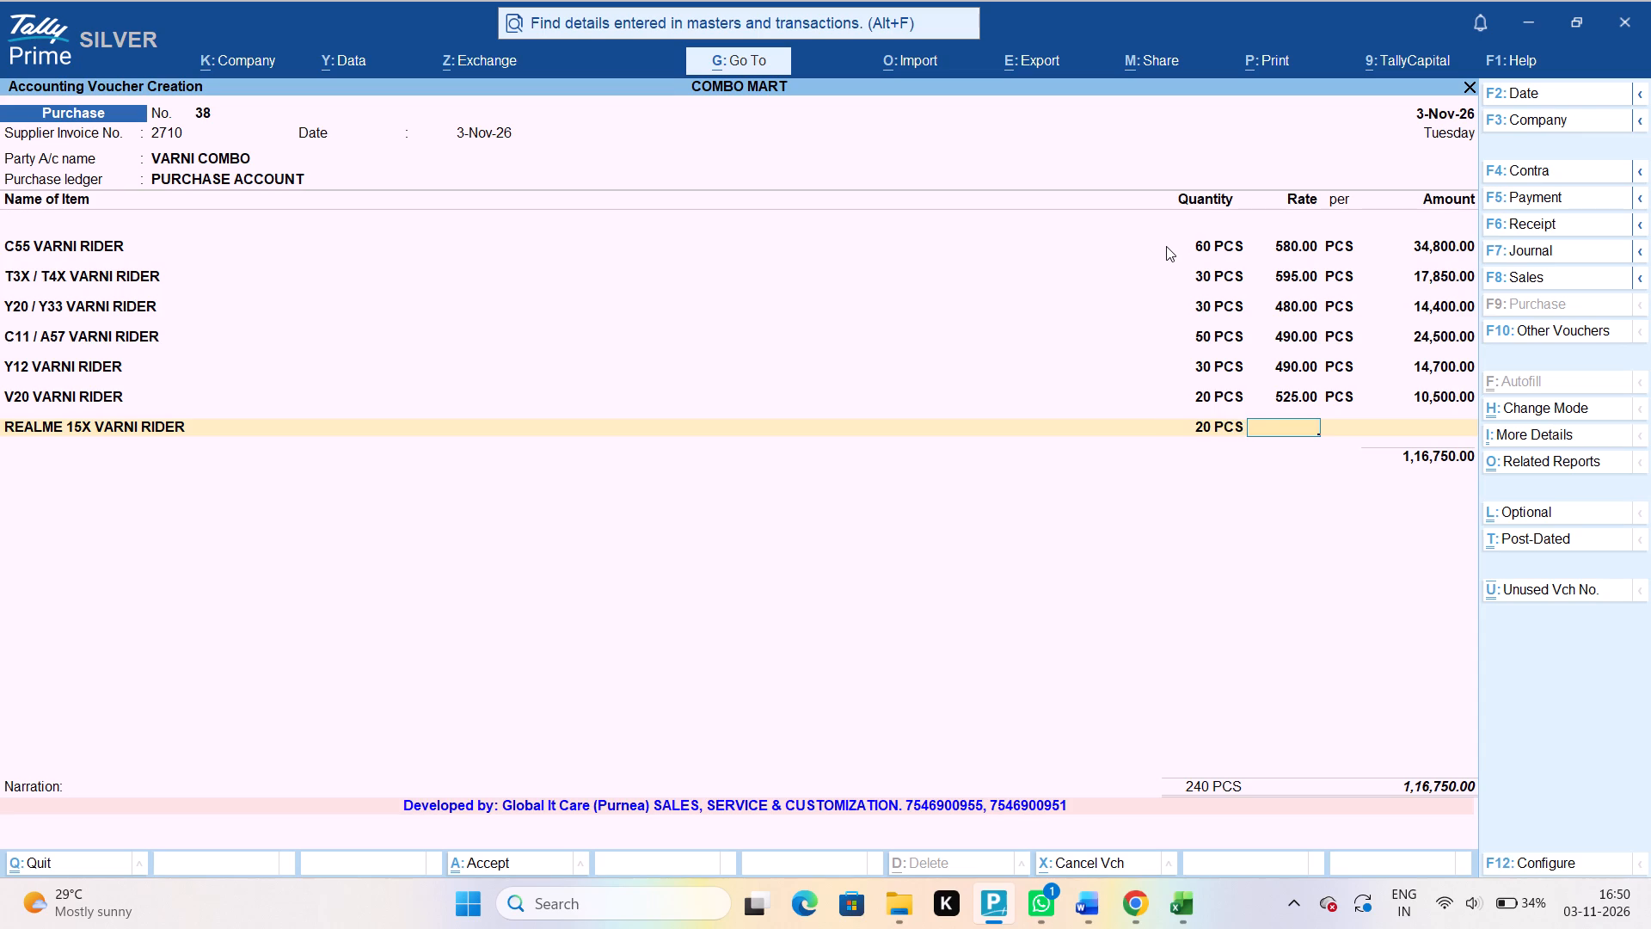
{"action": "type", "text": "565"}
{"action": "key", "text": "Return"}
{"action": "key", "text": "Return"}
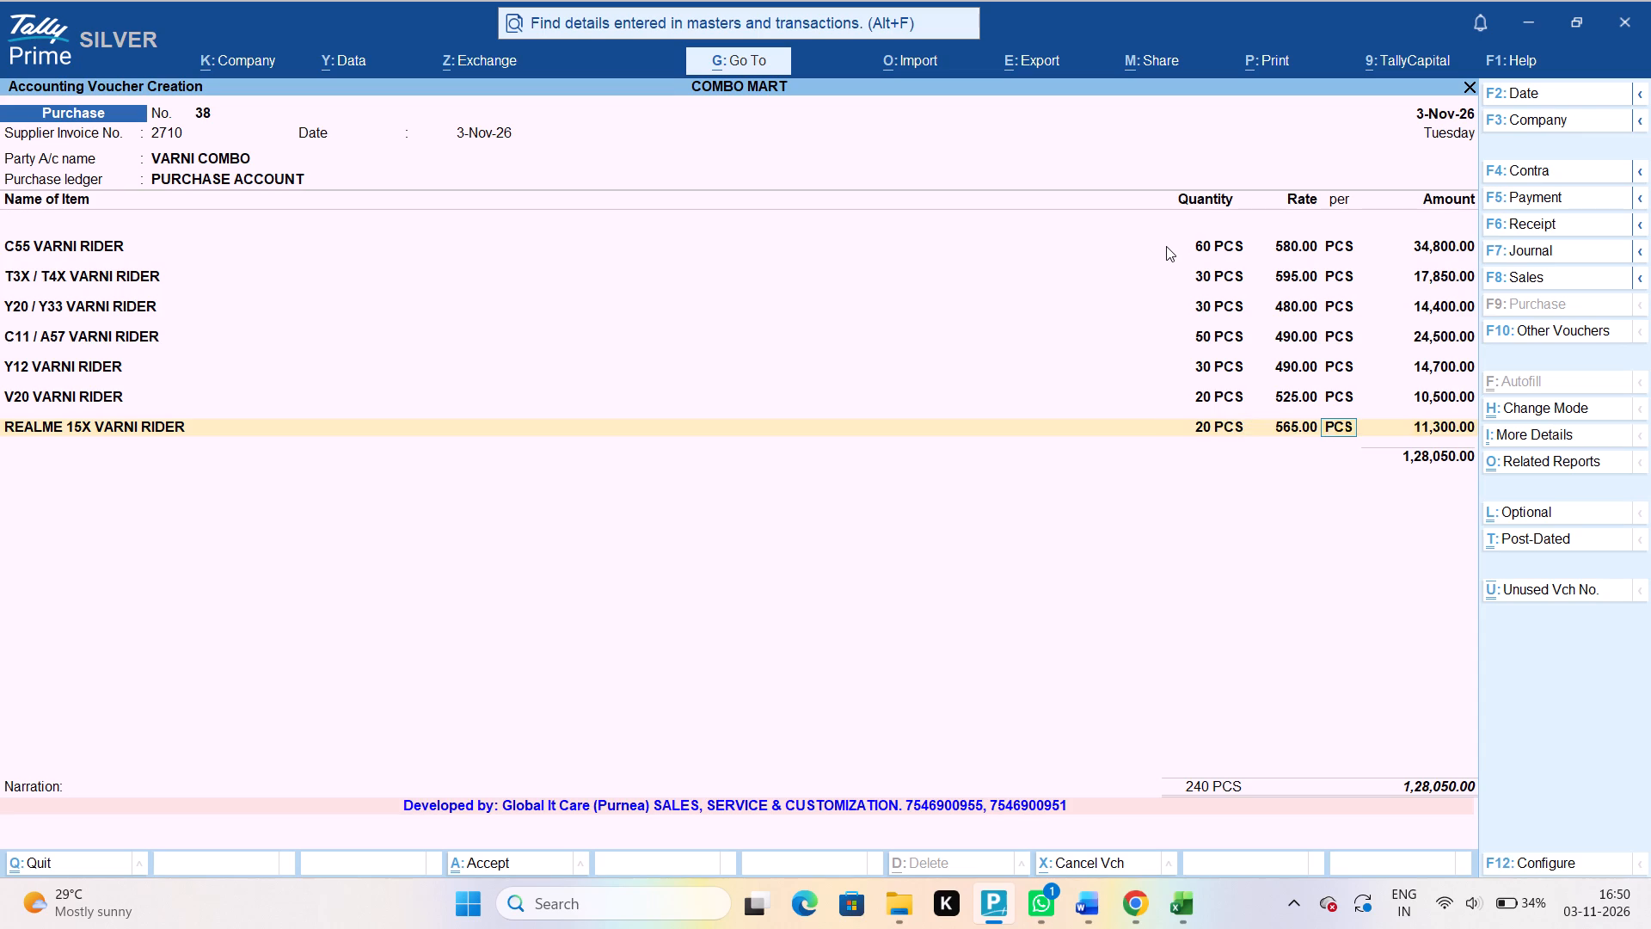
{"action": "key", "text": "Return"}
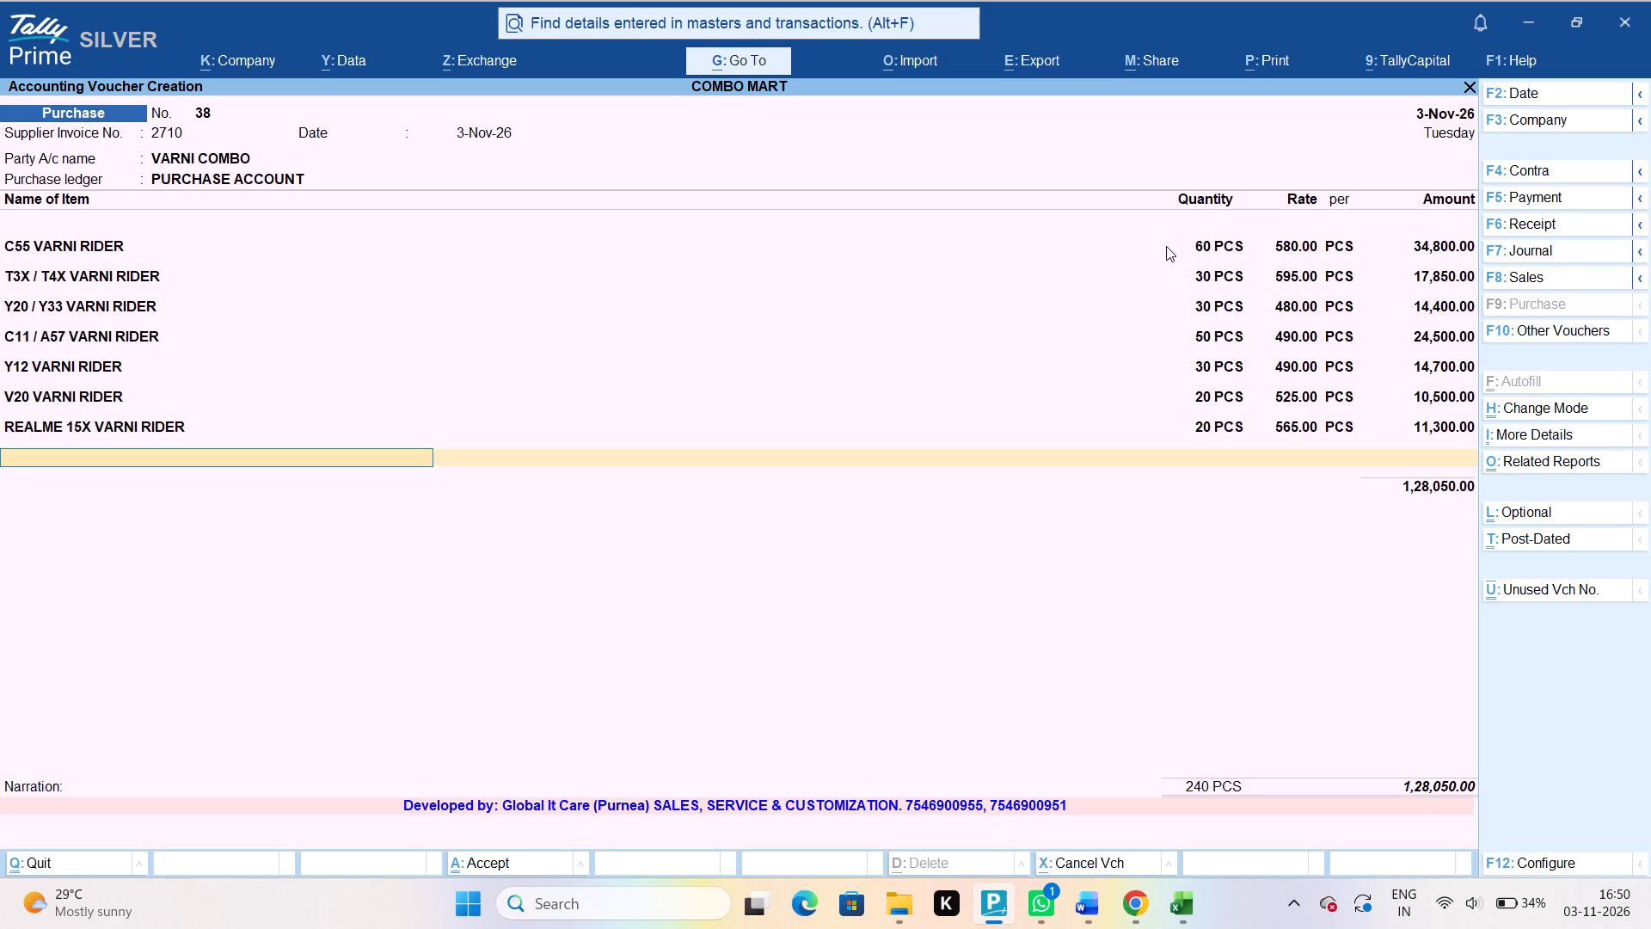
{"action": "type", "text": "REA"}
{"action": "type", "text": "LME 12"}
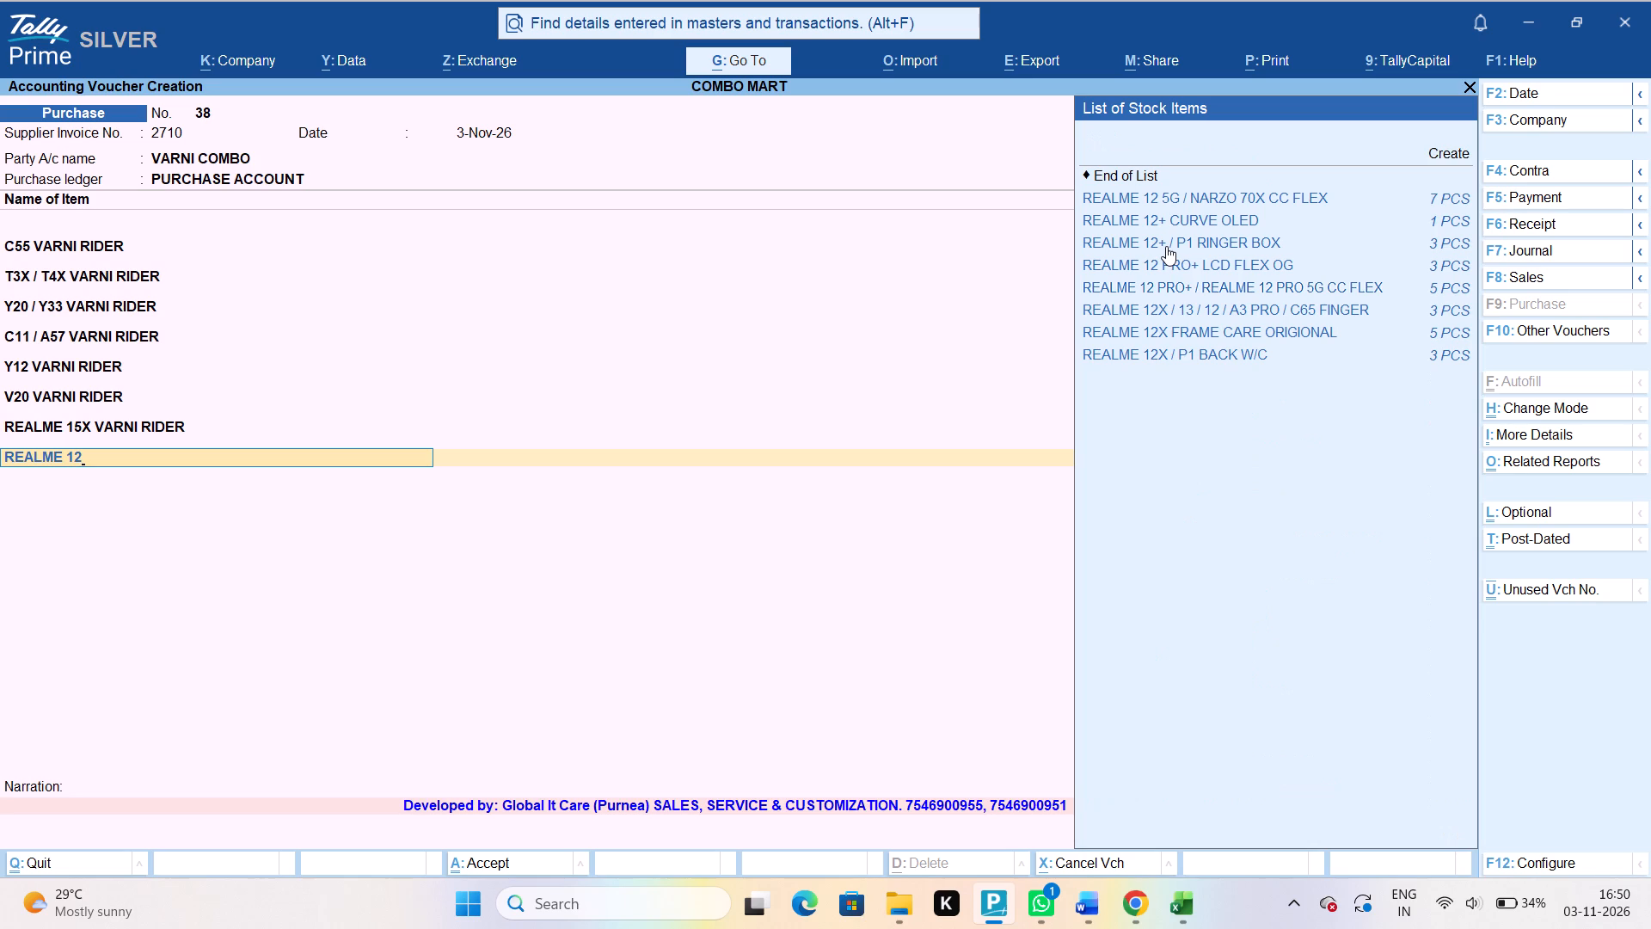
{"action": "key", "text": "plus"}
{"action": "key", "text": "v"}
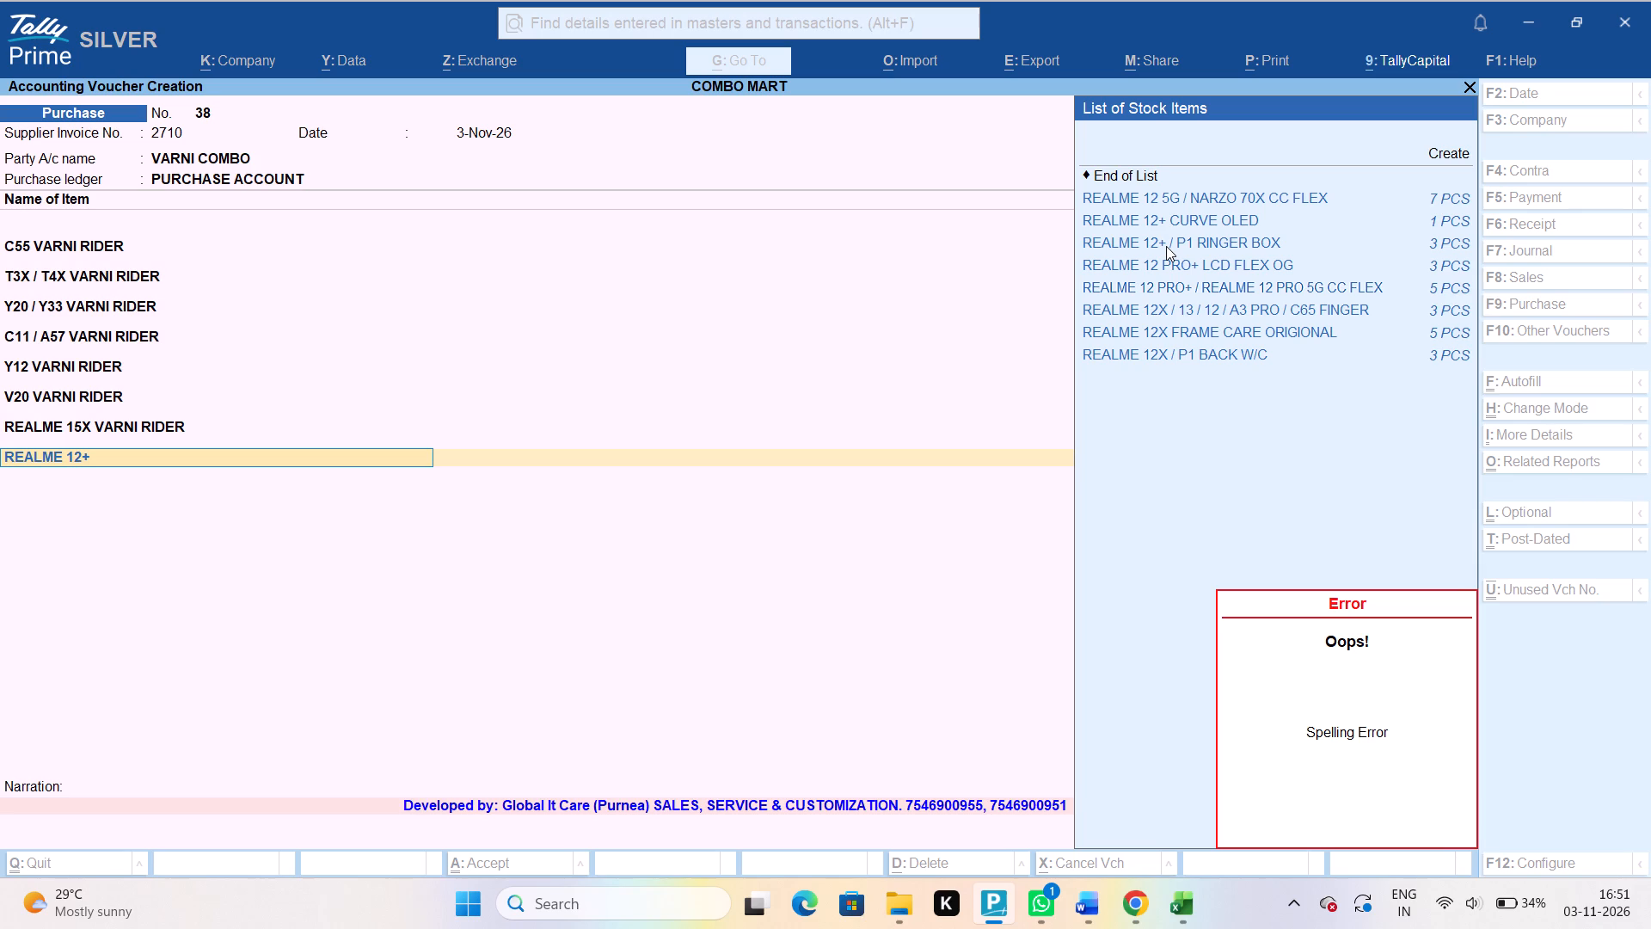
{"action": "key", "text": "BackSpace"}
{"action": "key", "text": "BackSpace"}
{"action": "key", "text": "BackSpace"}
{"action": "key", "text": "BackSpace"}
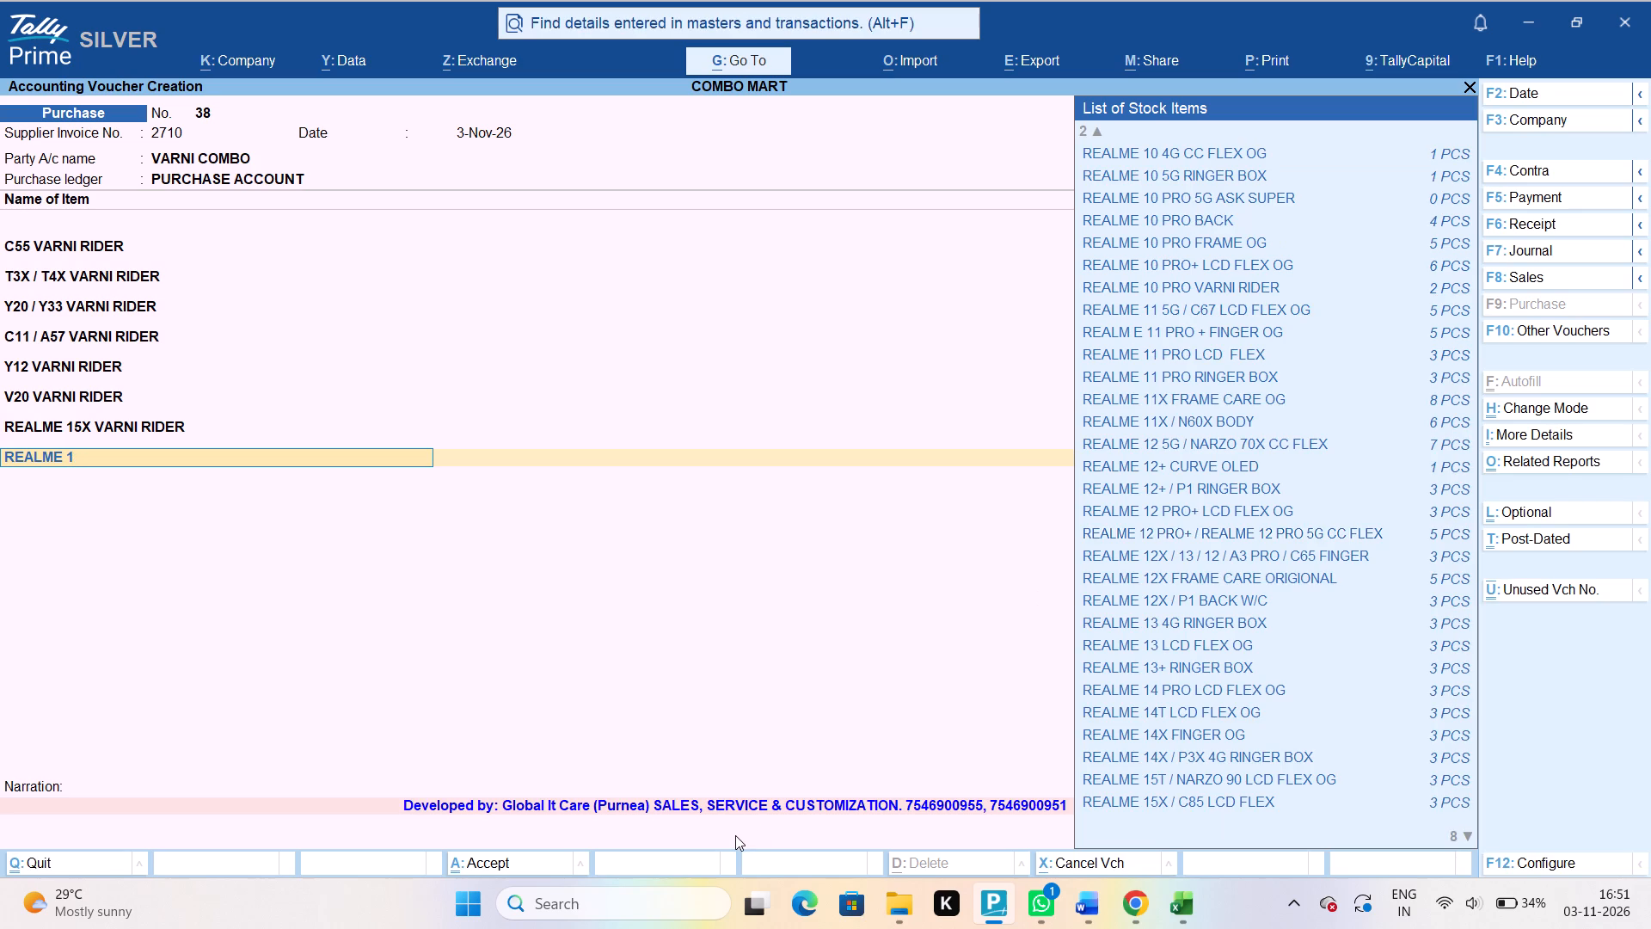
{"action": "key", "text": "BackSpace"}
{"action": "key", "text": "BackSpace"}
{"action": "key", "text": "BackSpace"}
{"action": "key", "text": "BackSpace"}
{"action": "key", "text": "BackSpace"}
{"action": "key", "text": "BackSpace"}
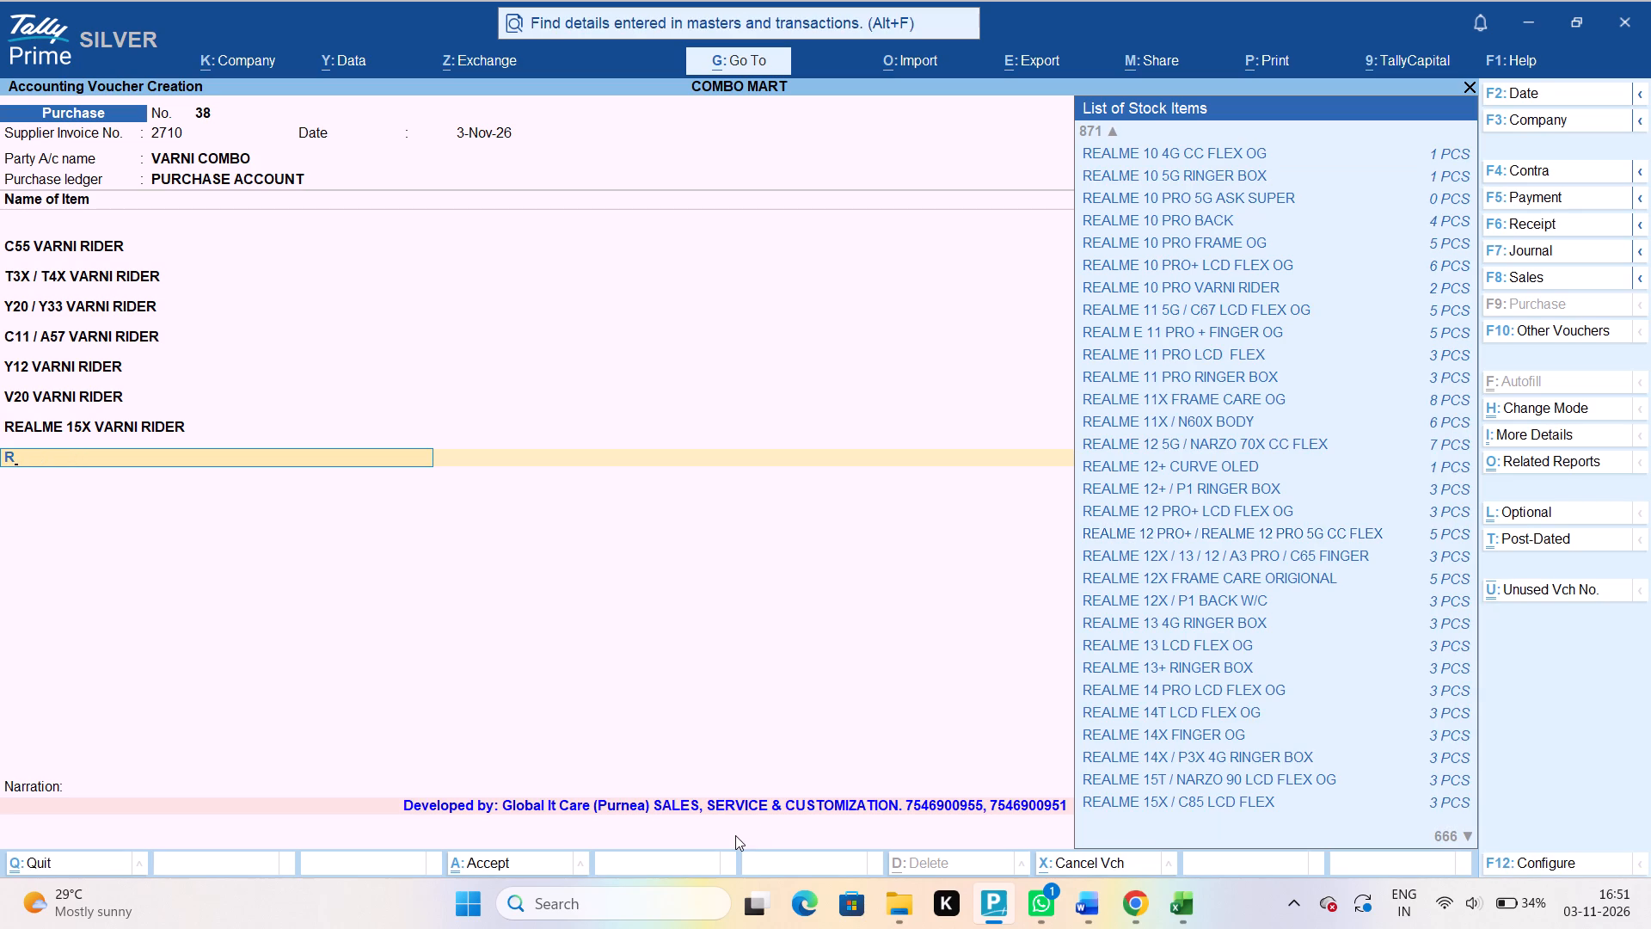
Filter the stock items by REALME 12 and start a new stock item named REALME 12+ VARNI RIDER.
{"action": "type", "text": "EA"}
{"action": "type", "text": "LME"}
{"action": "key", "text": "space"}
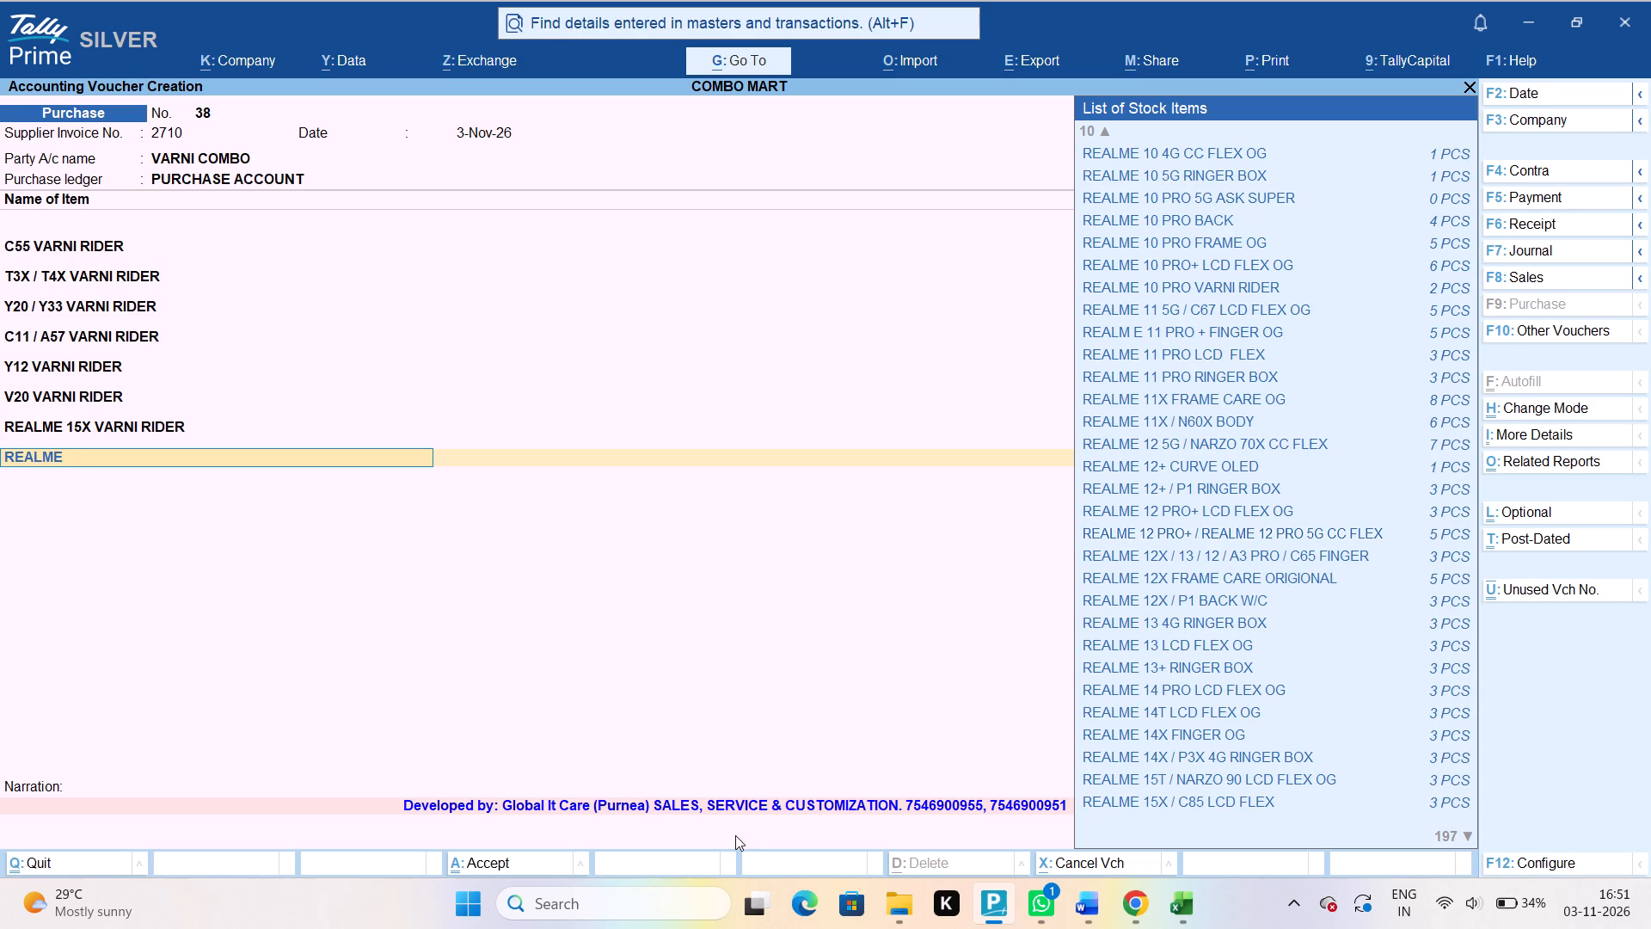
{"action": "type", "text": "12"}
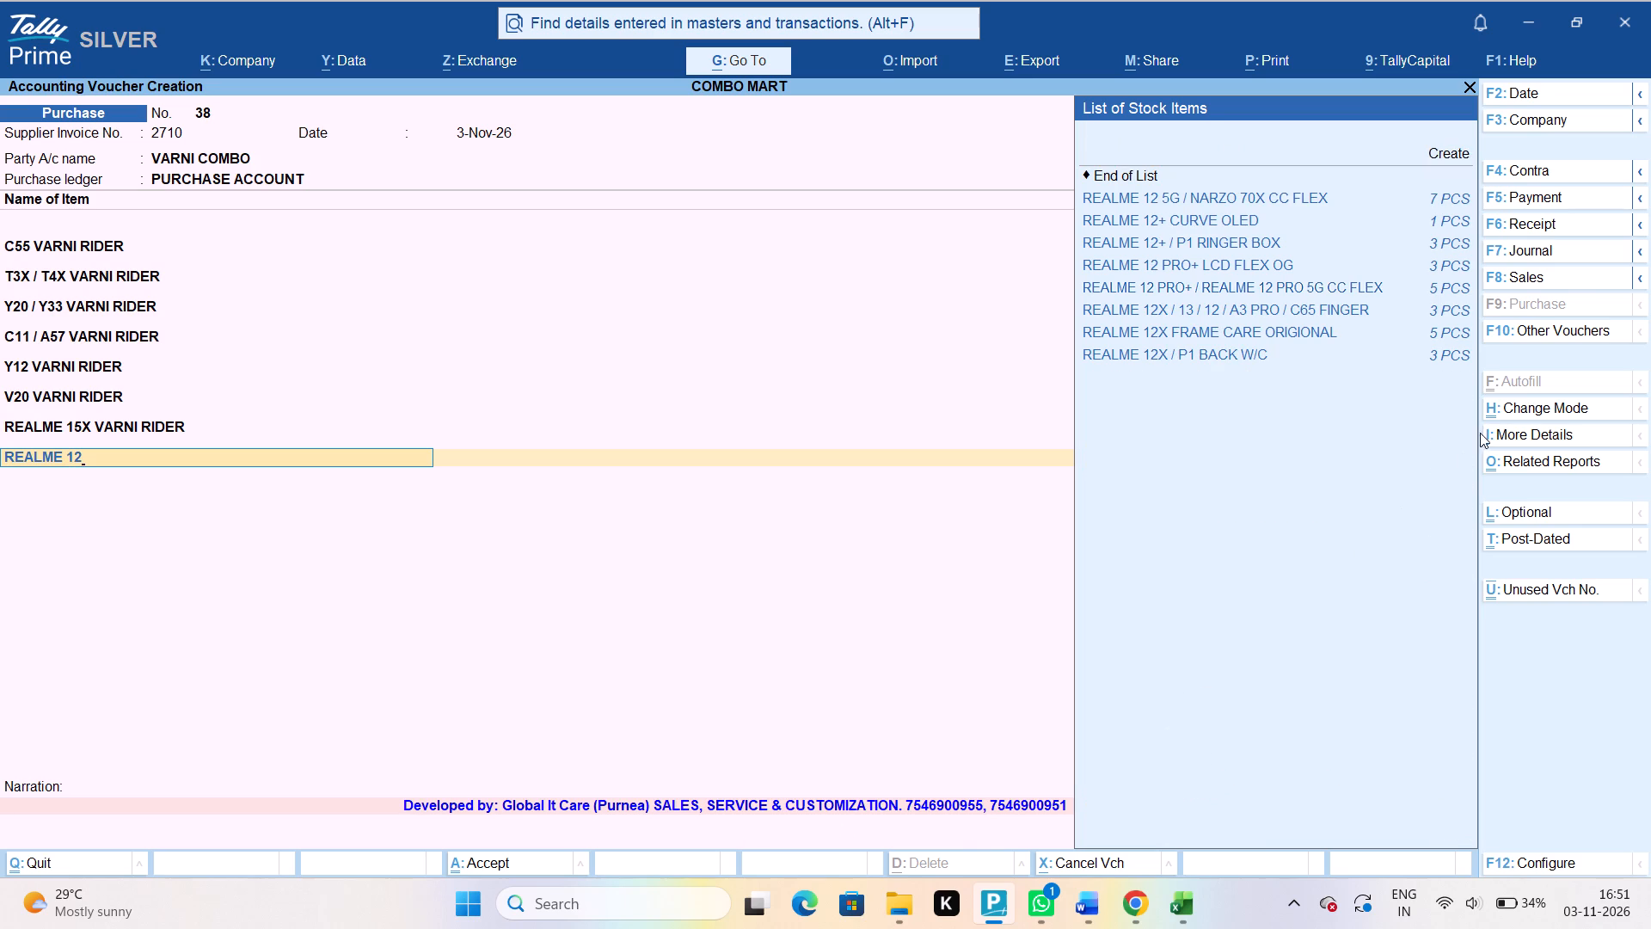
{"action": "left_click", "coordinate": [1439, 160]}
{"action": "left_click", "coordinate": [1439, 160]}
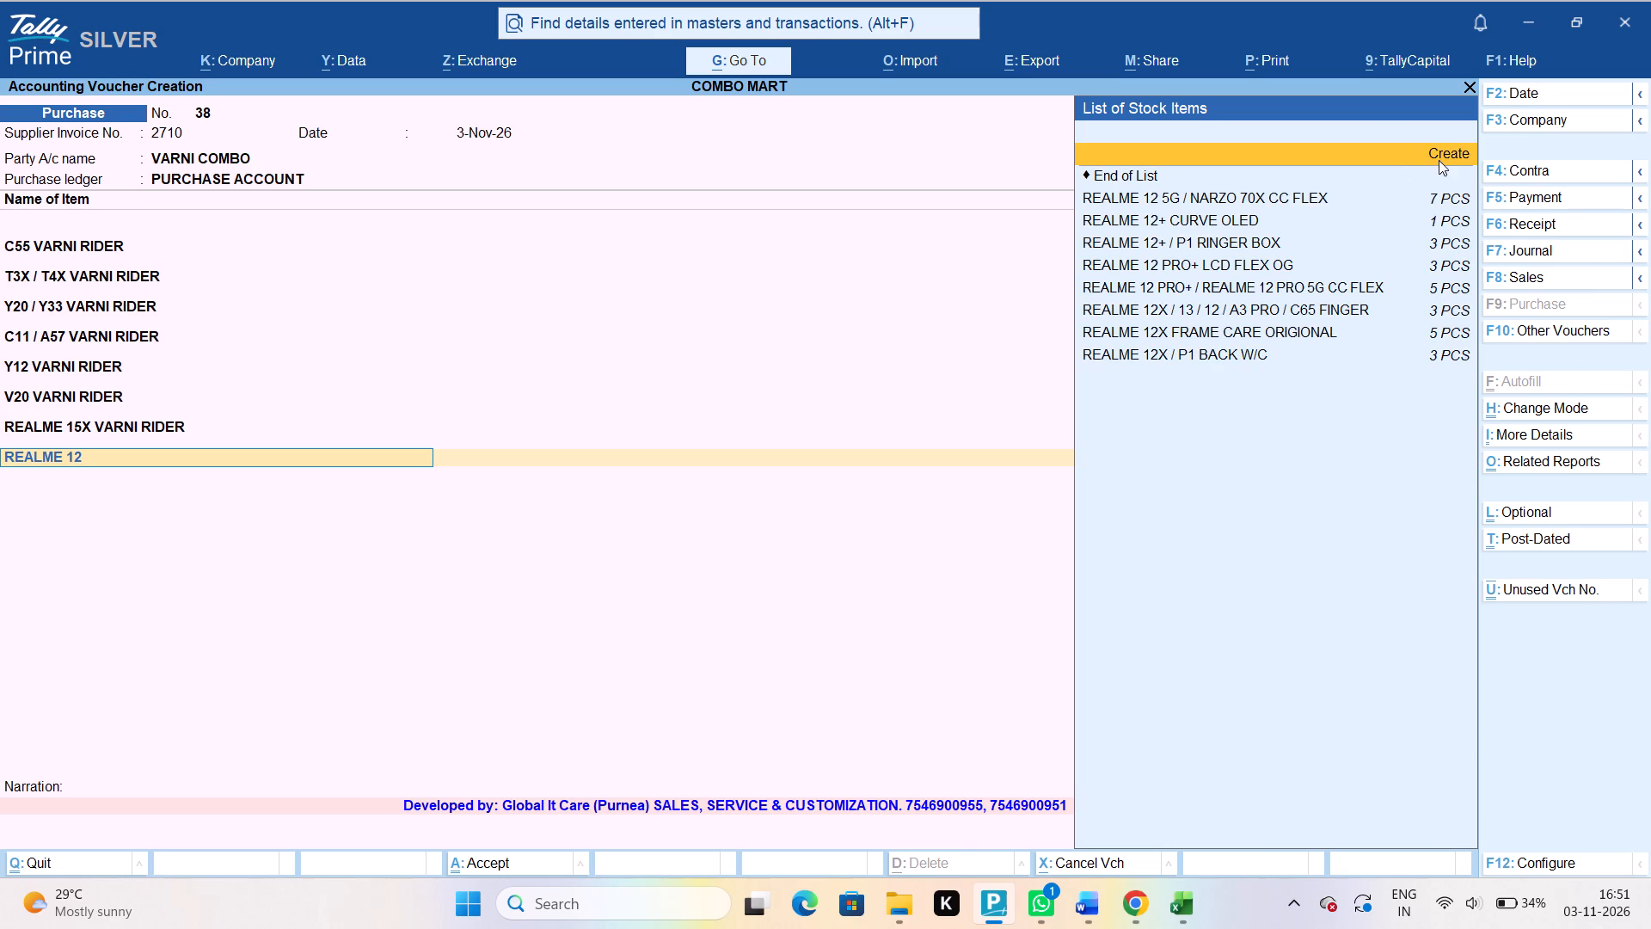
{"action": "type", "text": "REALME 12"}
{"action": "type", "text": "+"}
{"action": "key", "text": "space"}
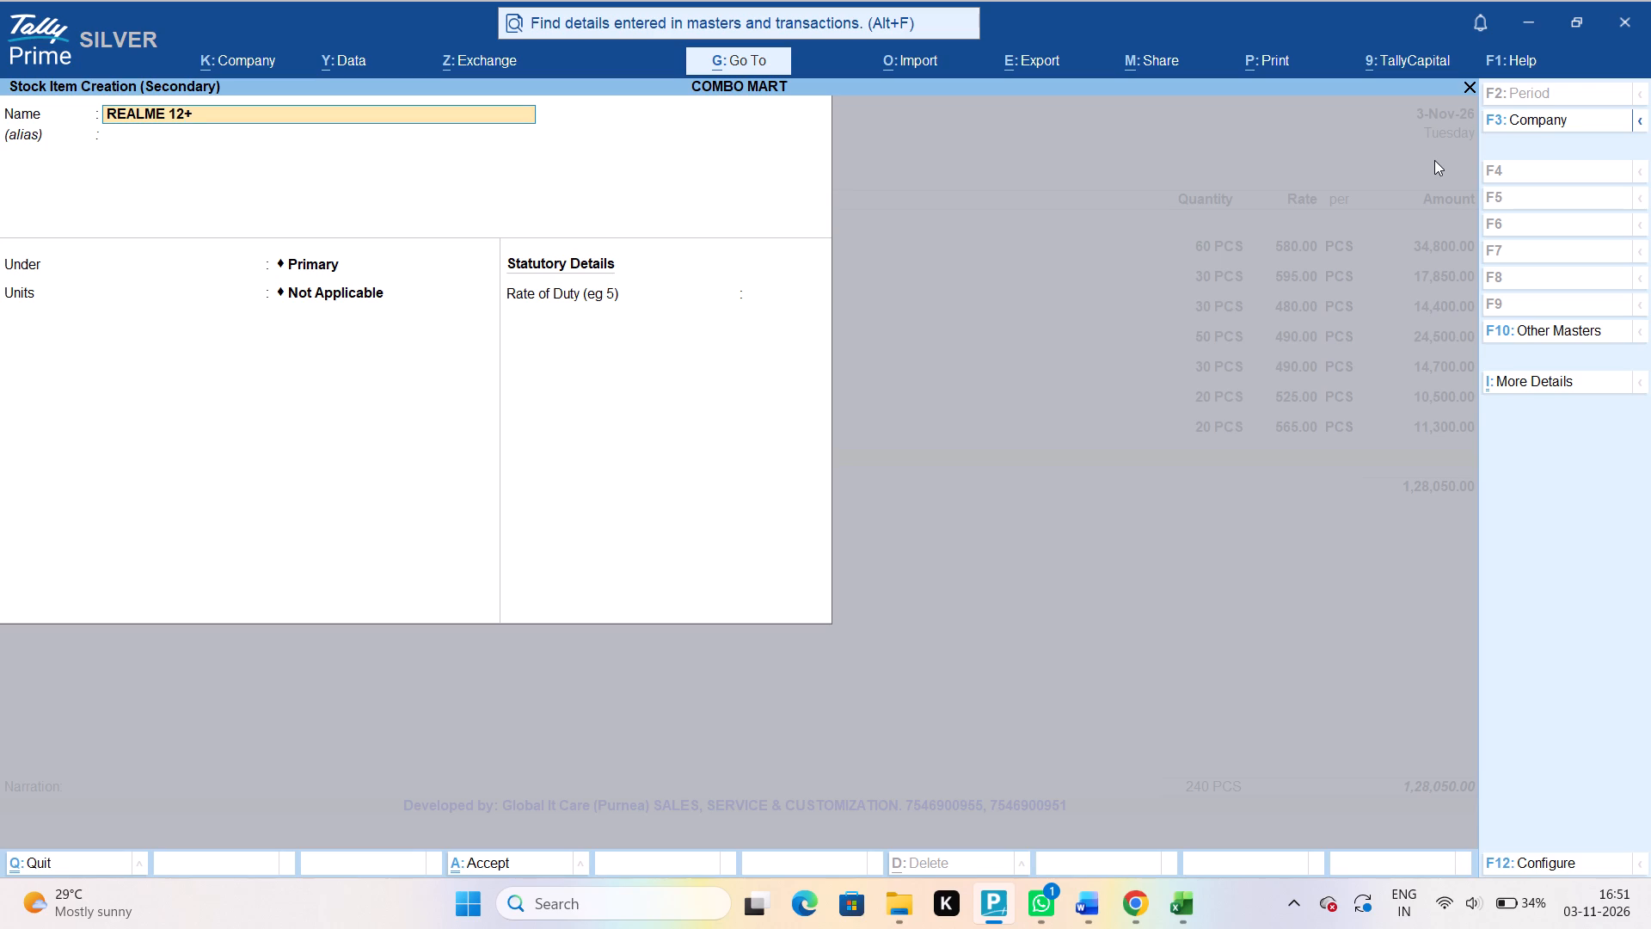
{"action": "type", "text": "VAR"}
{"action": "type", "text": "NI RIDER"}
{"action": "key", "text": "Return"}
Leave the alias blank, place the new item under FOLDER with units PCS, and set standard rates to Yes.
{"action": "key", "text": "Return"}
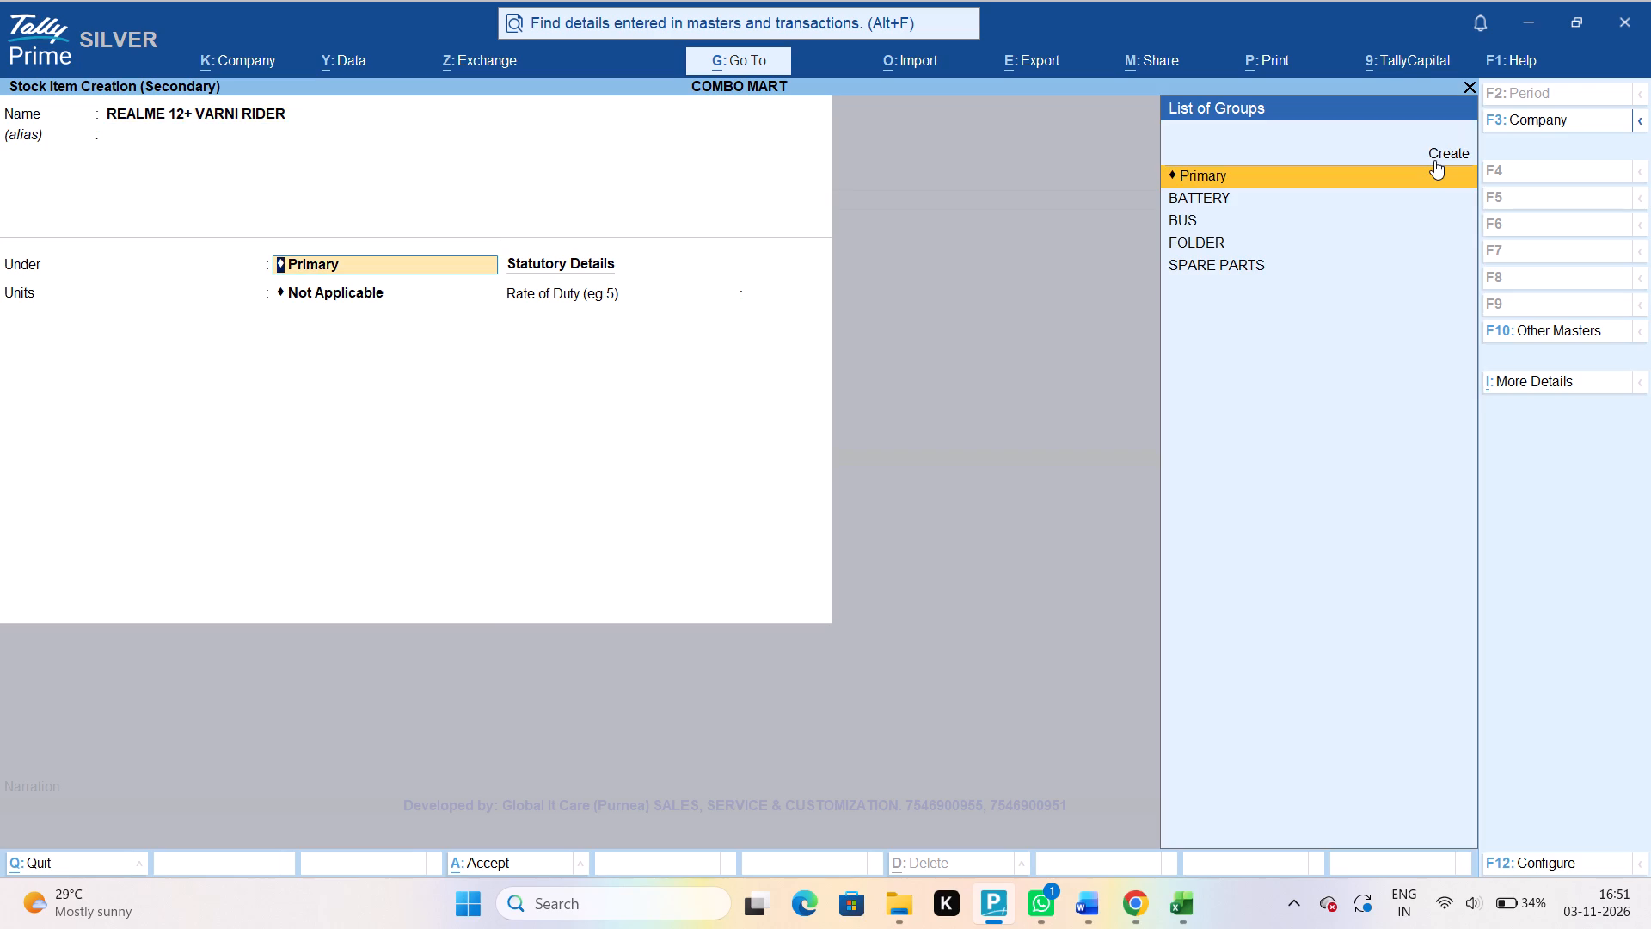
{"action": "key", "text": "Down"}
{"action": "key", "text": "Down"}
{"action": "key", "text": "Down"}
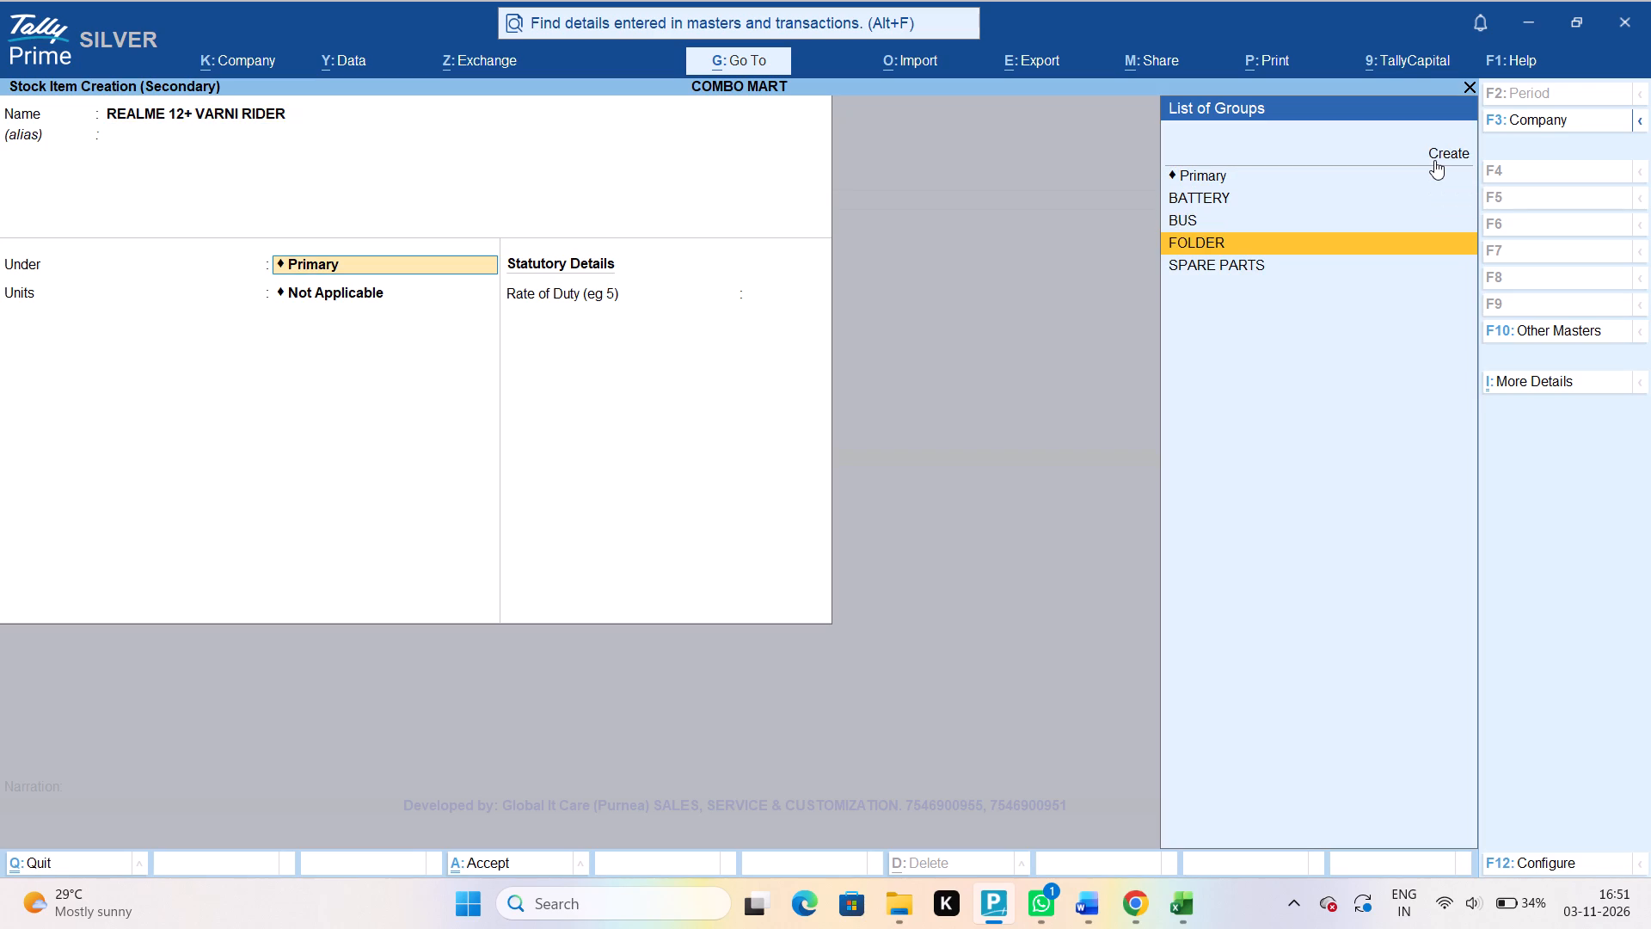
{"action": "key", "text": "Return"}
{"action": "key", "text": "Return"}
{"action": "type", "text": "YES"}
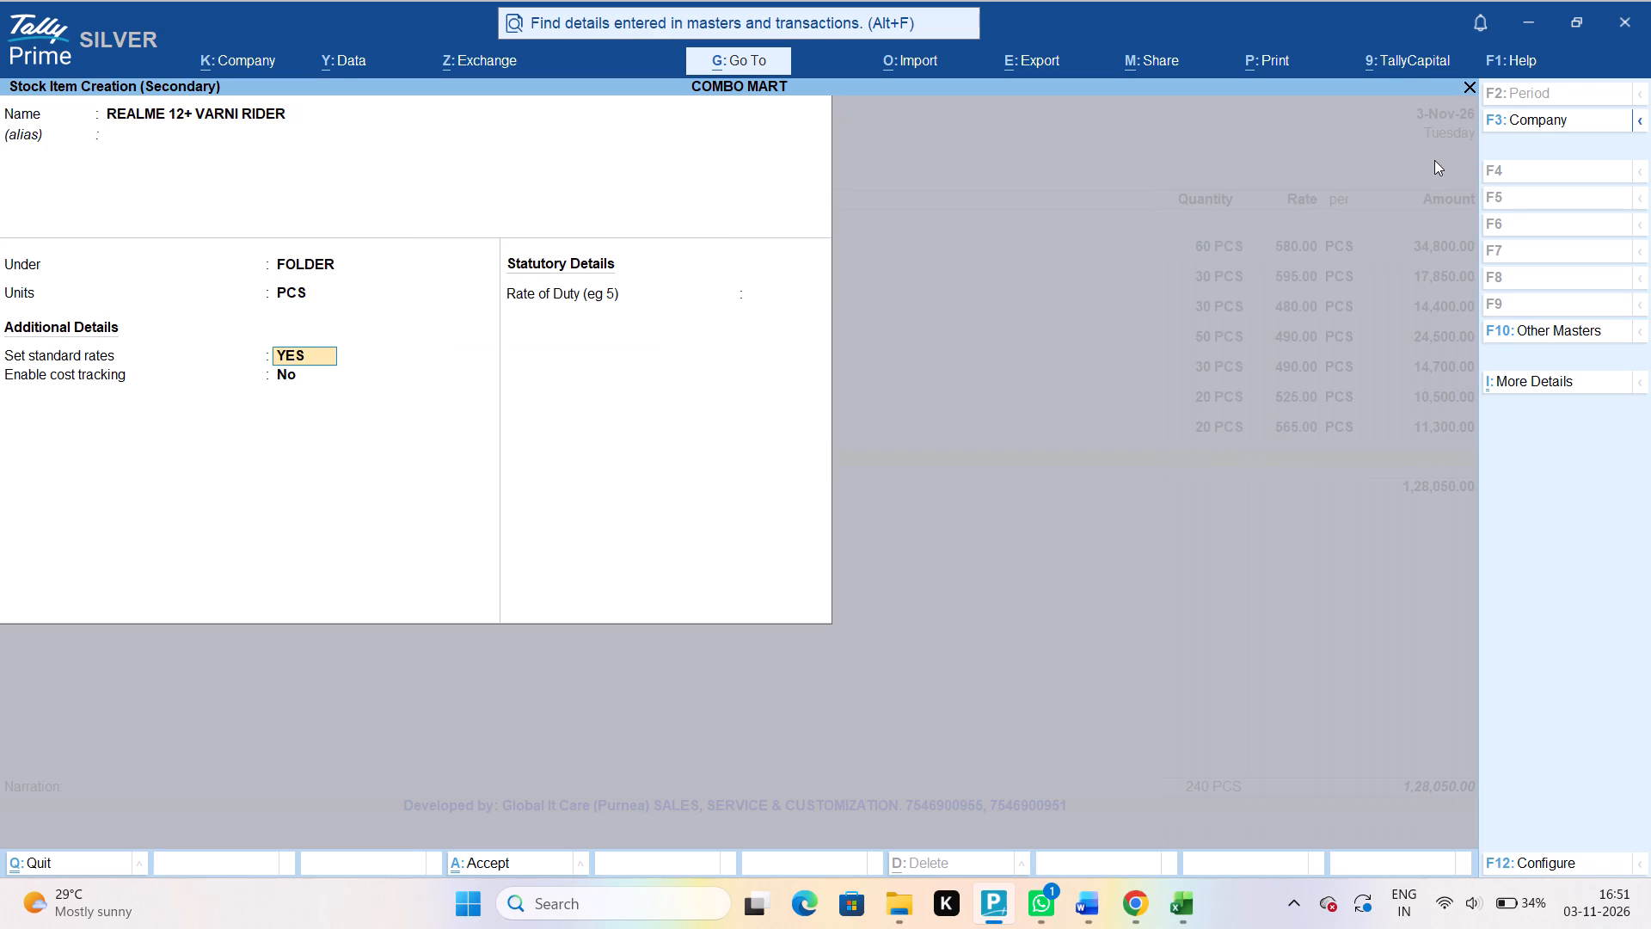
{"action": "key", "text": "Return"}
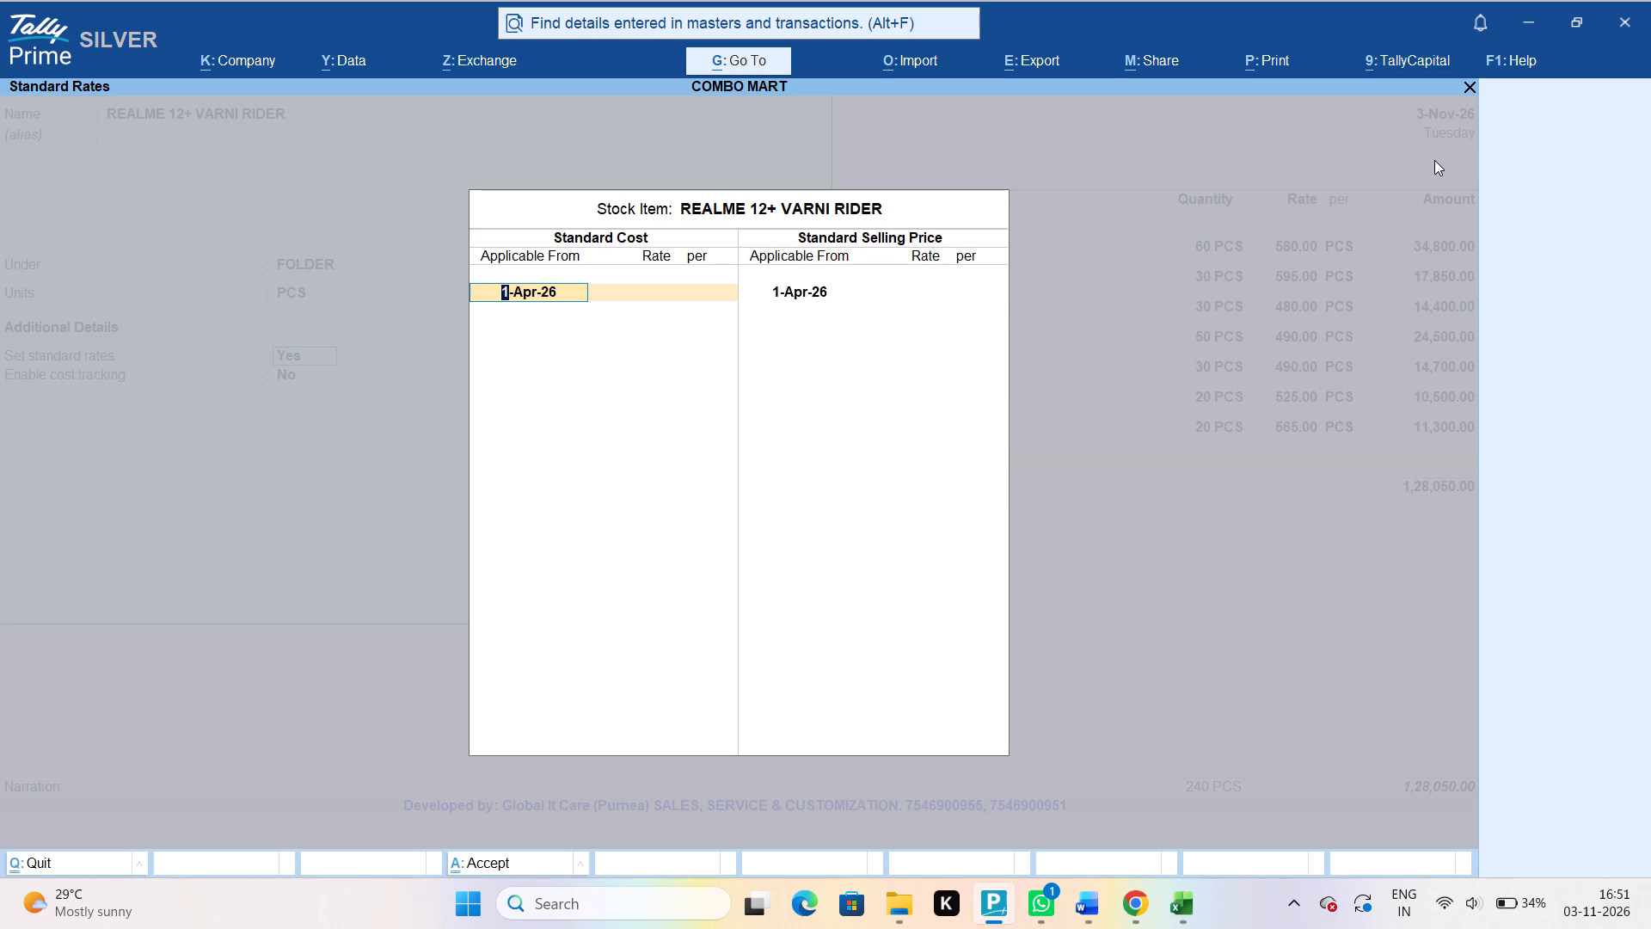
Enter a standard cost of 585 per PCS applicable from 3-Nov-26 for REALME 12+ VARNI RIDER.
{"action": "type", "text": "11-"}
{"action": "key", "text": "BackSpace"}
{"action": "key", "text": "BackSpace"}
{"action": "key", "text": "BackSpace"}
{"action": "type", "text": "3-11"}
{"action": "key", "text": "Return"}
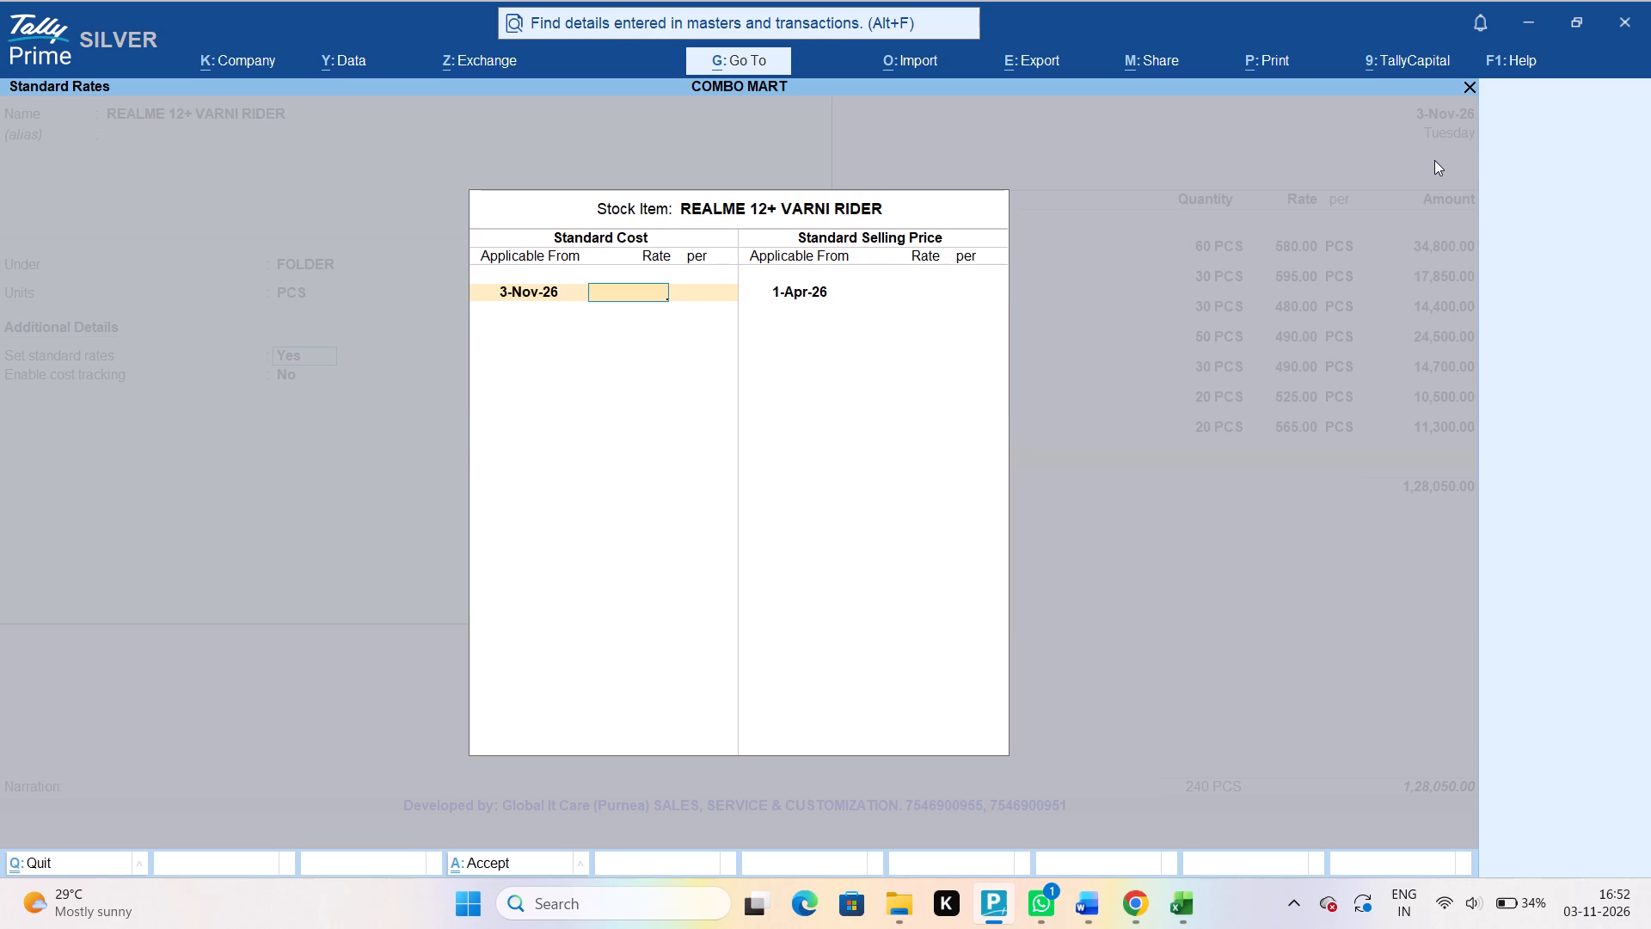
{"action": "type", "text": "585"}
{"action": "key", "text": "Return"}
{"action": "key", "text": "Return"}
{"action": "key", "text": "Return"}
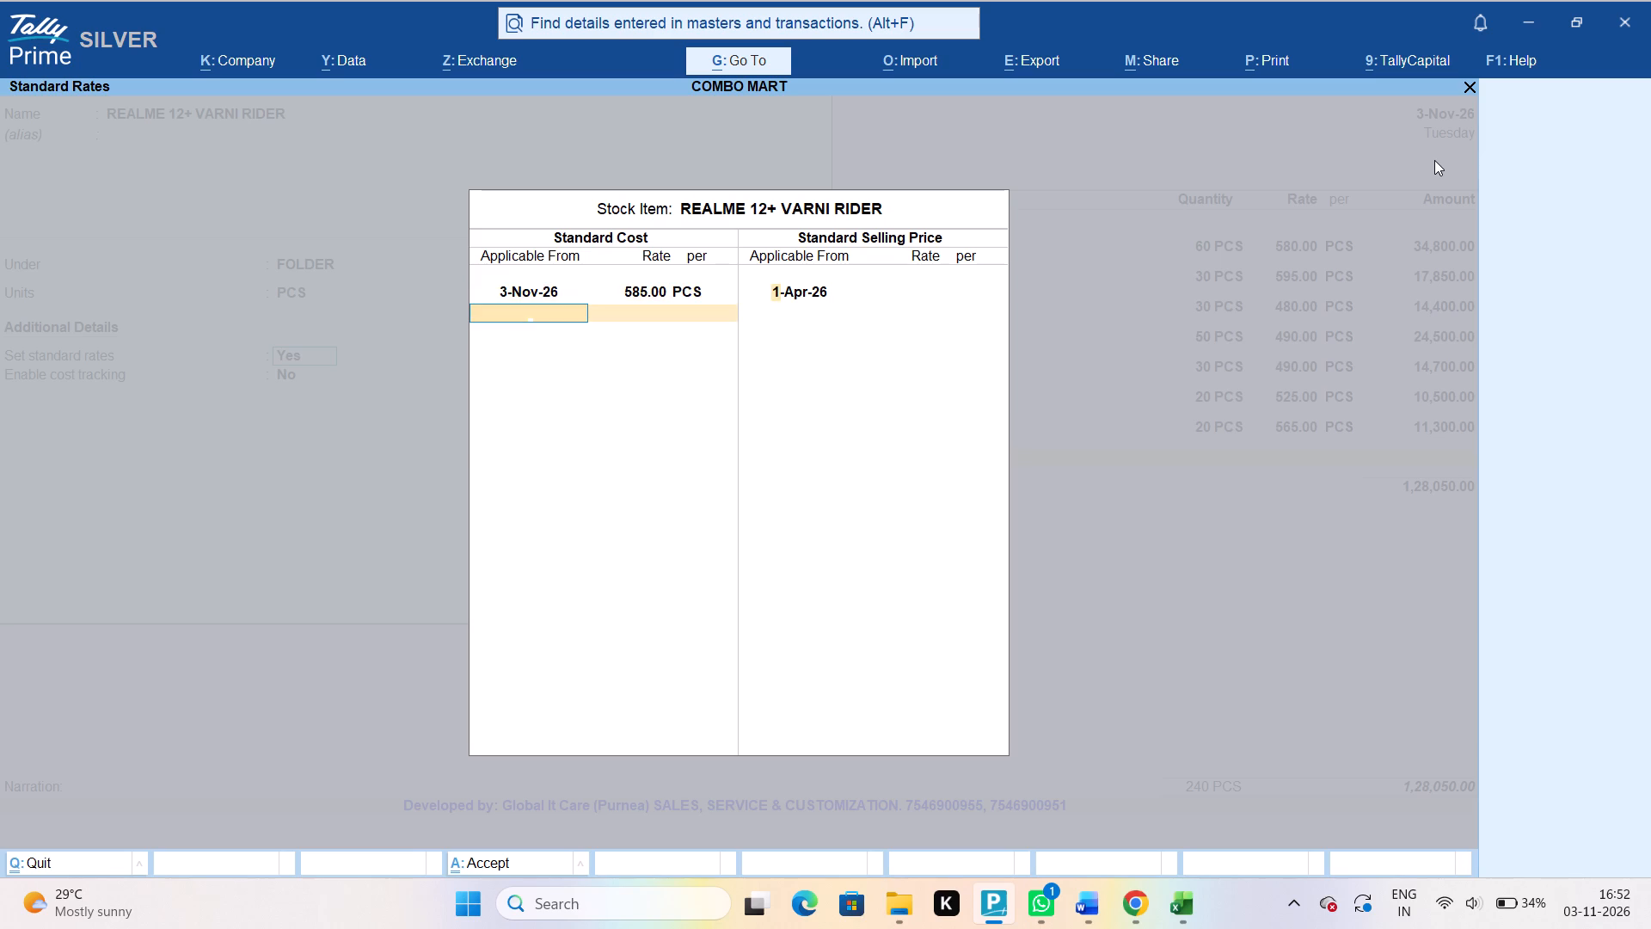
Enter a standard selling price of 600 per PCS applicable from 3-Nov-26 and save the REALME 12+ VARNI RIDER item.
{"action": "type", "text": "3-11"}
{"action": "key", "text": "Return"}
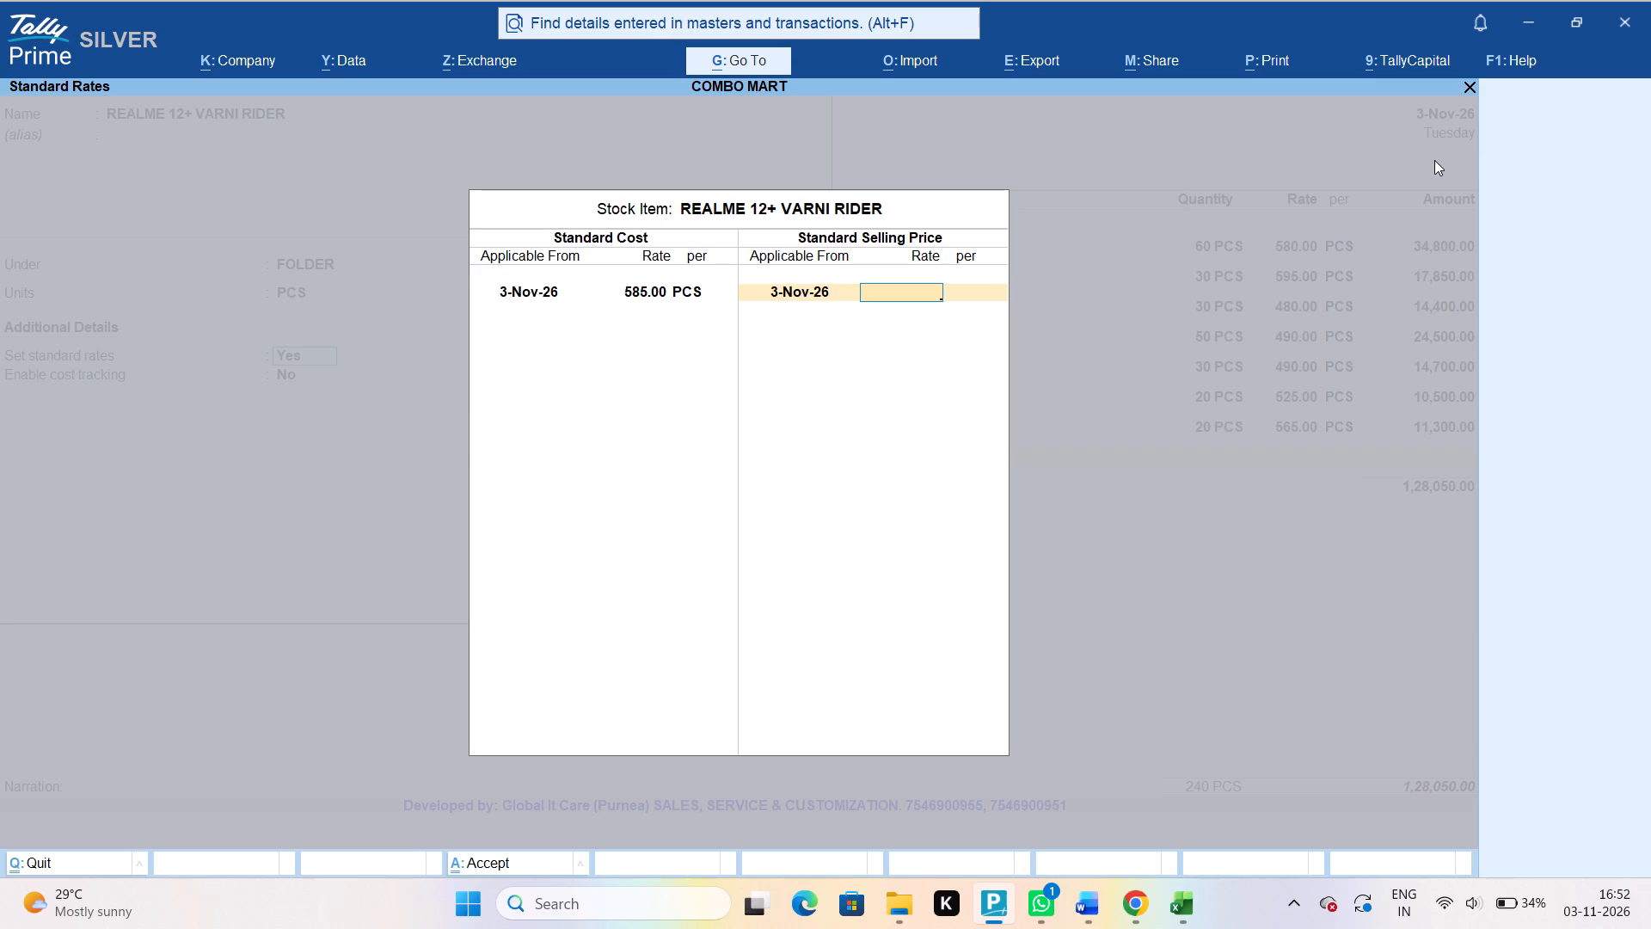
{"action": "type", "text": "600"}
{"action": "key", "text": "Return"}
{"action": "key", "text": "Return"}
{"action": "key", "text": "Return"}
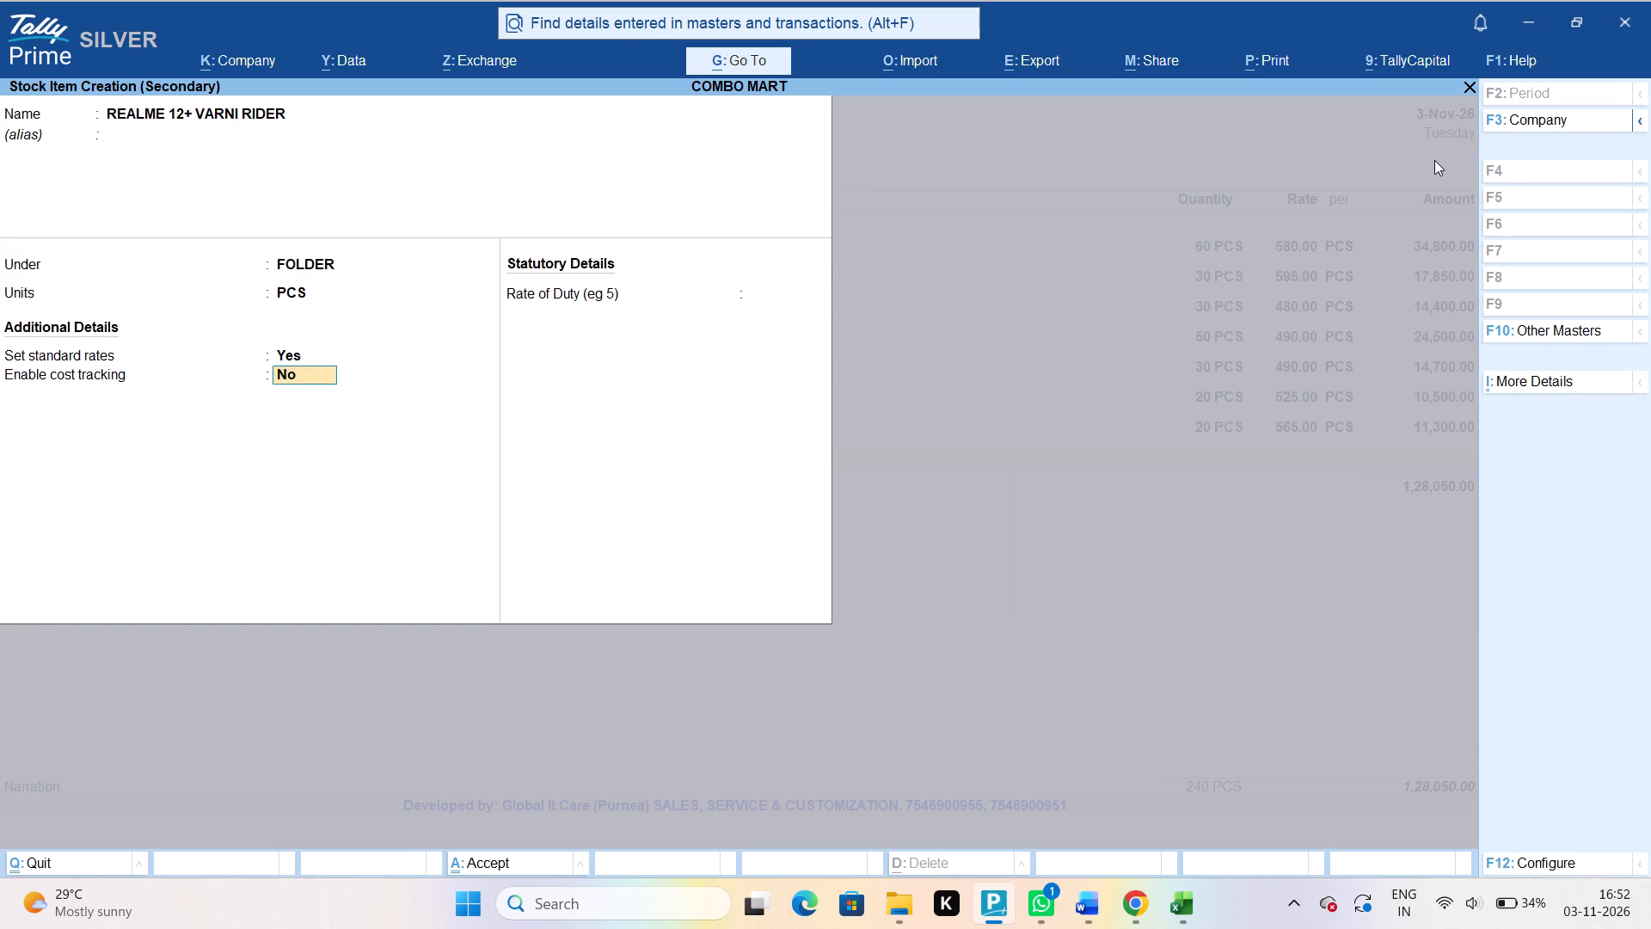
{"action": "key", "text": "Return"}
{"action": "key", "text": "Return"}
{"action": "key", "text": "Return"}
{"action": "key", "text": "Return"}
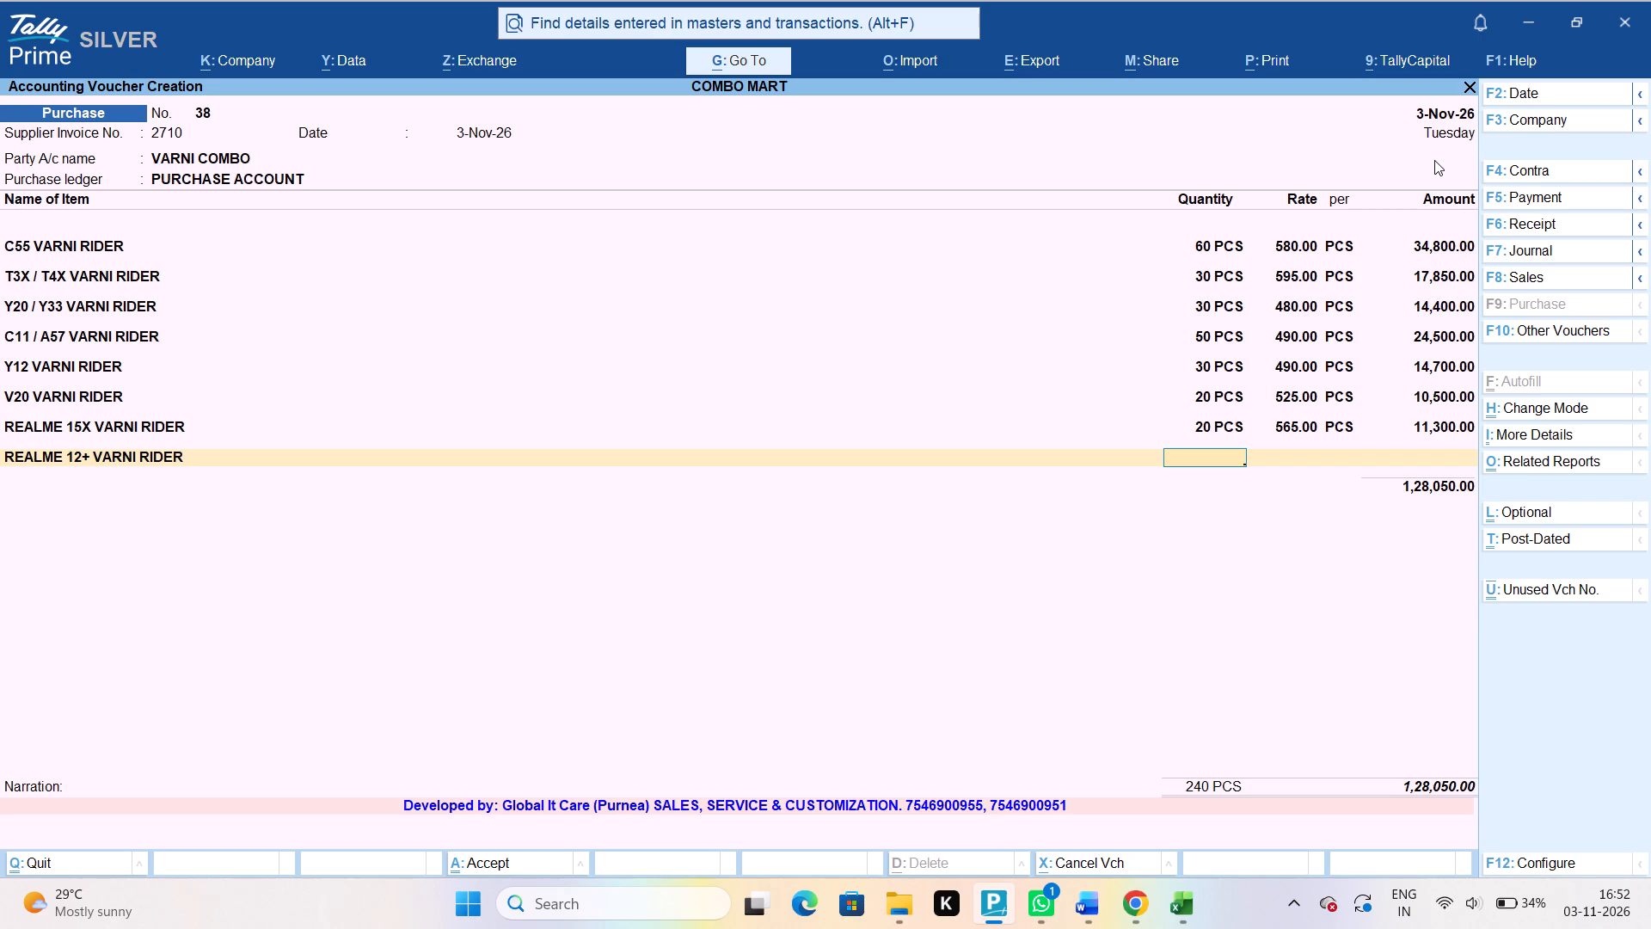
Complete the REALME 12+ VARNI RIDER line with a quantity of 10 PCS at a rate of 585.
{"action": "type", "text": "10"}
{"action": "key", "text": "Return"}
{"action": "type", "text": "585"}
{"action": "key", "text": "Return"}
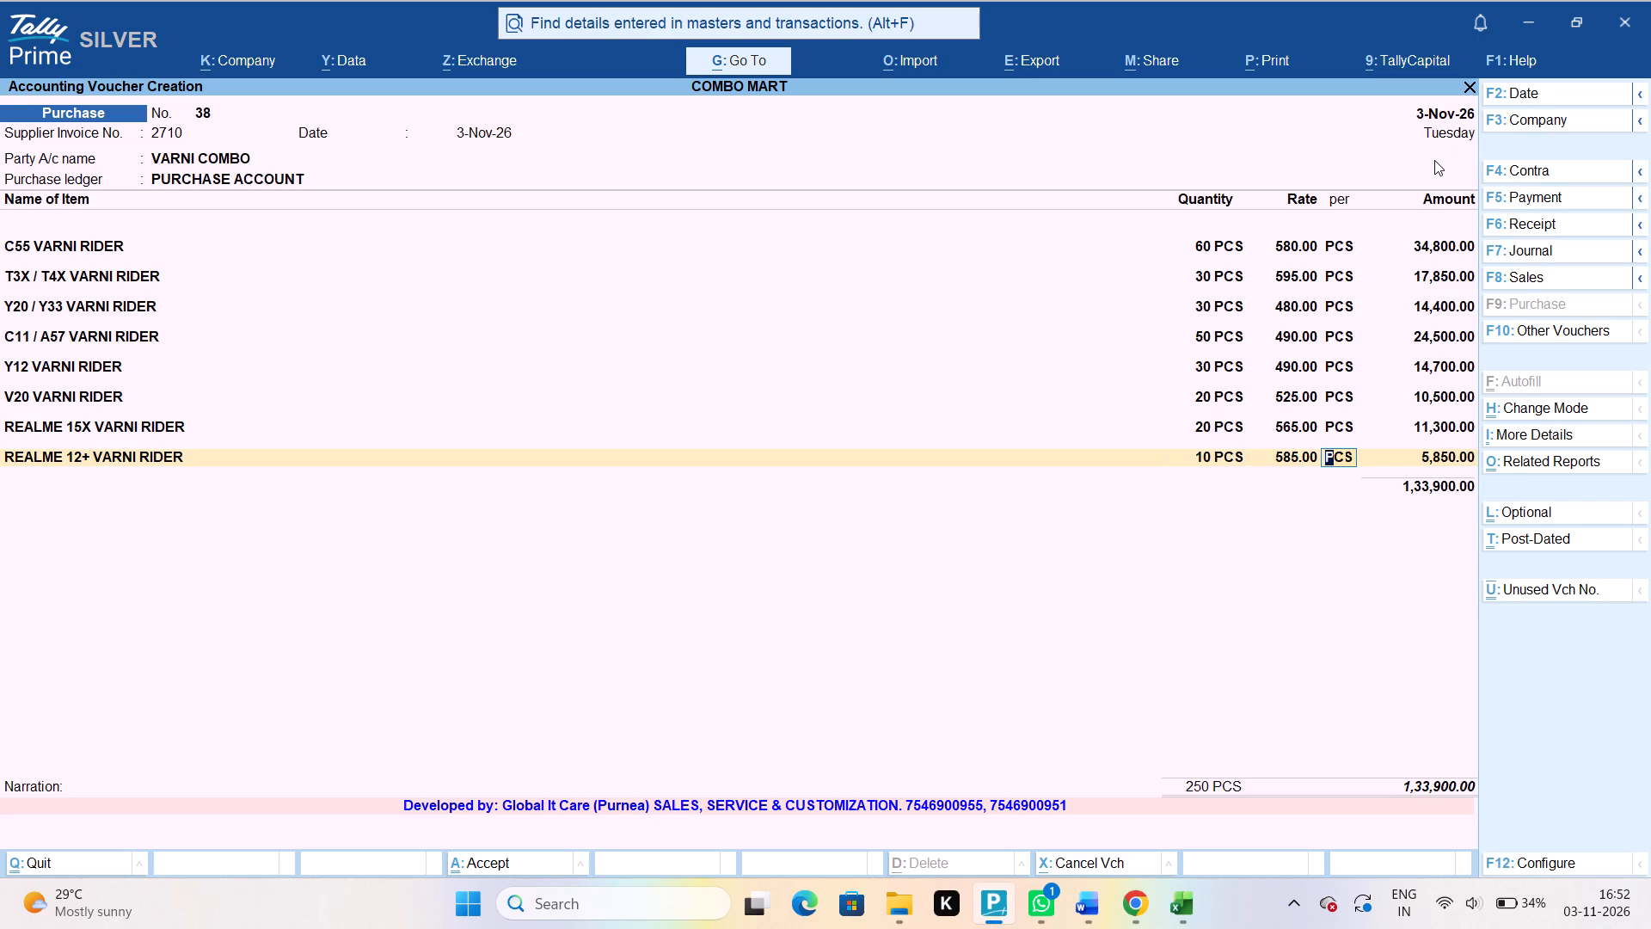
{"action": "key", "text": "Return"}
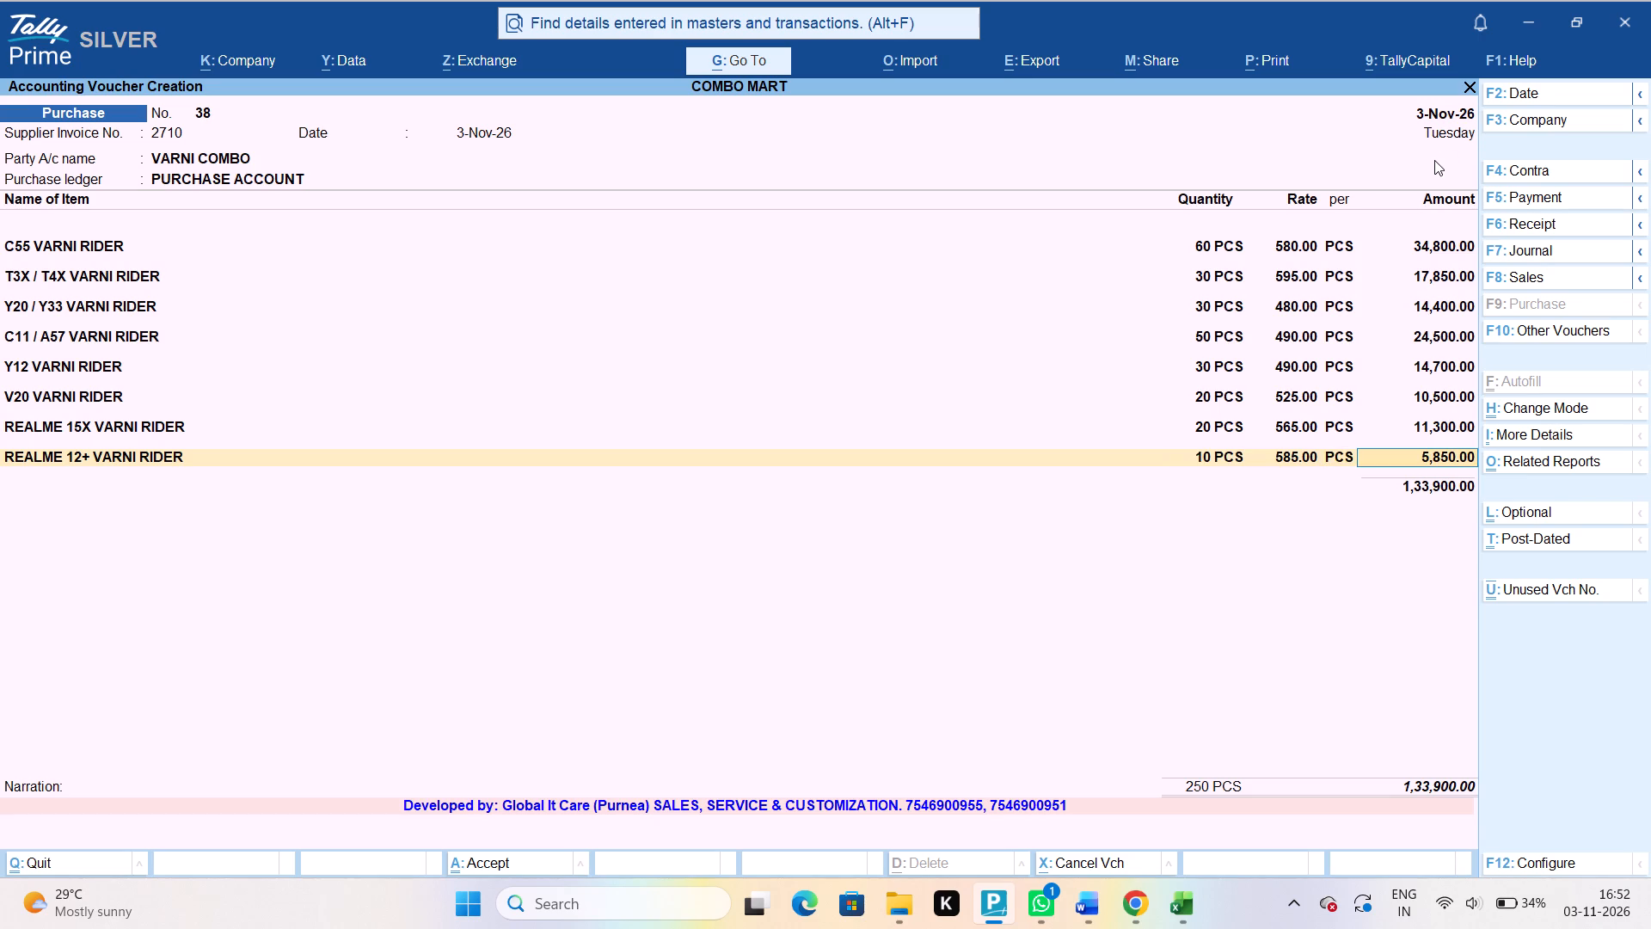
{"action": "key", "text": "Return"}
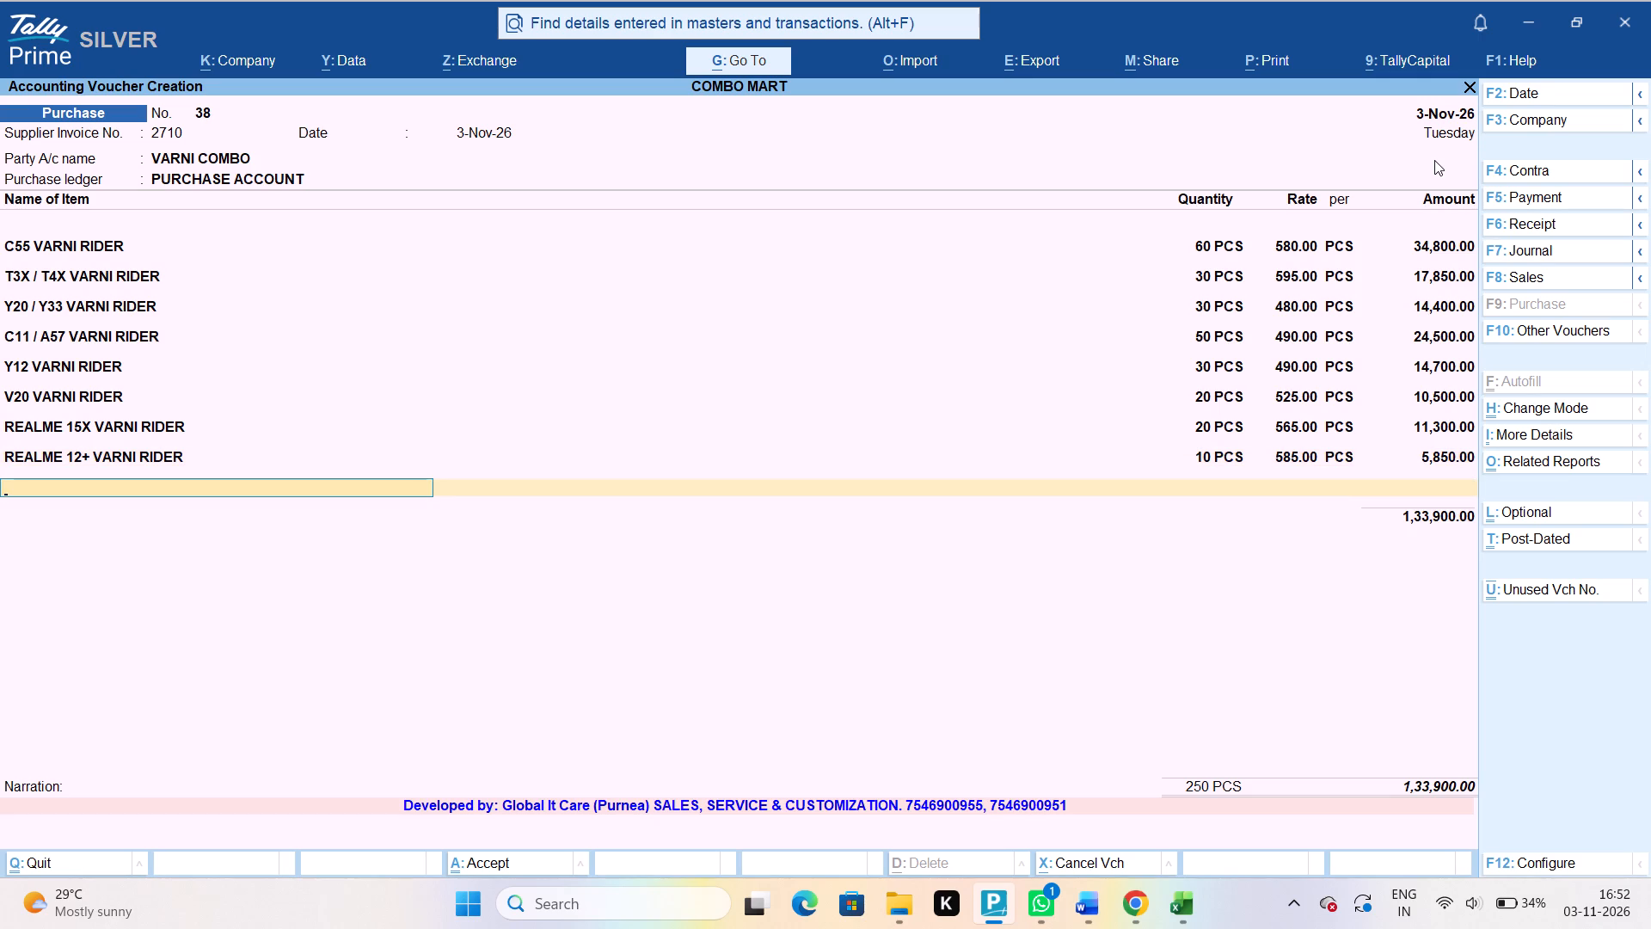
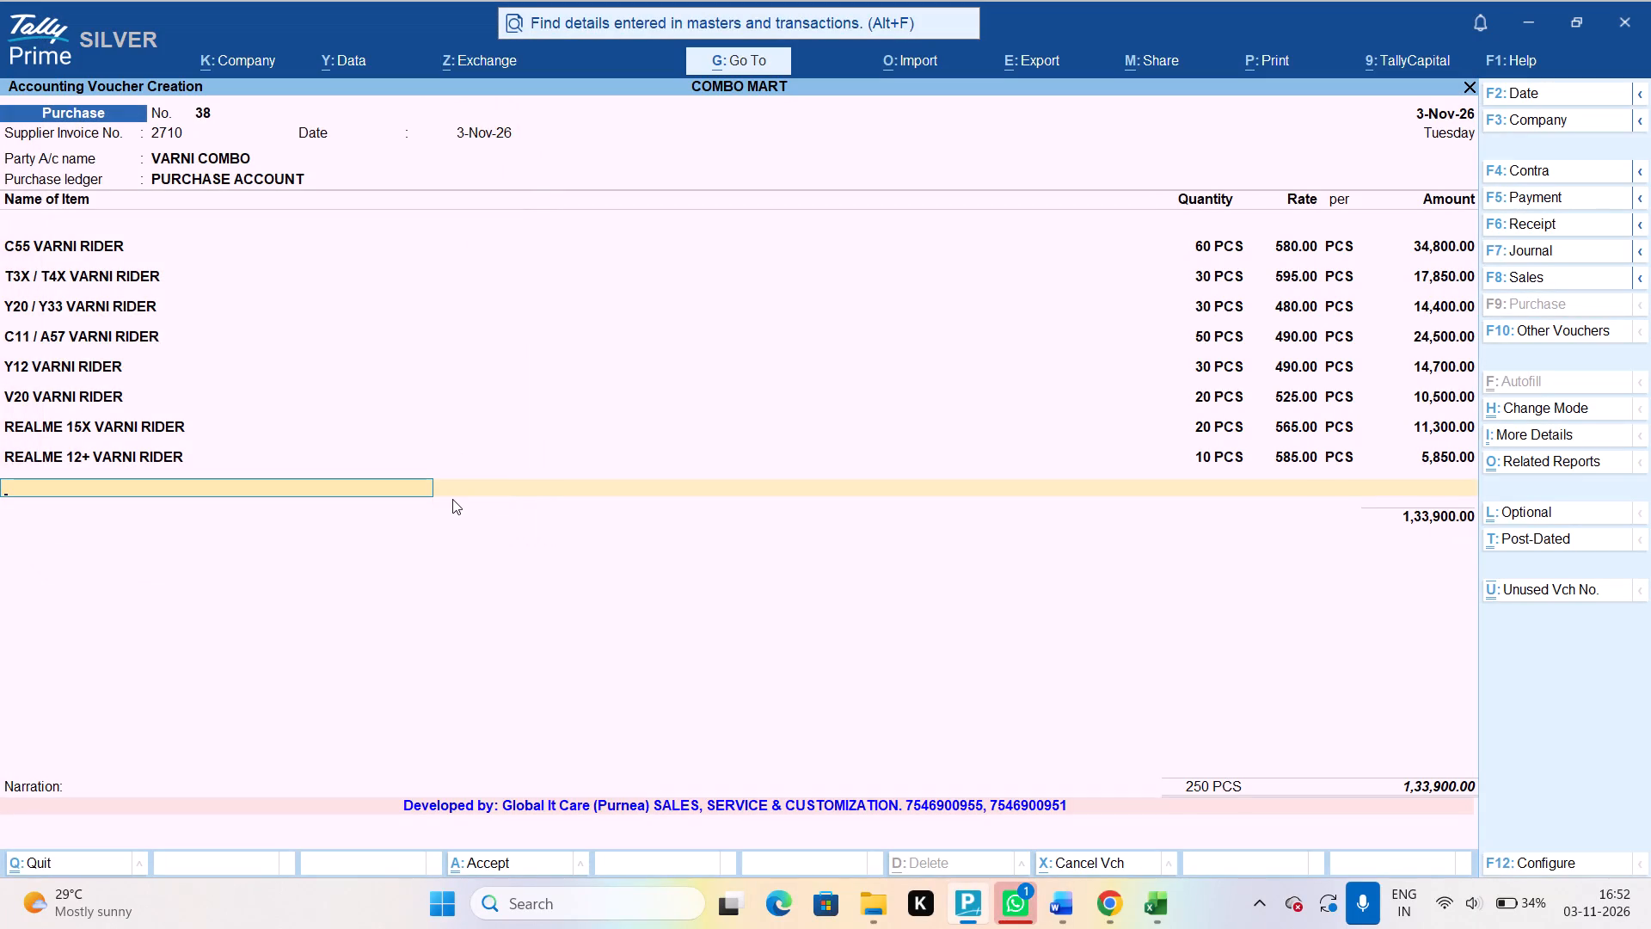
Add the existing stock item MI 13C VARNI RIDER as the next line of the purchase voucher.
{"action": "type", "text": "MI13X"}
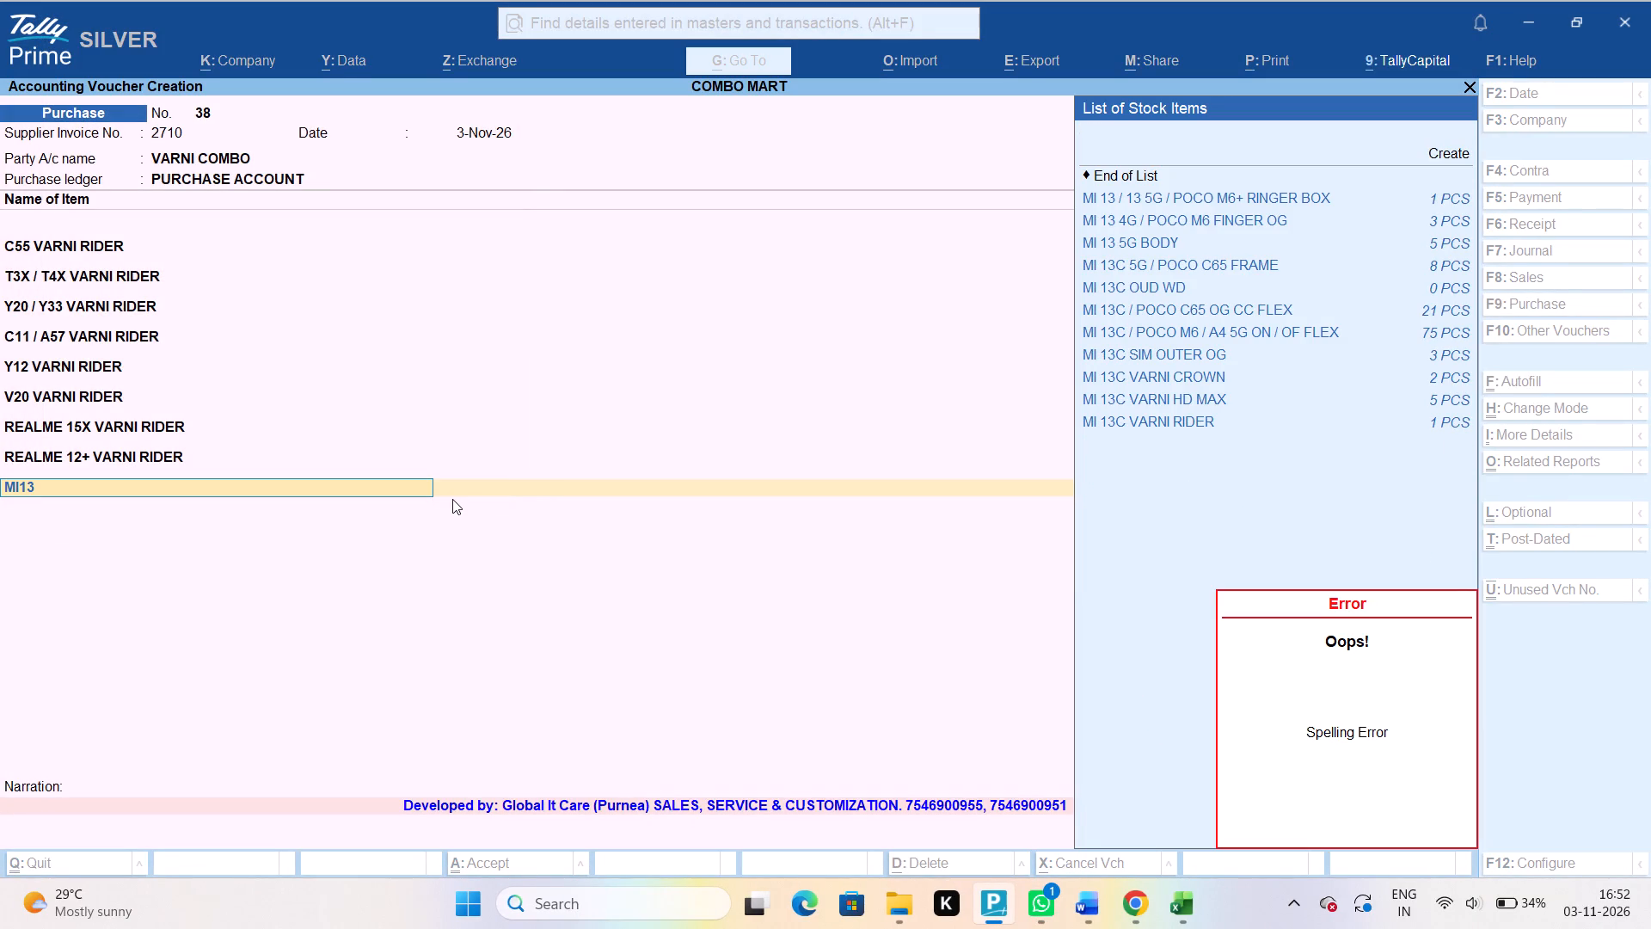
{"action": "key", "text": "BackSpace"}
{"action": "key", "text": "BackSpace"}
{"action": "key", "text": "BackSpace"}
{"action": "key", "text": "BackSpace"}
{"action": "key", "text": "BackSpace"}
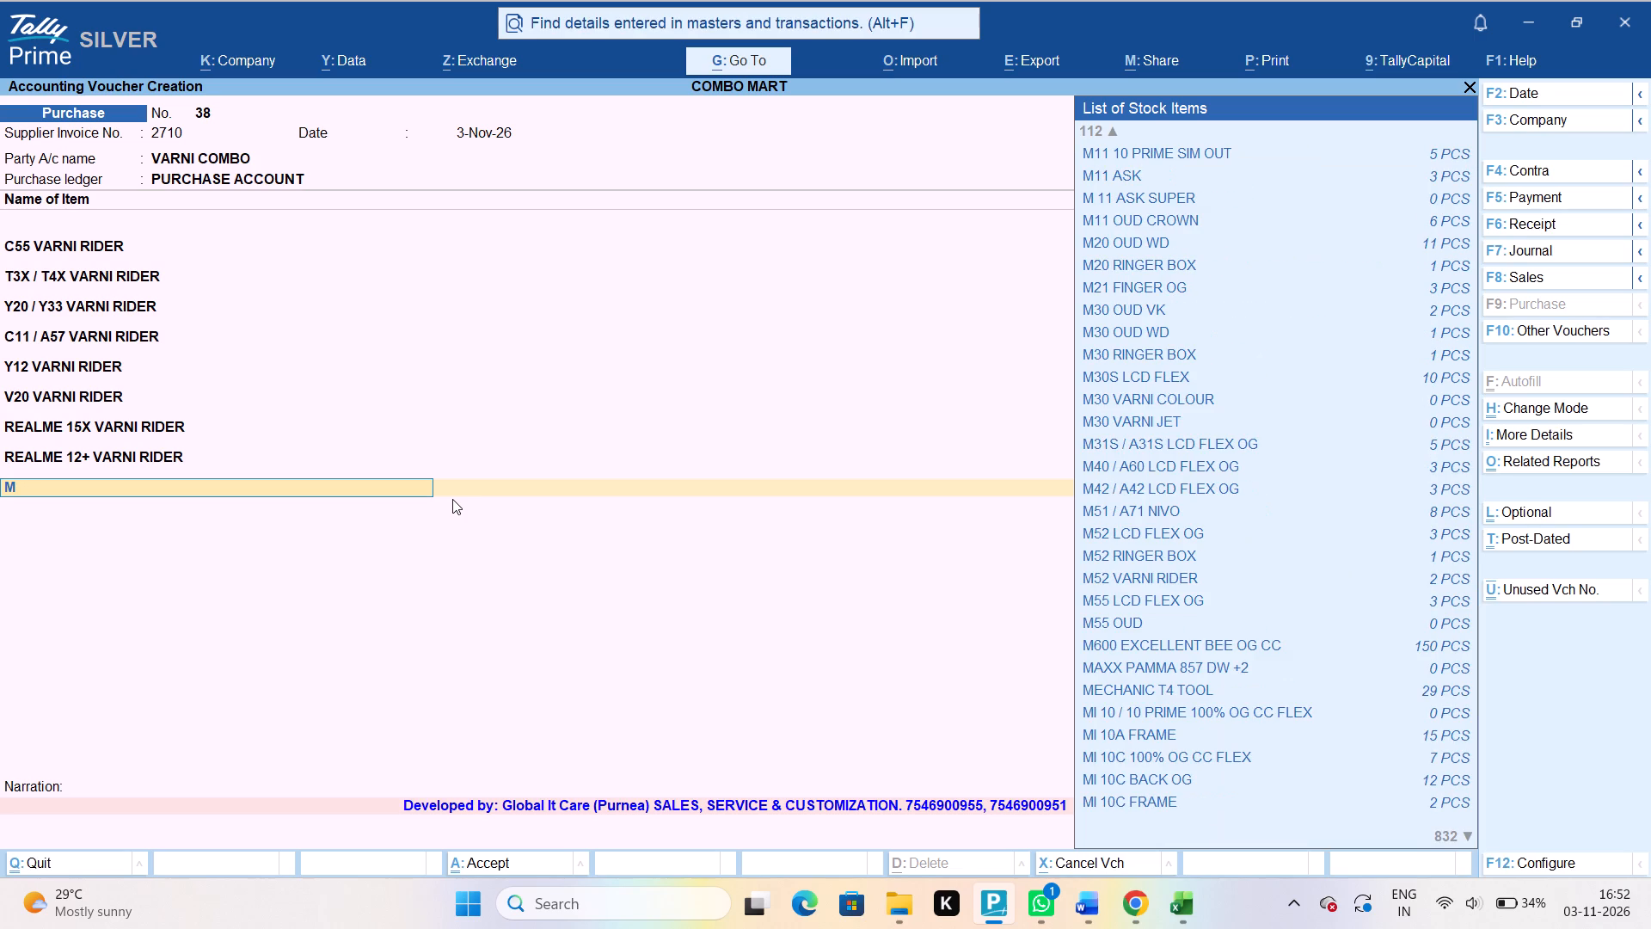
{"action": "type", "text": "13C"}
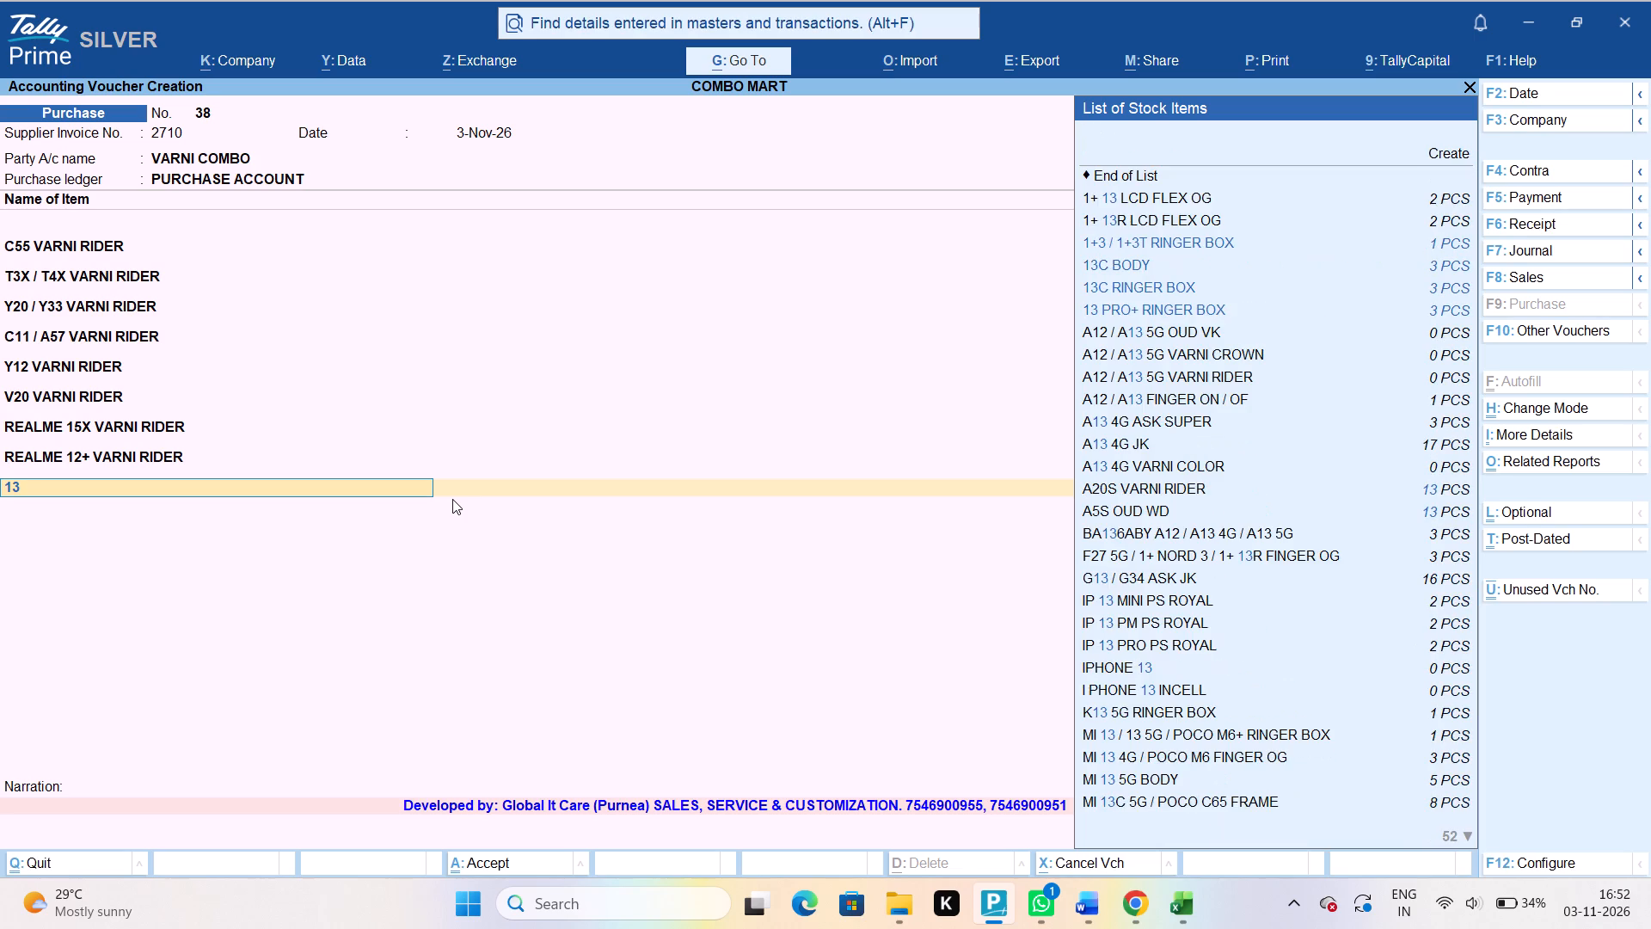
{"action": "key", "text": "space"}
{"action": "key", "text": "v"}
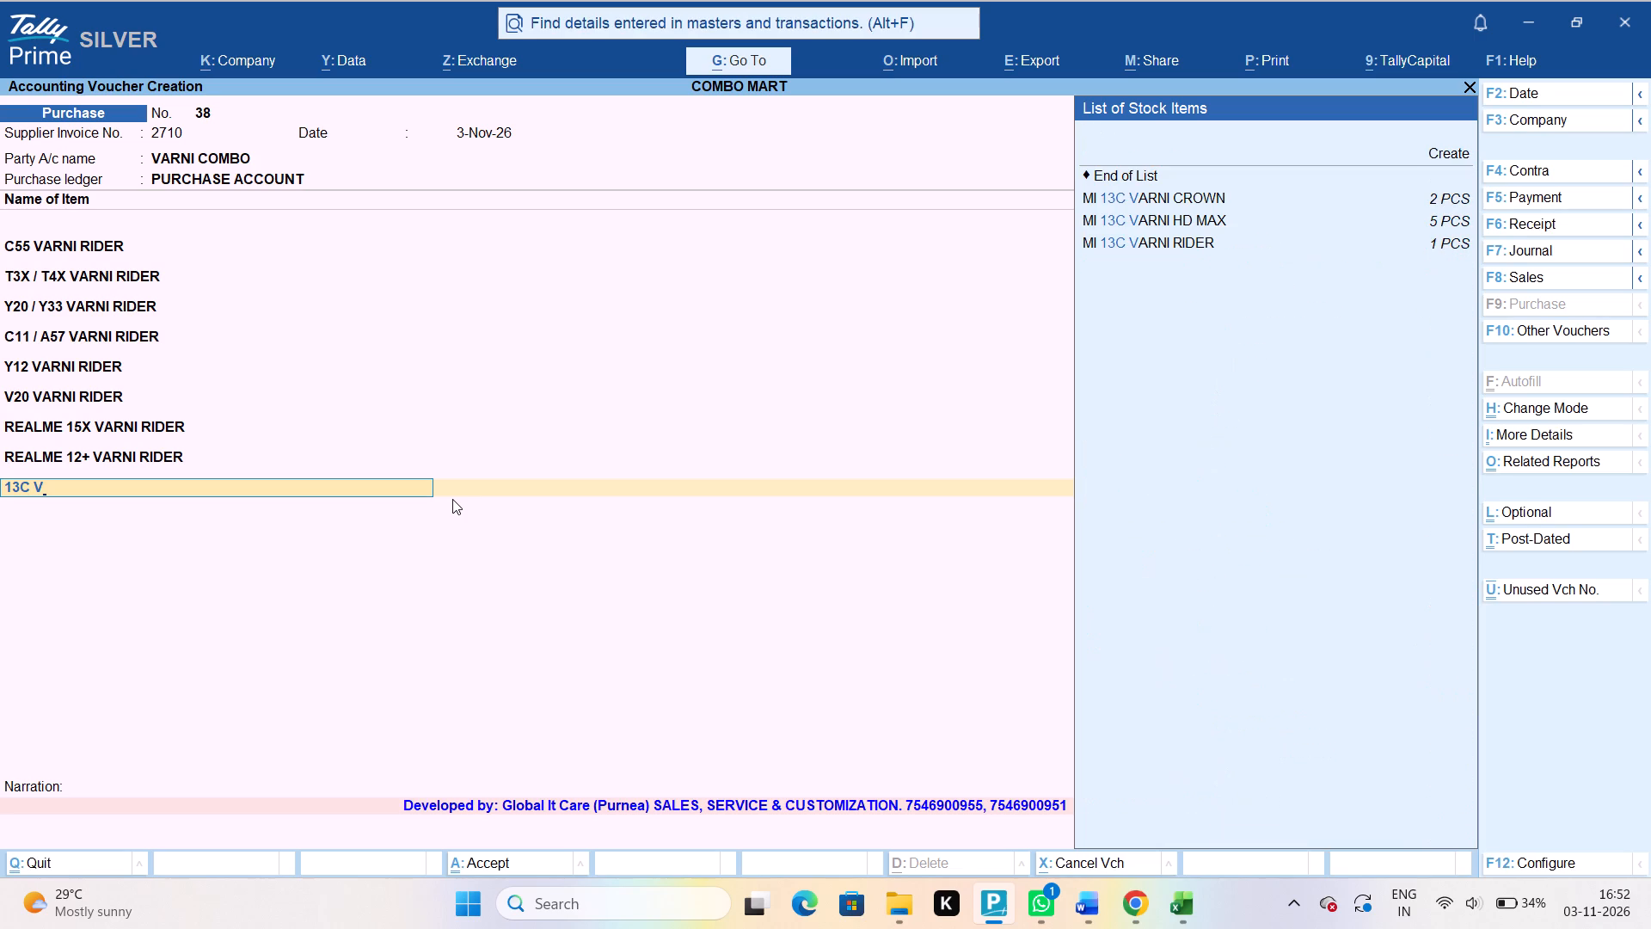
{"action": "key", "text": "Down"}
{"action": "key", "text": "Down"}
{"action": "key", "text": "Down"}
{"action": "key", "text": "Return"}
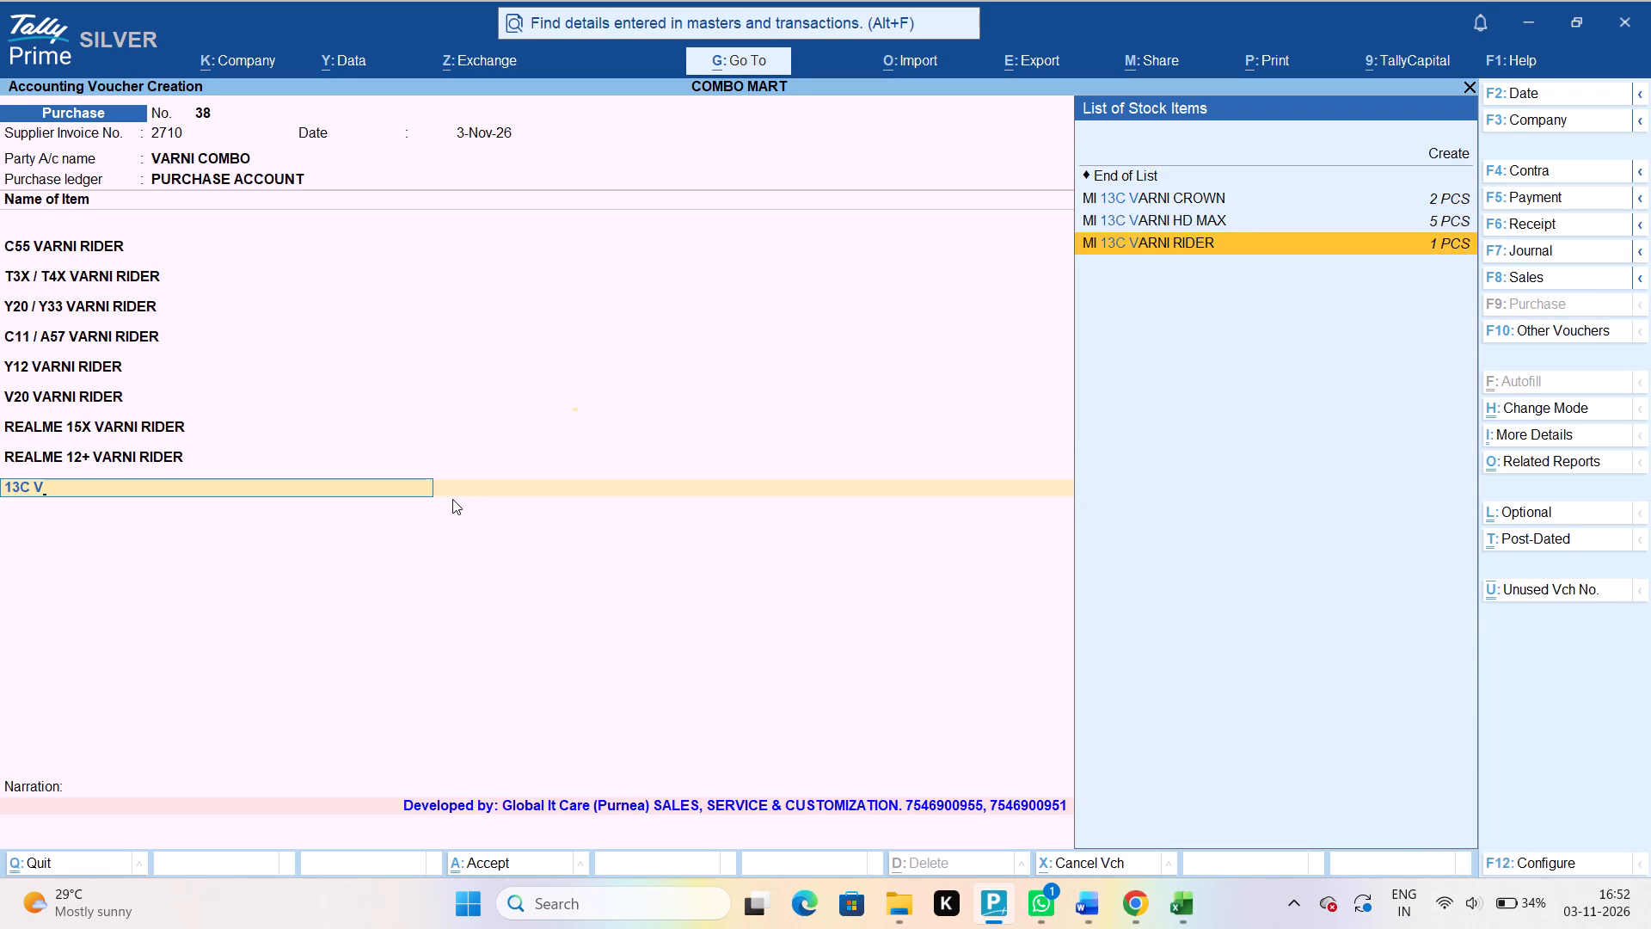
{"action": "key", "text": "Return"}
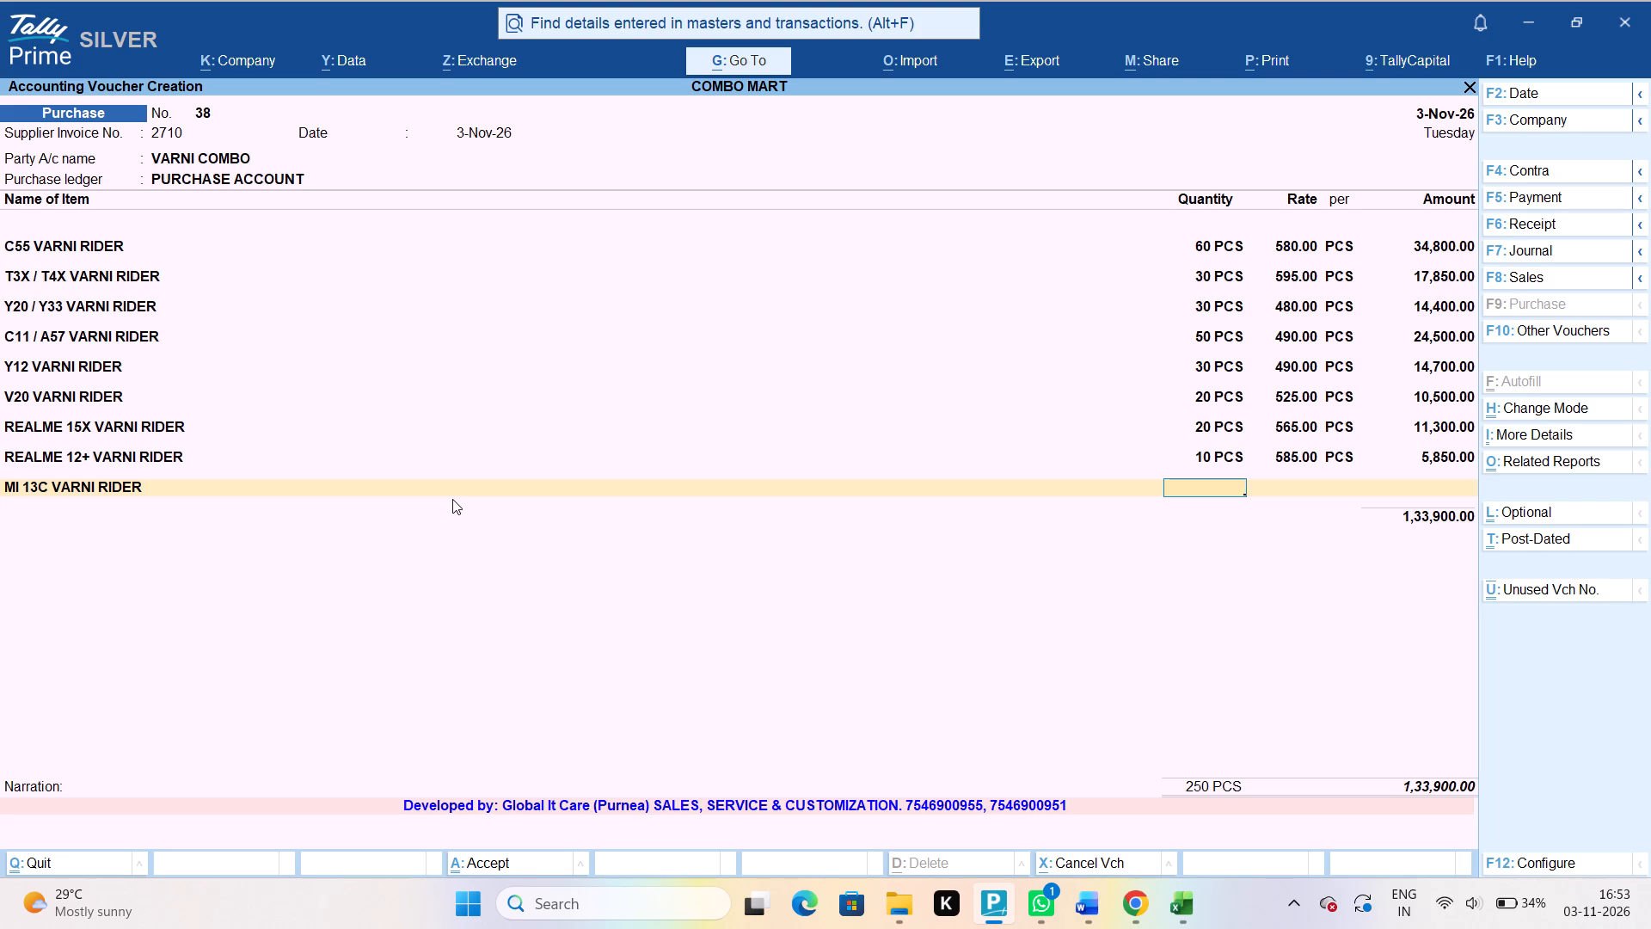
Complete the MI 13C VARNI RIDER line with a quantity of 20 PCS at a rate of 515.
{"action": "type", "text": "20"}
{"action": "key", "text": "Return"}
{"action": "type", "text": "515"}
{"action": "key", "text": "Return"}
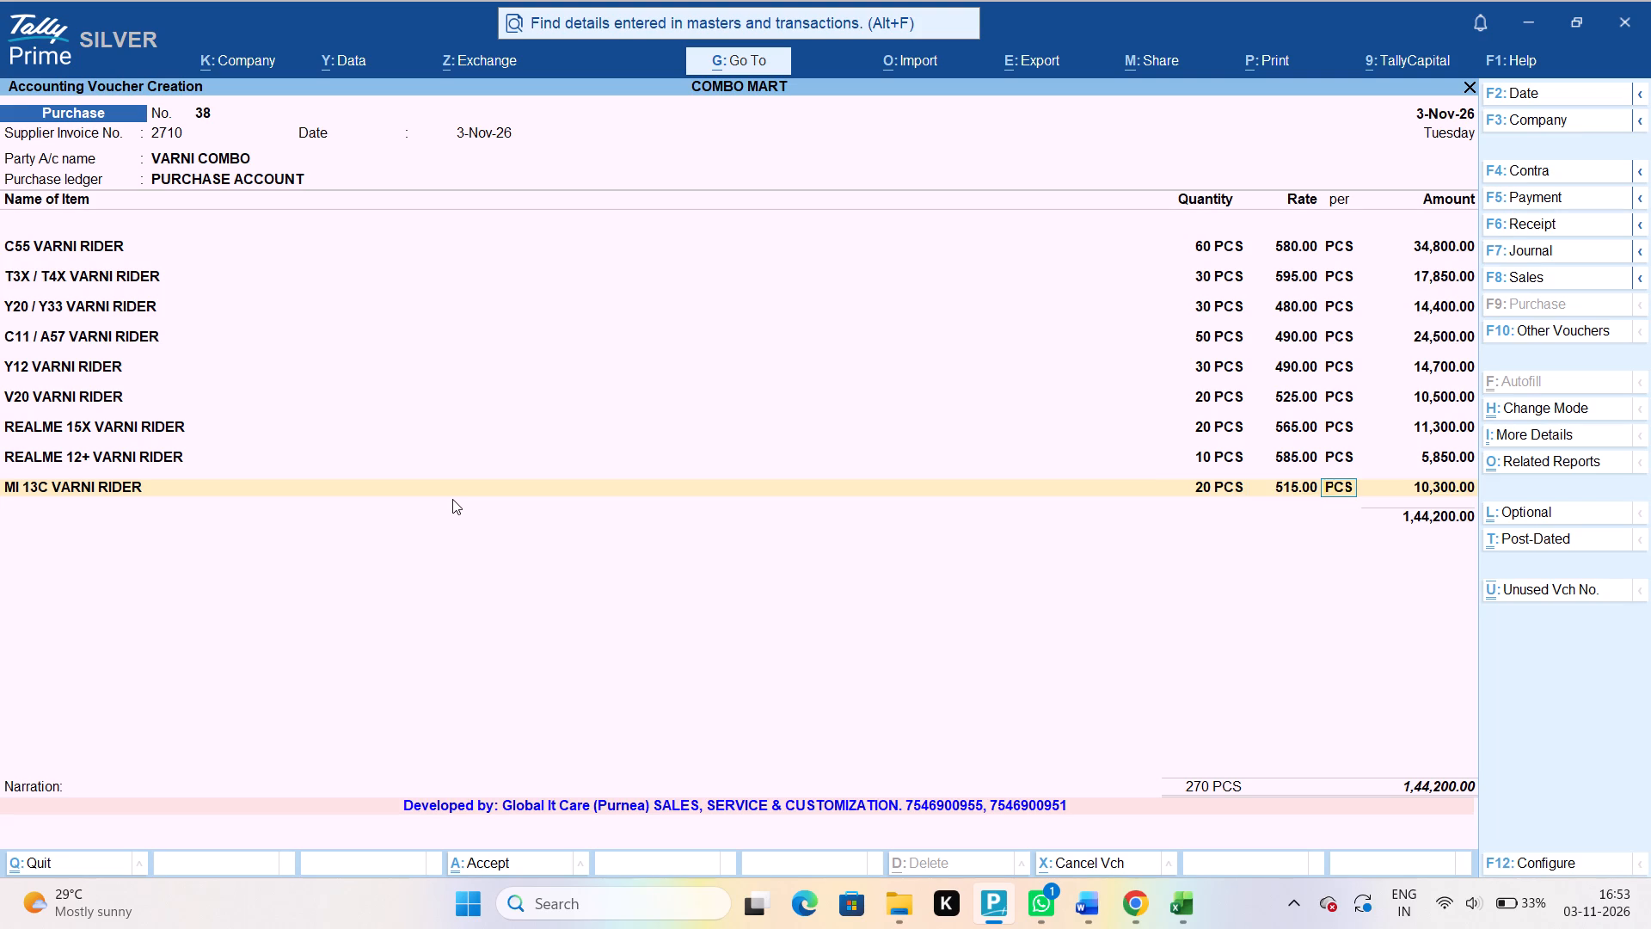
{"action": "key", "text": "Return"}
{"action": "key", "text": "Return"}
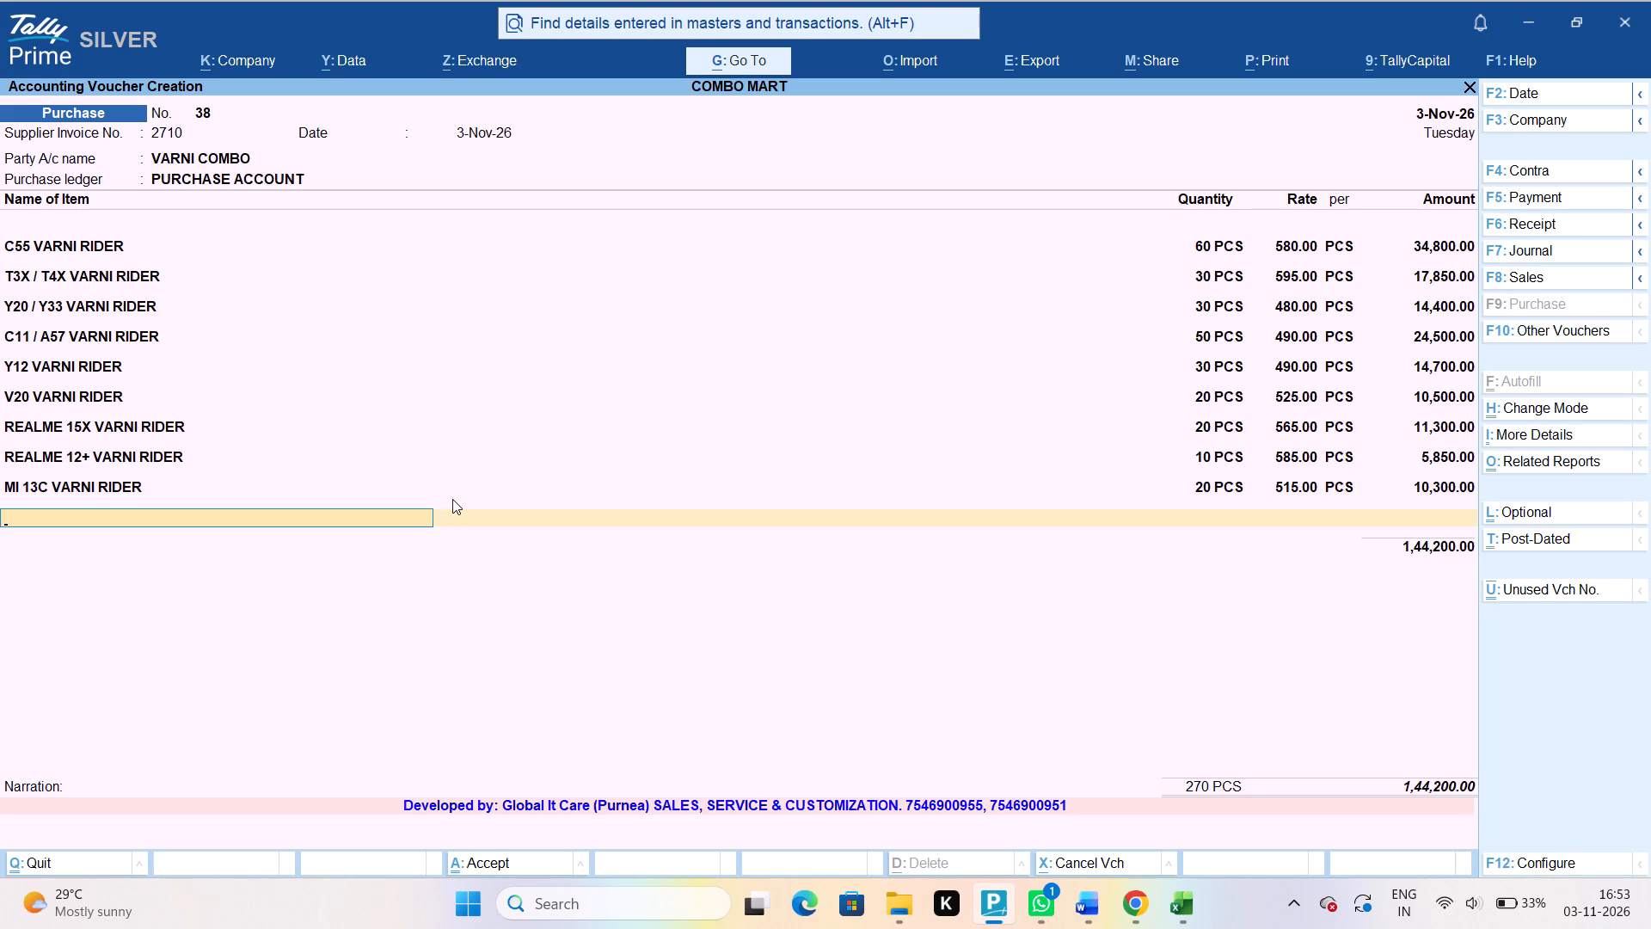
Search the stock items for a NOTE 8 VARNI item, both with and without the MI prefix.
{"action": "type", "text": "MI NOTE 8 V"}
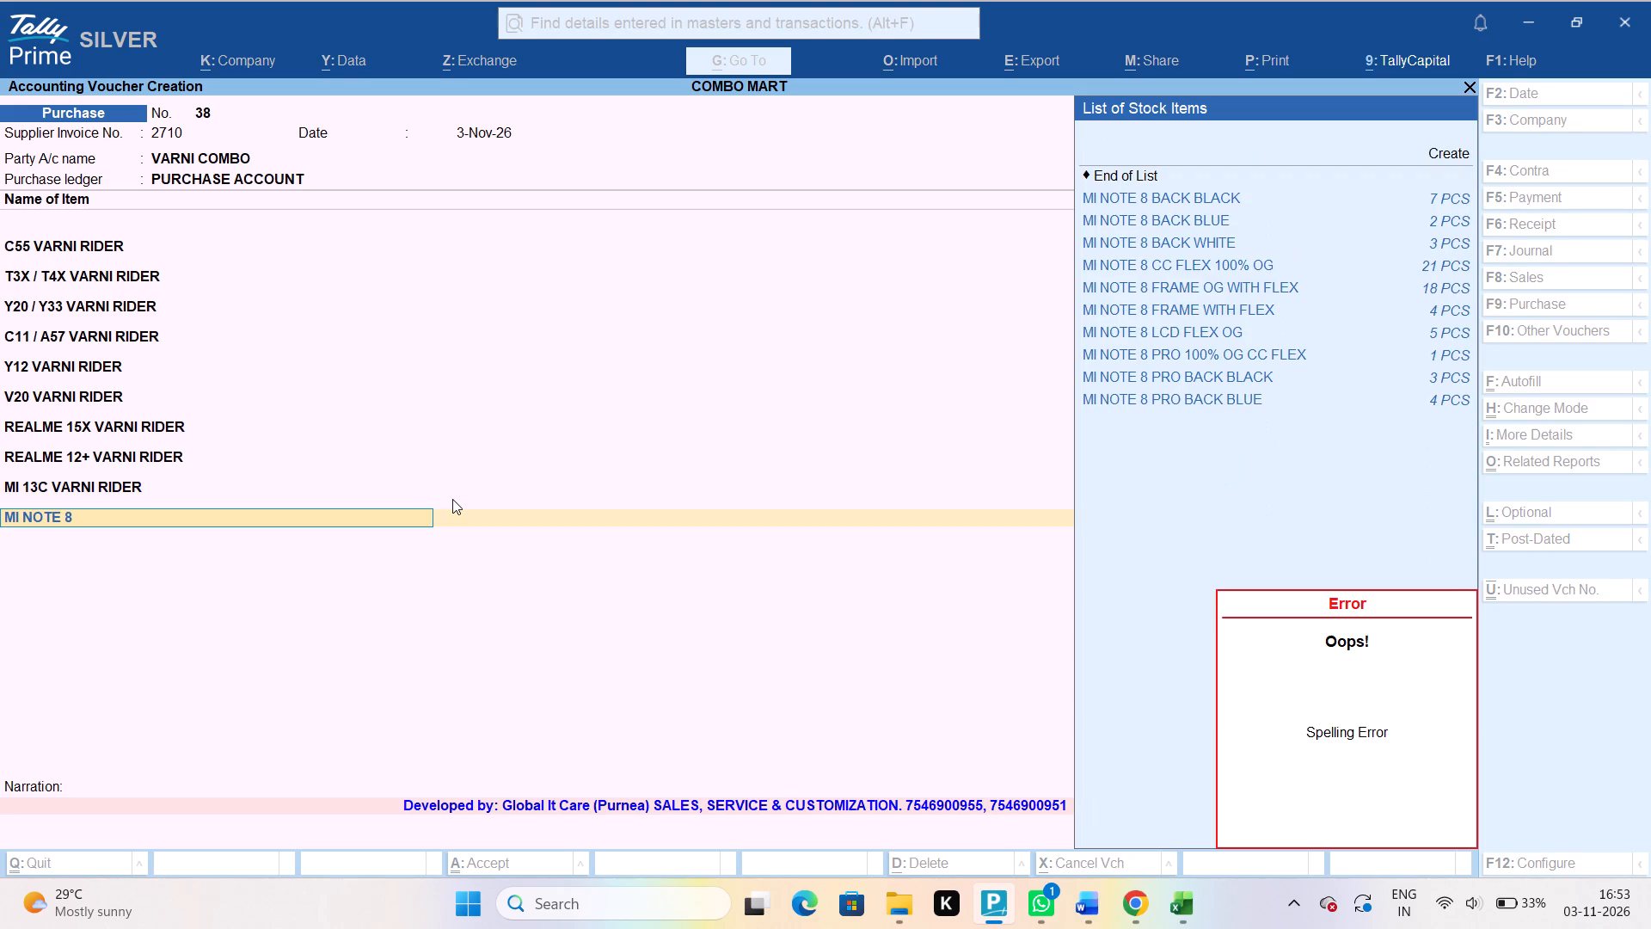
{"action": "key", "text": "Return"}
{"action": "key", "text": "Return"}
{"action": "key", "text": "Return"}
{"action": "key", "text": "Return"}
{"action": "key", "text": "Return"}
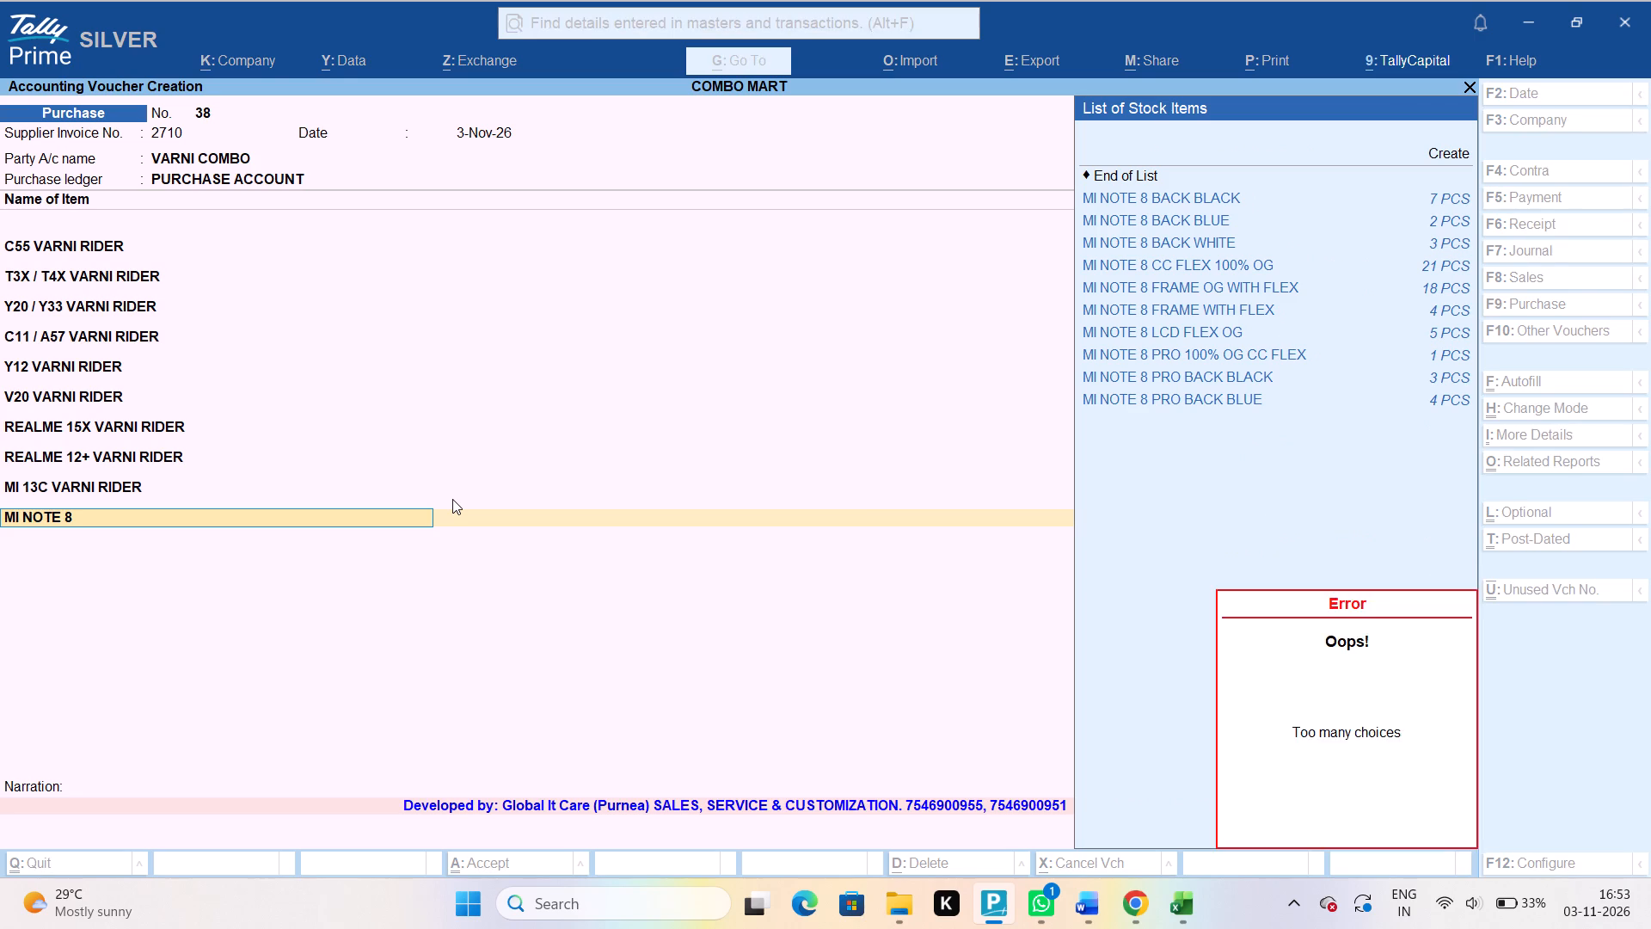
{"action": "key", "text": "Return"}
{"action": "key", "text": "Return"}
{"action": "key", "text": "BackSpace"}
{"action": "key", "text": "BackSpace"}
{"action": "key", "text": "BackSpace"}
{"action": "key", "text": "BackSpace"}
{"action": "key", "text": "BackSpace"}
{"action": "key", "text": "BackSpace"}
{"action": "key", "text": "BackSpace"}
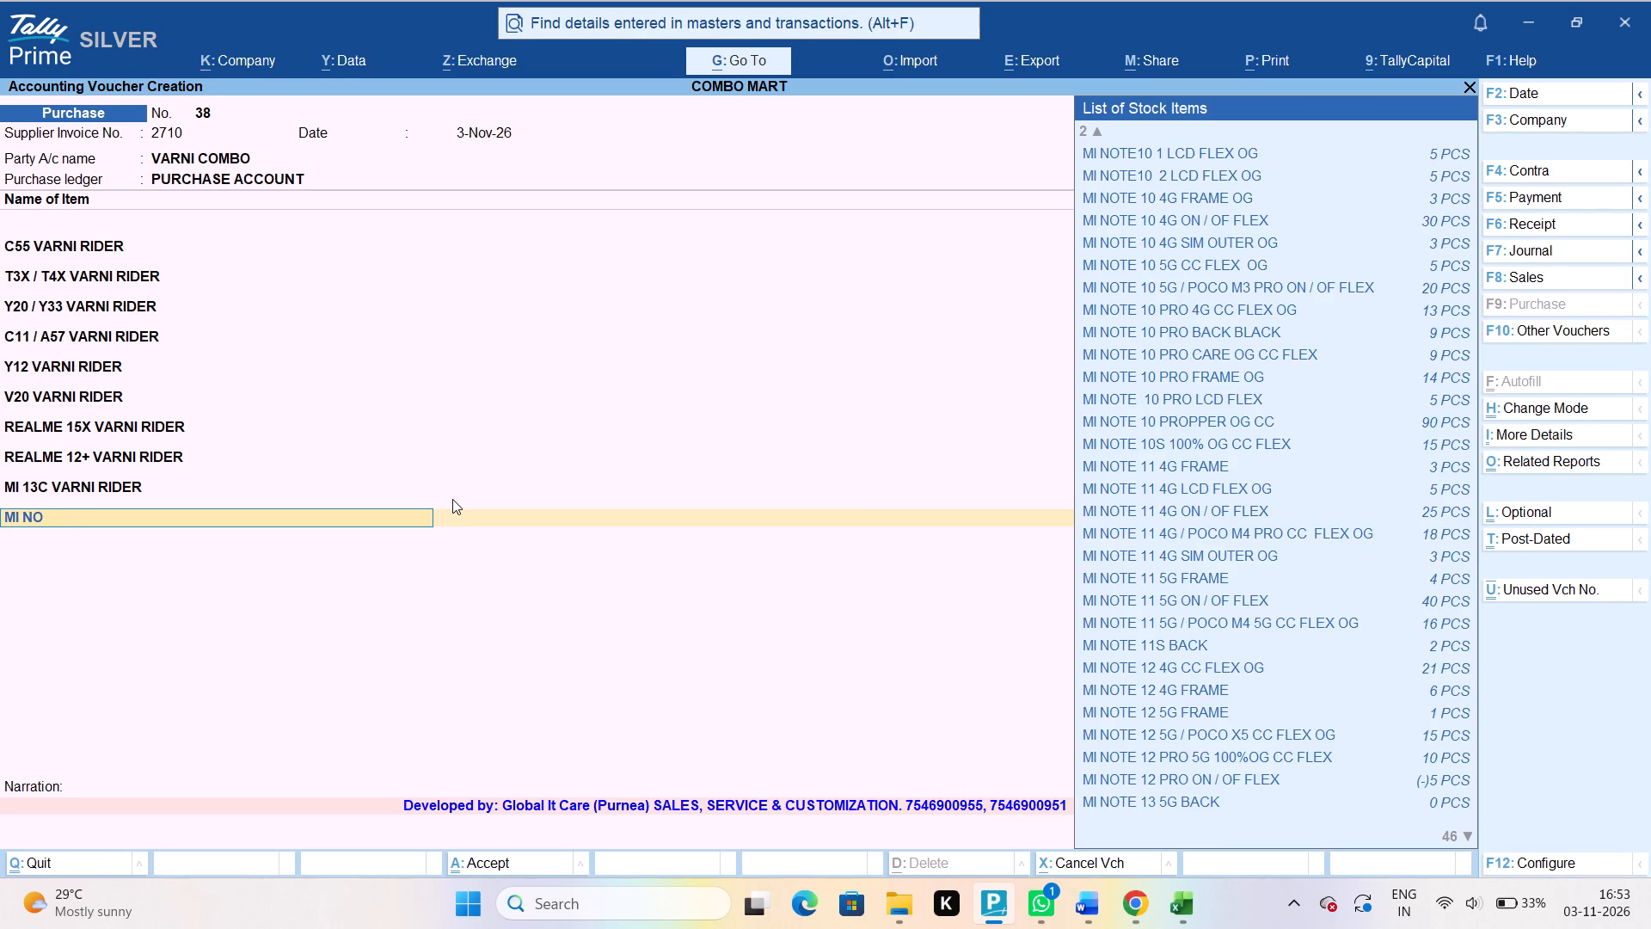
{"action": "key", "text": "BackSpace"}
{"action": "key", "text": "BackSpace"}
{"action": "key", "text": "BackSpace"}
{"action": "key", "text": "BackSpace"}
{"action": "type", "text": "NOTE 8 V"}
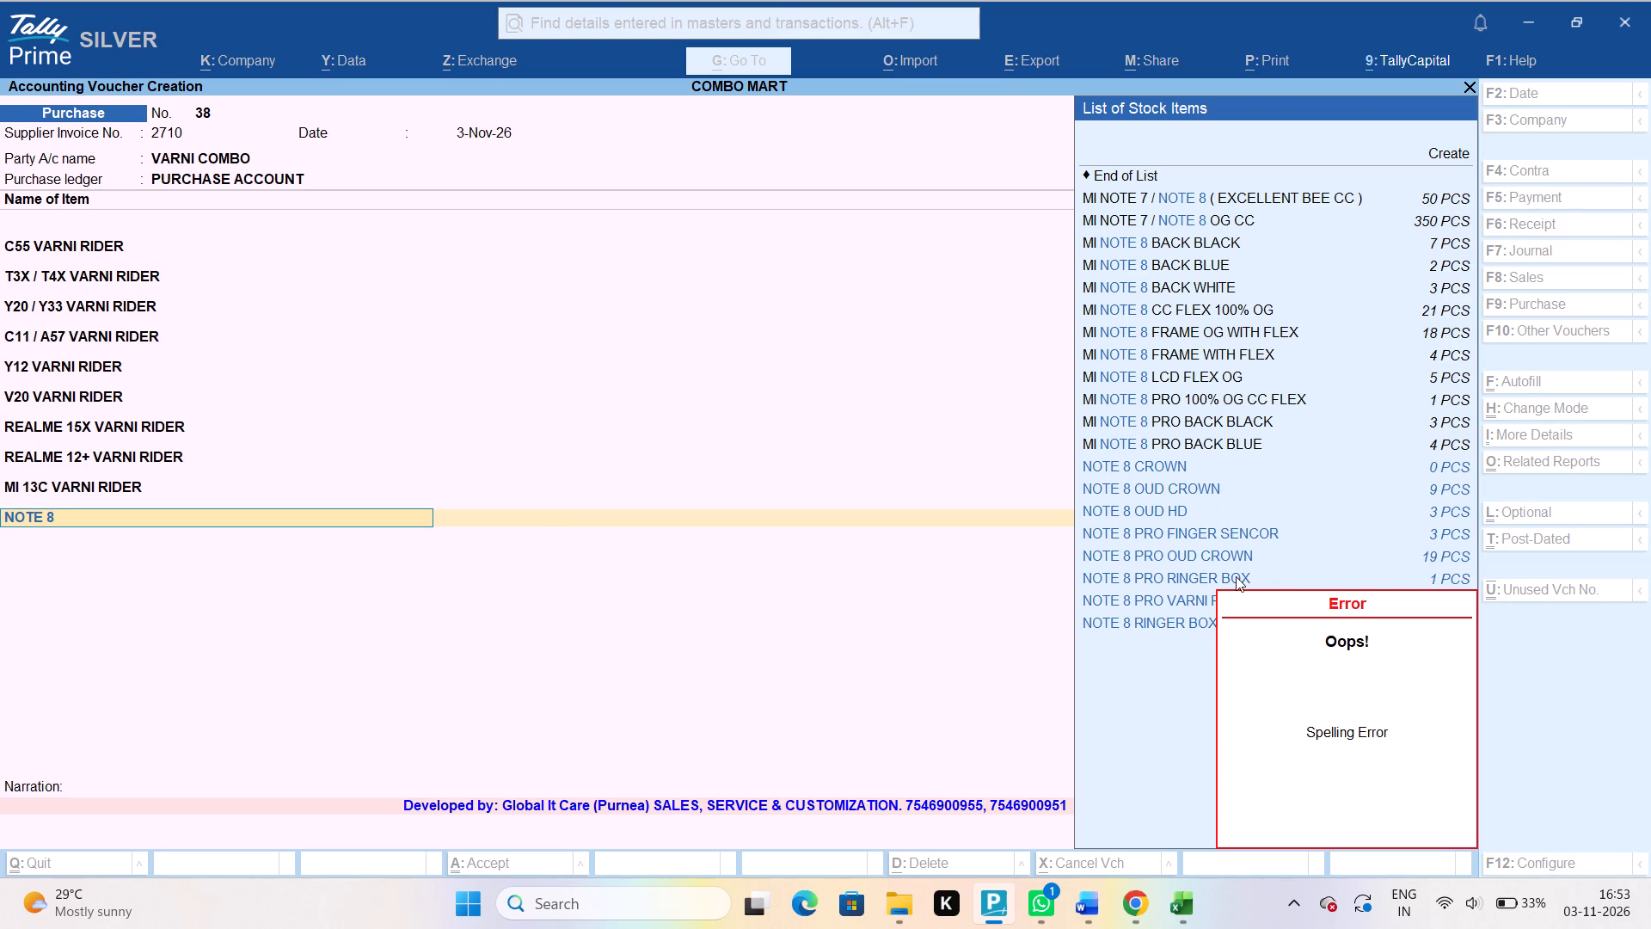
{"action": "left_click", "coordinate": [1154, 633]}
Start creating a new stock item from the voucher line and name it MI NOTE 8 VARNI RIDER.
{"action": "left_click", "coordinate": [1443, 151]}
{"action": "left_click", "coordinate": [1443, 151]}
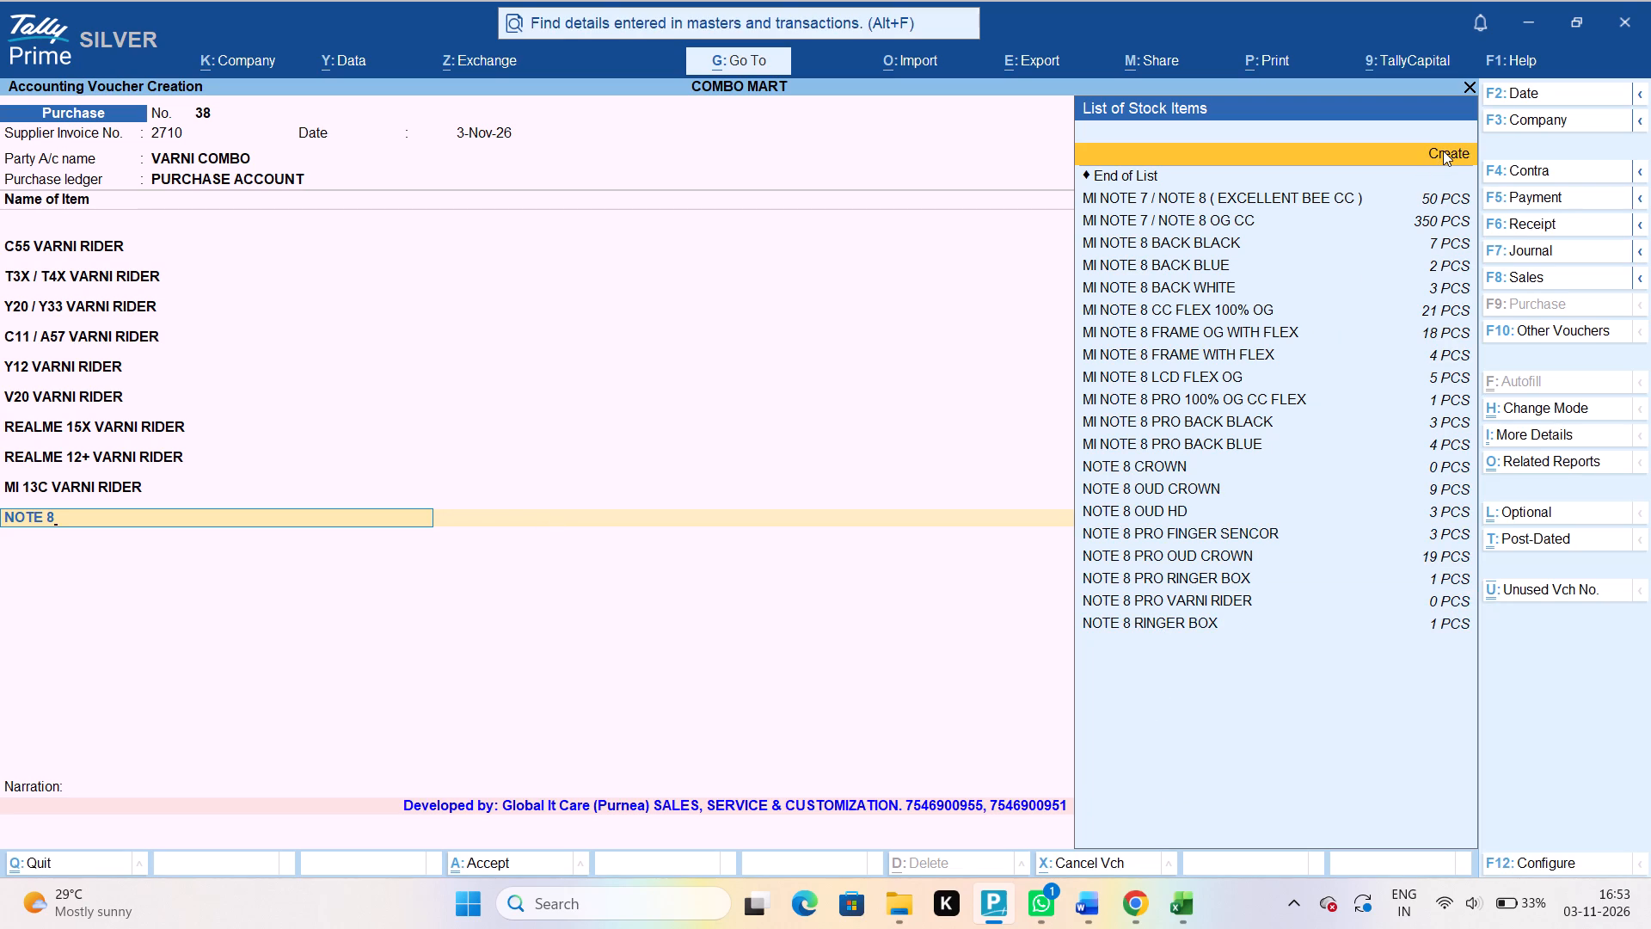
{"action": "left_click", "coordinate": [1443, 151]}
{"action": "left_click", "coordinate": [1443, 151]}
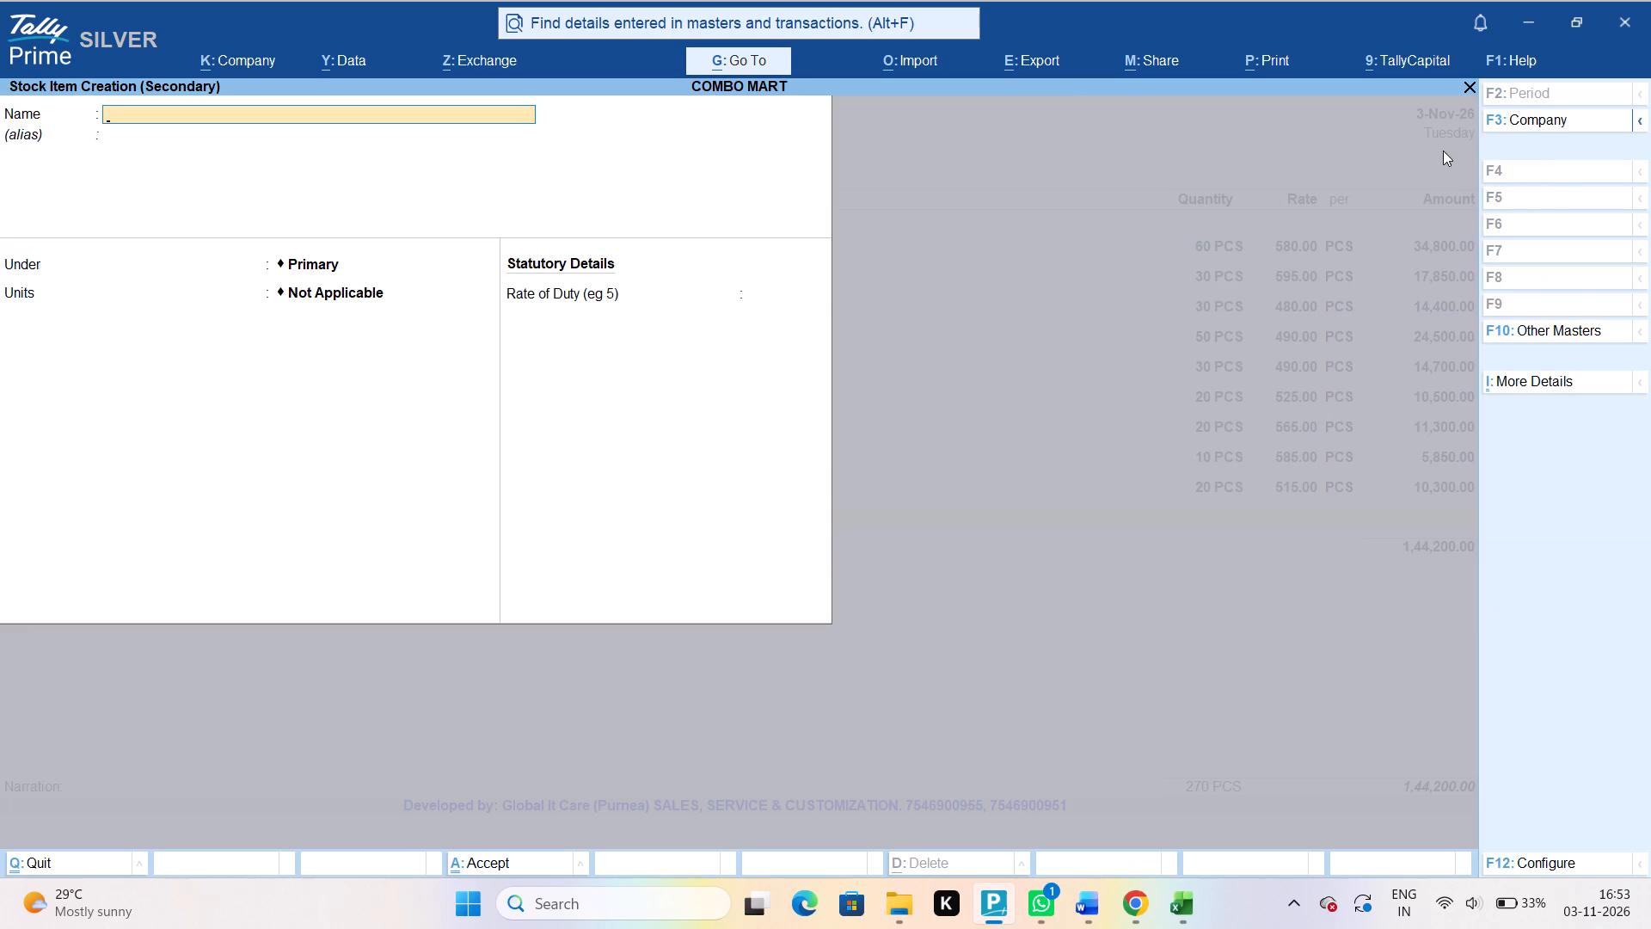
{"action": "type", "text": "MI NOTE 8 V"}
{"action": "type", "text": "ARNI"}
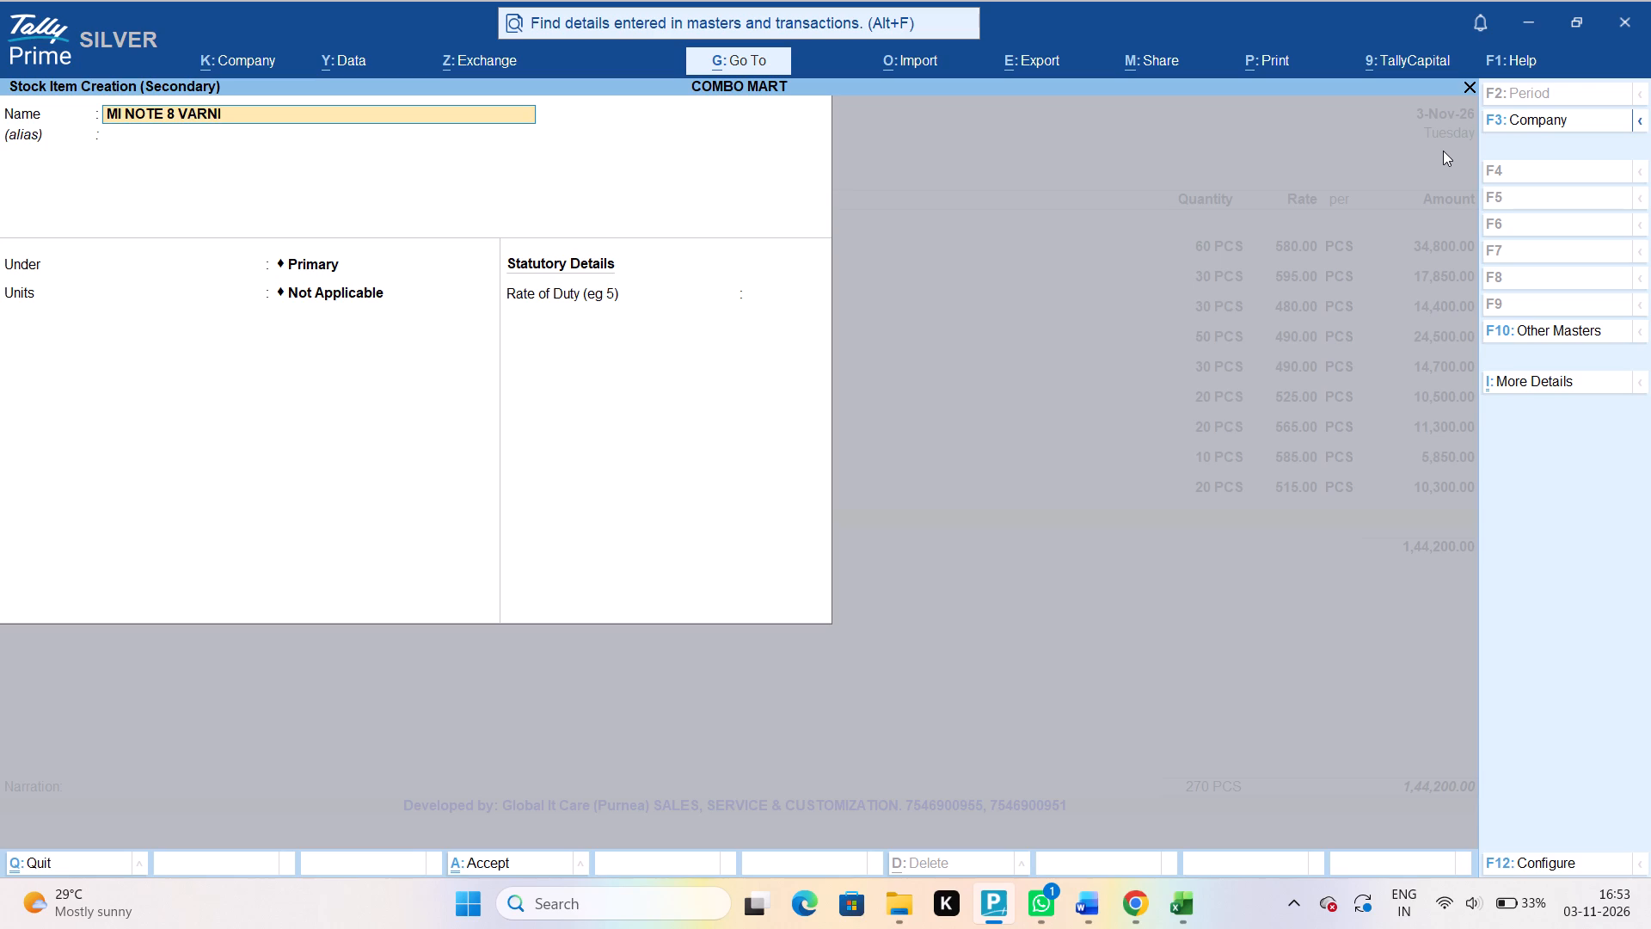
{"action": "key", "text": "space"}
{"action": "type", "text": "RIDER"}
{"action": "key", "text": "Return"}
Leave the alias blank, place the new item under FOLDER with units PCS, and set standard rates to Yes.
{"action": "key", "text": "Return"}
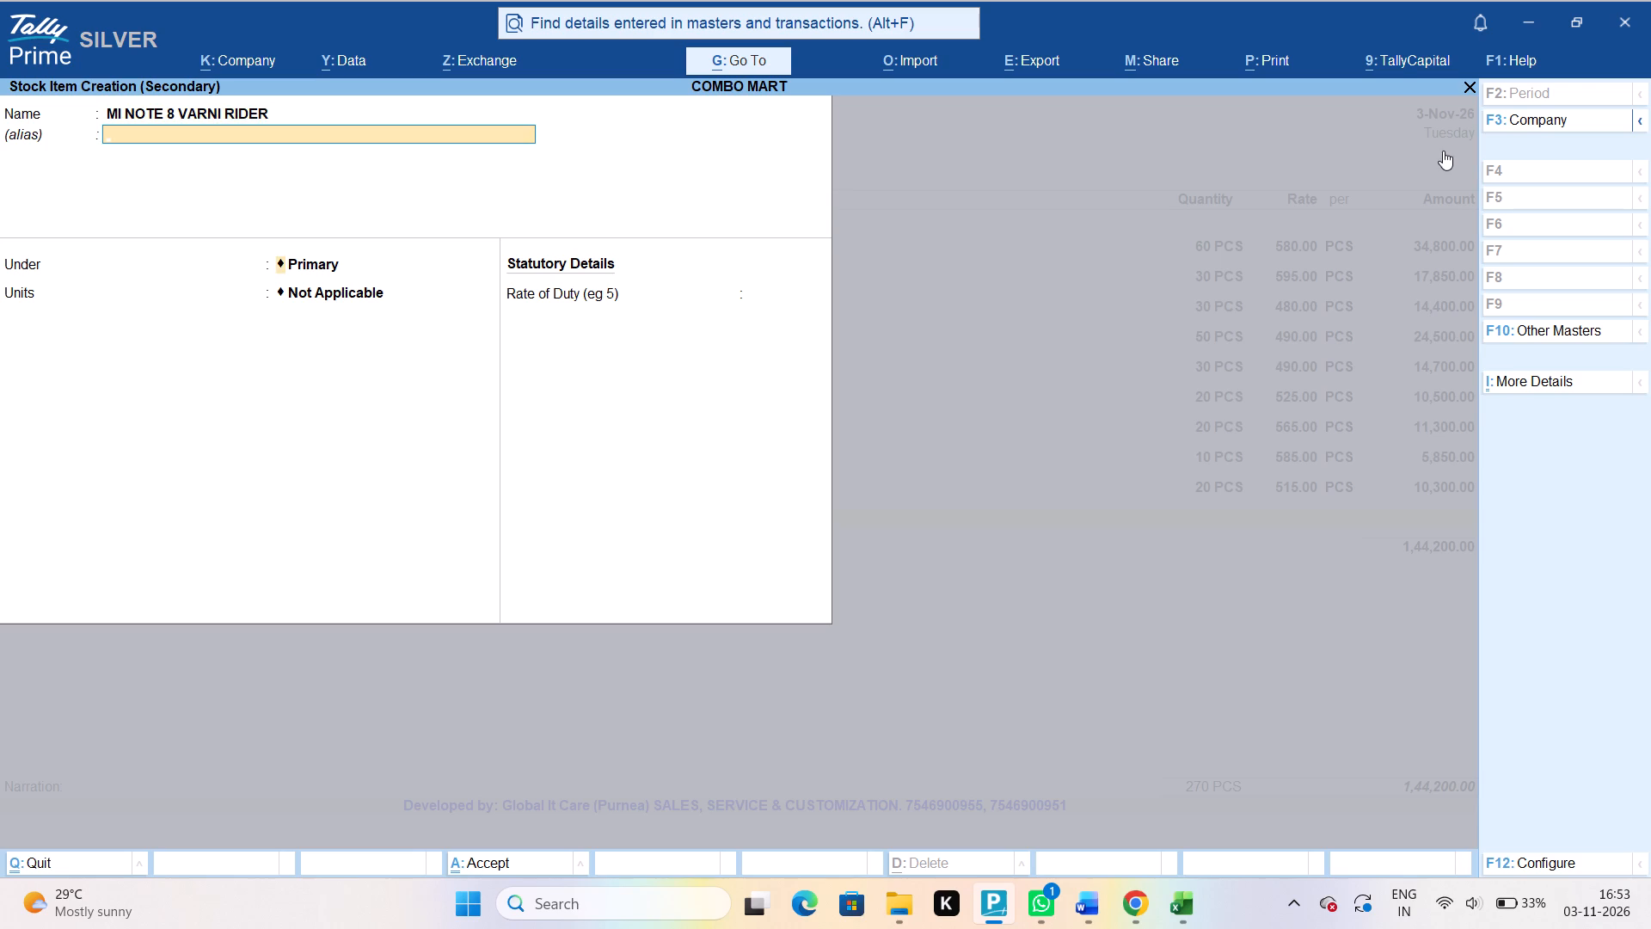
{"action": "key", "text": "Down"}
{"action": "key", "text": "Down"}
{"action": "key", "text": "Down"}
{"action": "key", "text": "Return"}
{"action": "key", "text": "Return"}
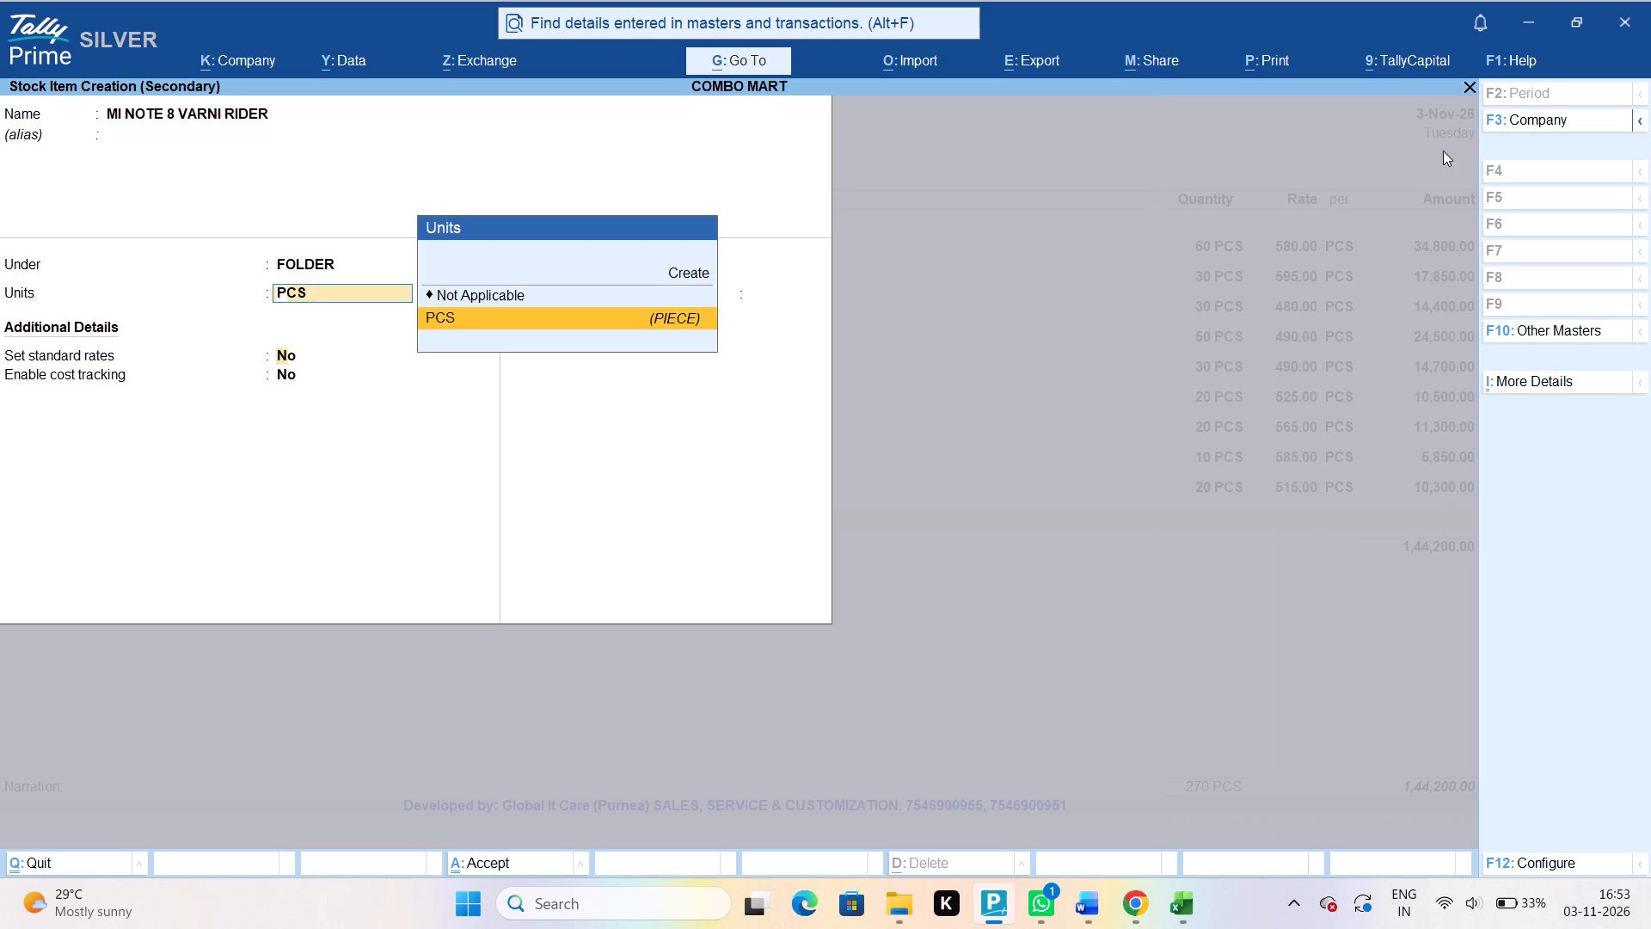
{"action": "type", "text": "YES"}
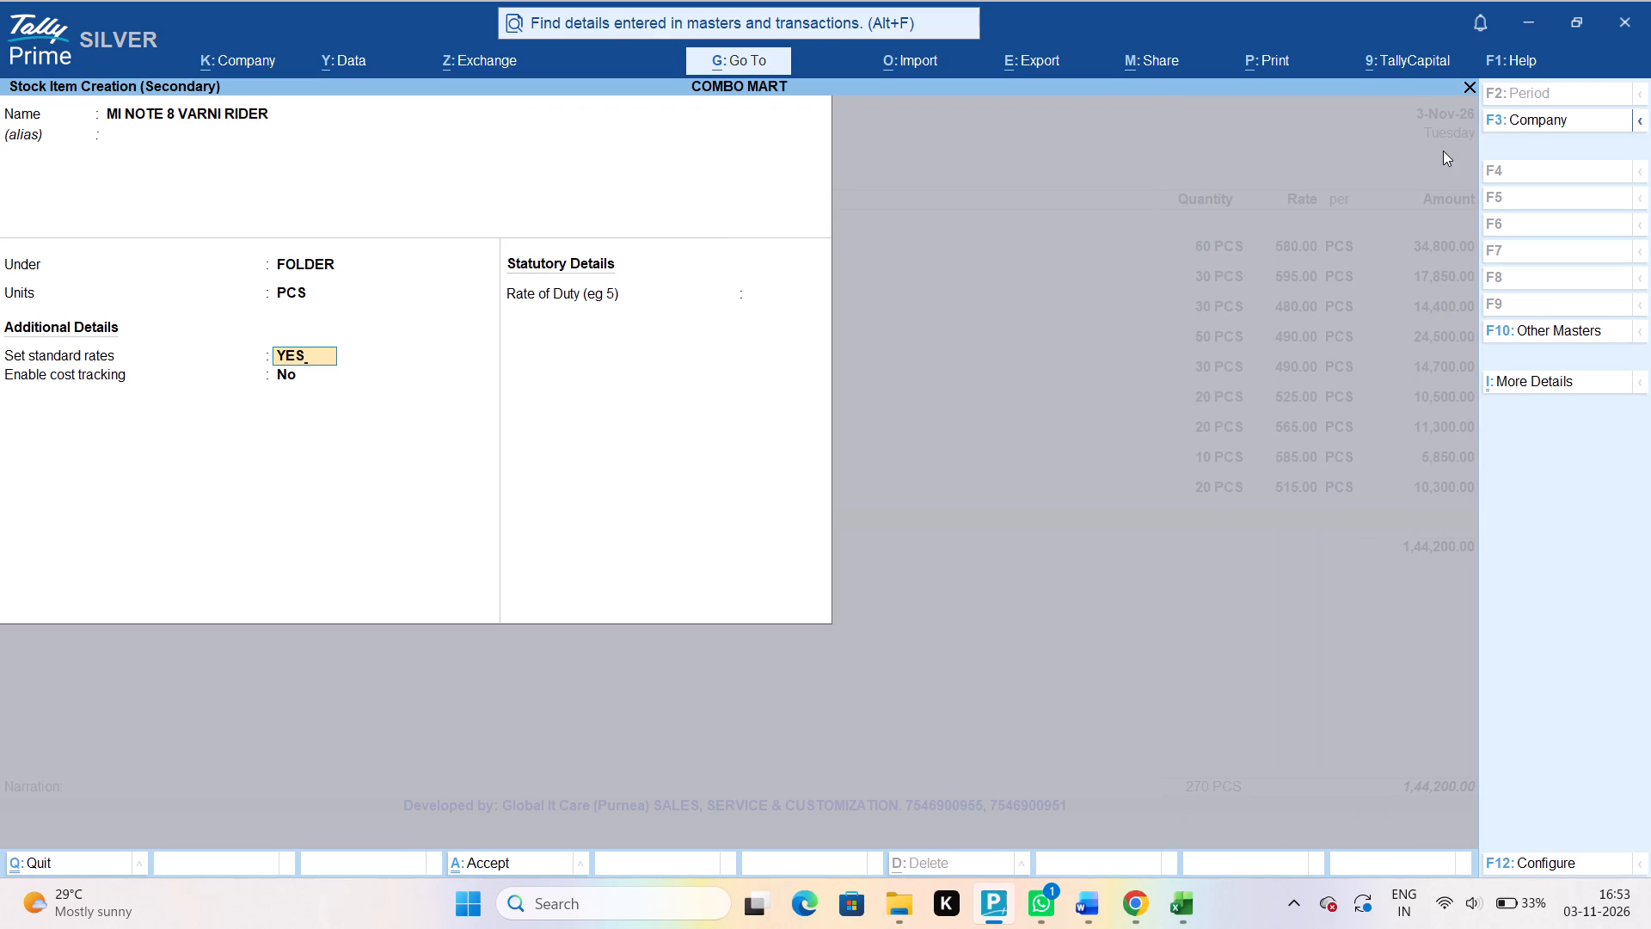
{"action": "key", "text": "Return"}
Enter a standard cost of 470 per PCS applicable from 3-Nov-26 for MI NOTE 8 VARNI RIDER.
{"action": "type", "text": "3-11"}
{"action": "key", "text": "Return"}
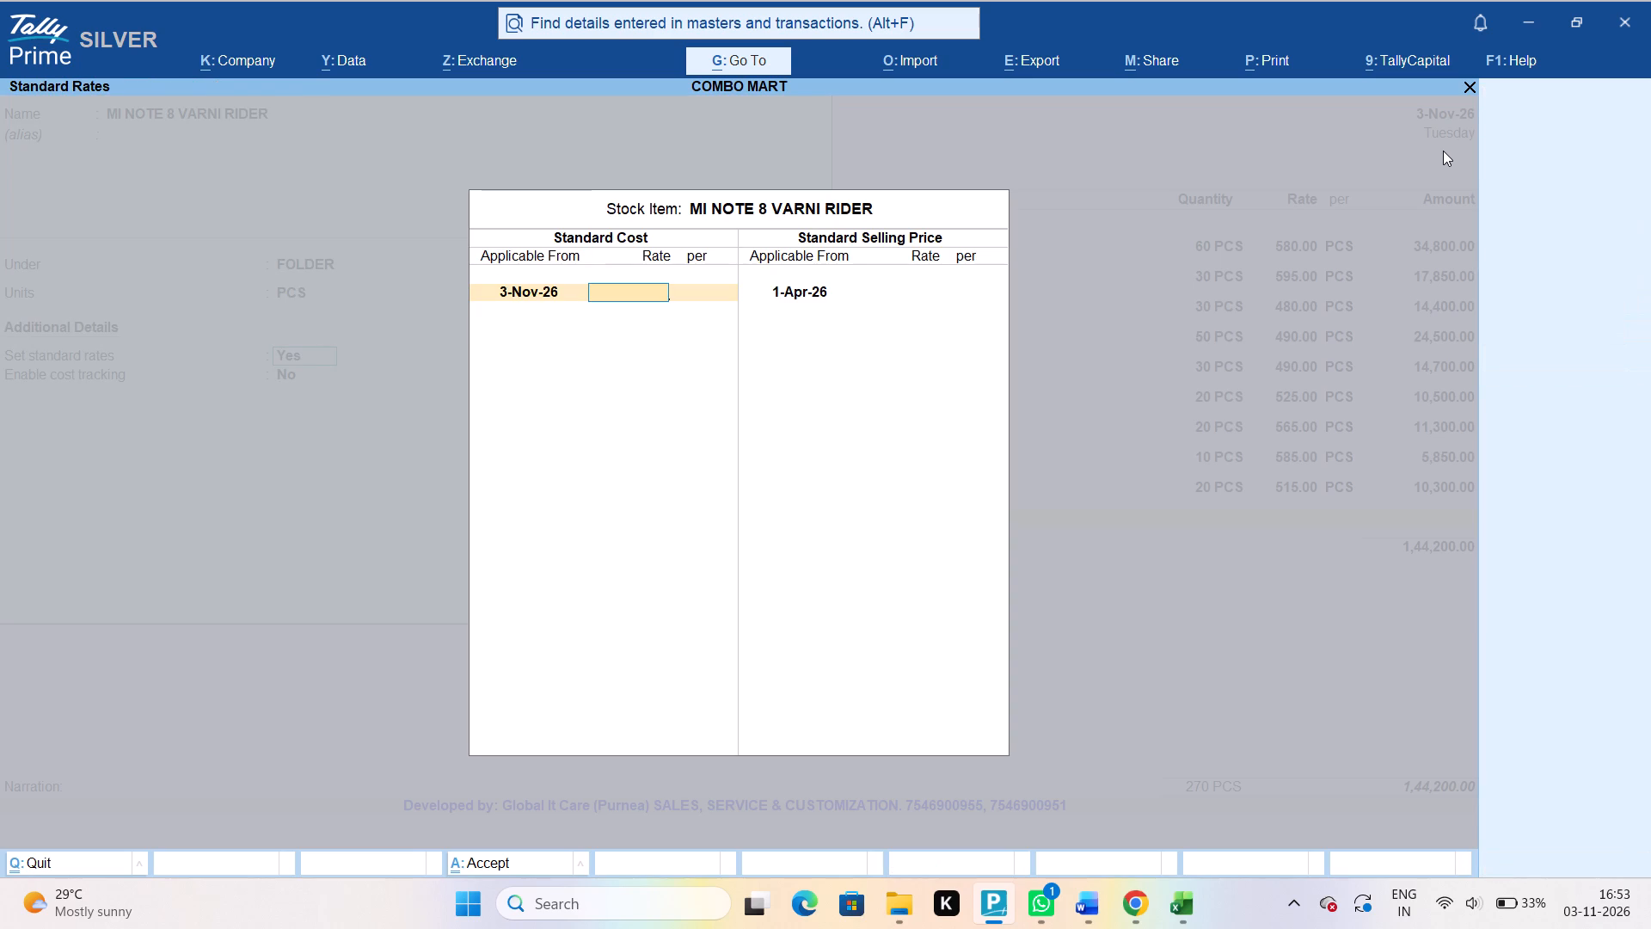
{"action": "type", "text": "470"}
{"action": "key", "text": "Return"}
{"action": "key", "text": "Return"}
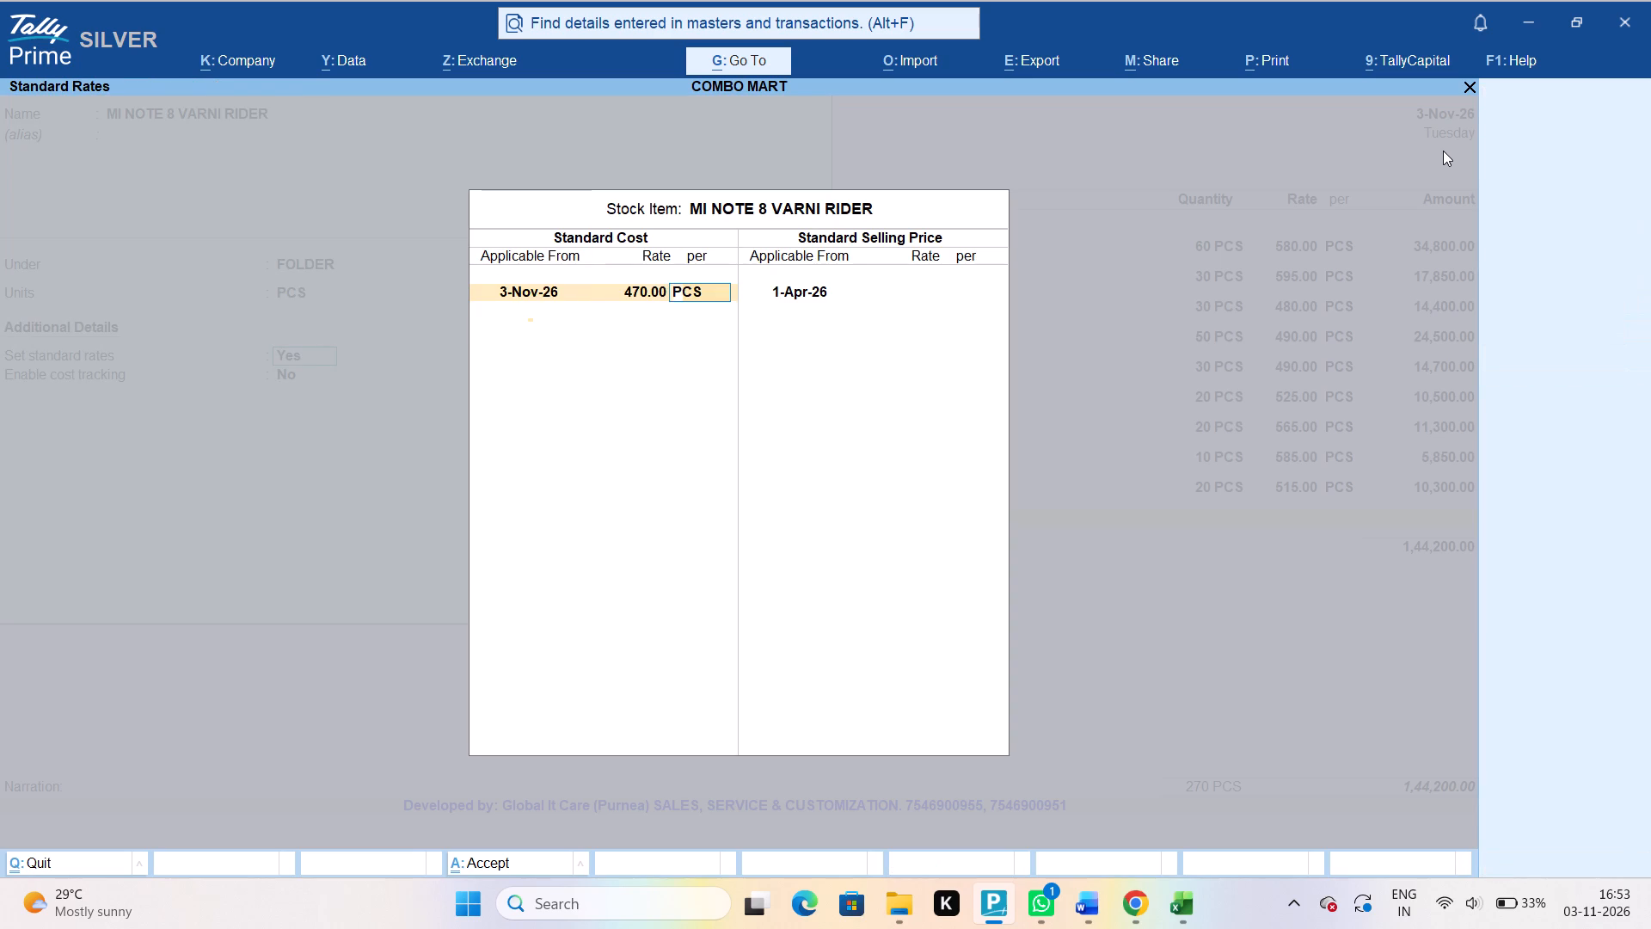
{"action": "key", "text": "Return"}
Enter a standard selling price of 490 per PCS applicable from 3-Nov-26 and save the MI NOTE 8 VARNI RIDER item.
{"action": "type", "text": "3-"}
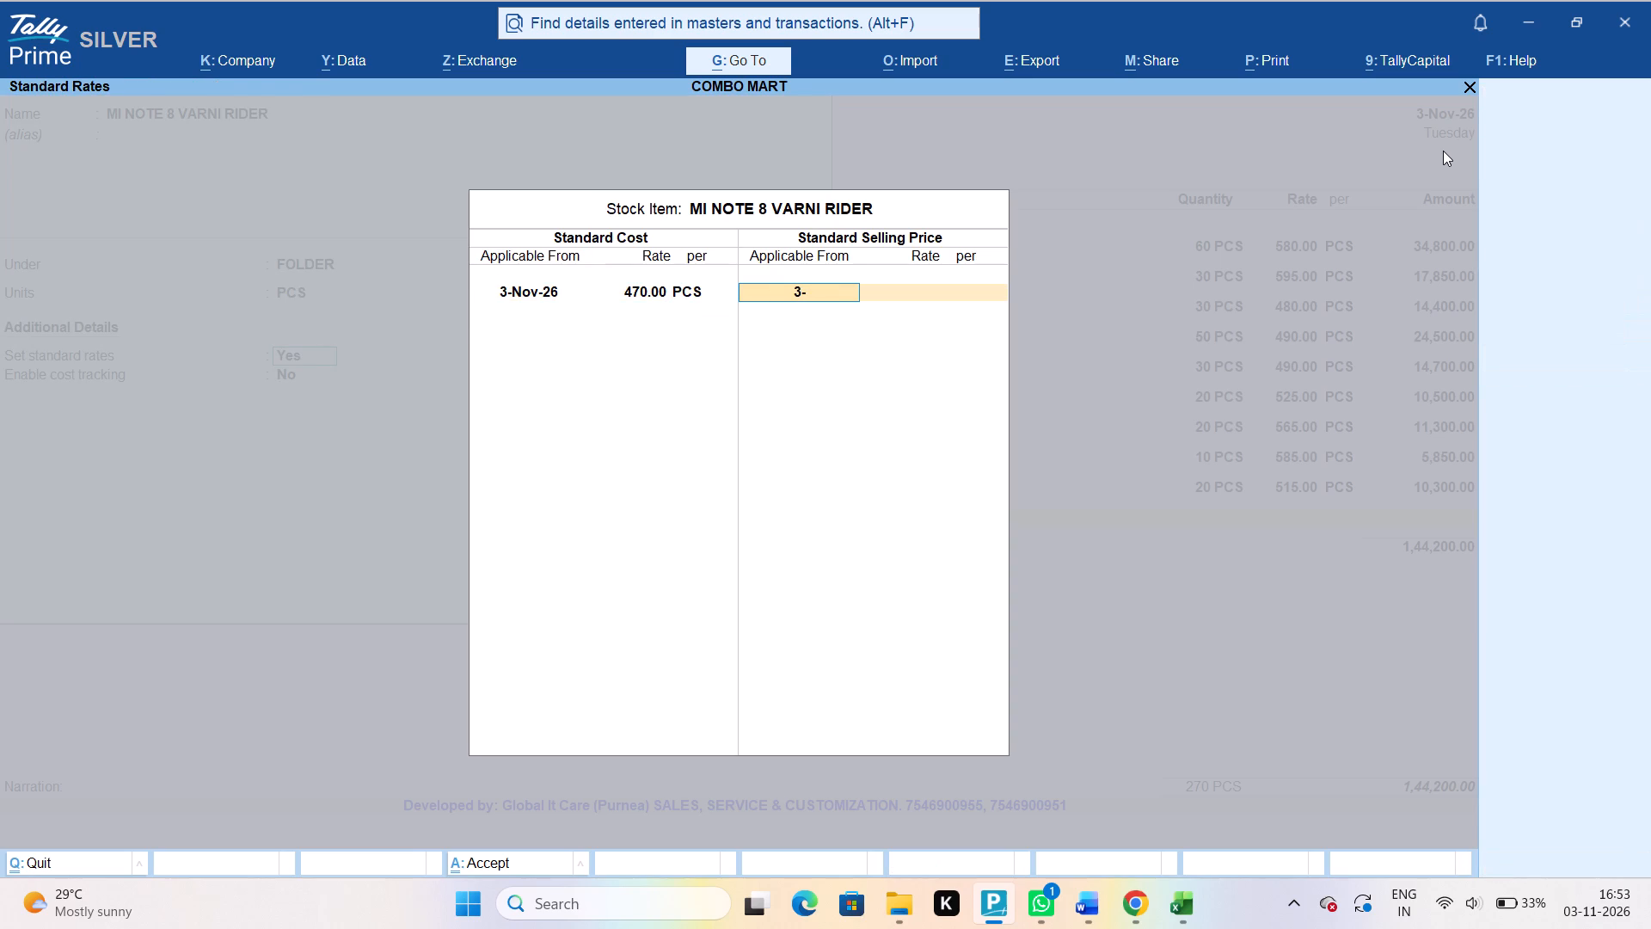
{"action": "type", "text": "11"}
{"action": "key", "text": "Return"}
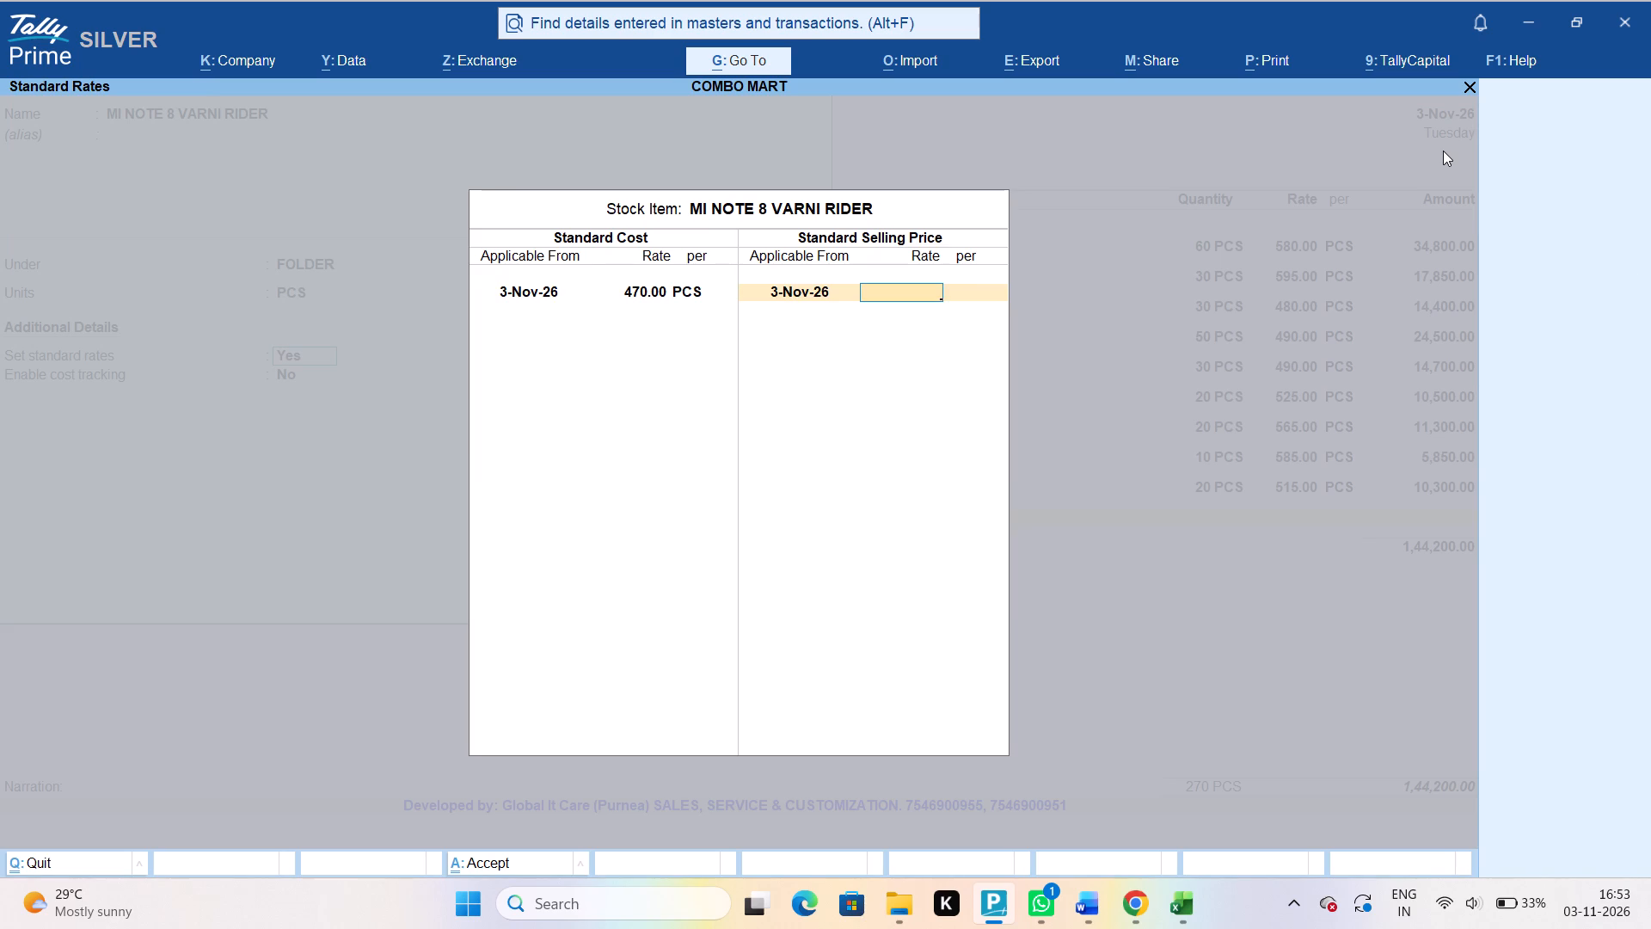
{"action": "type", "text": "490"}
{"action": "key", "text": "Return"}
{"action": "key", "text": "Return"}
{"action": "key", "text": "Return"}
{"action": "key", "text": "Return"}
{"action": "key", "text": "Return"}
{"action": "key", "text": "Return"}
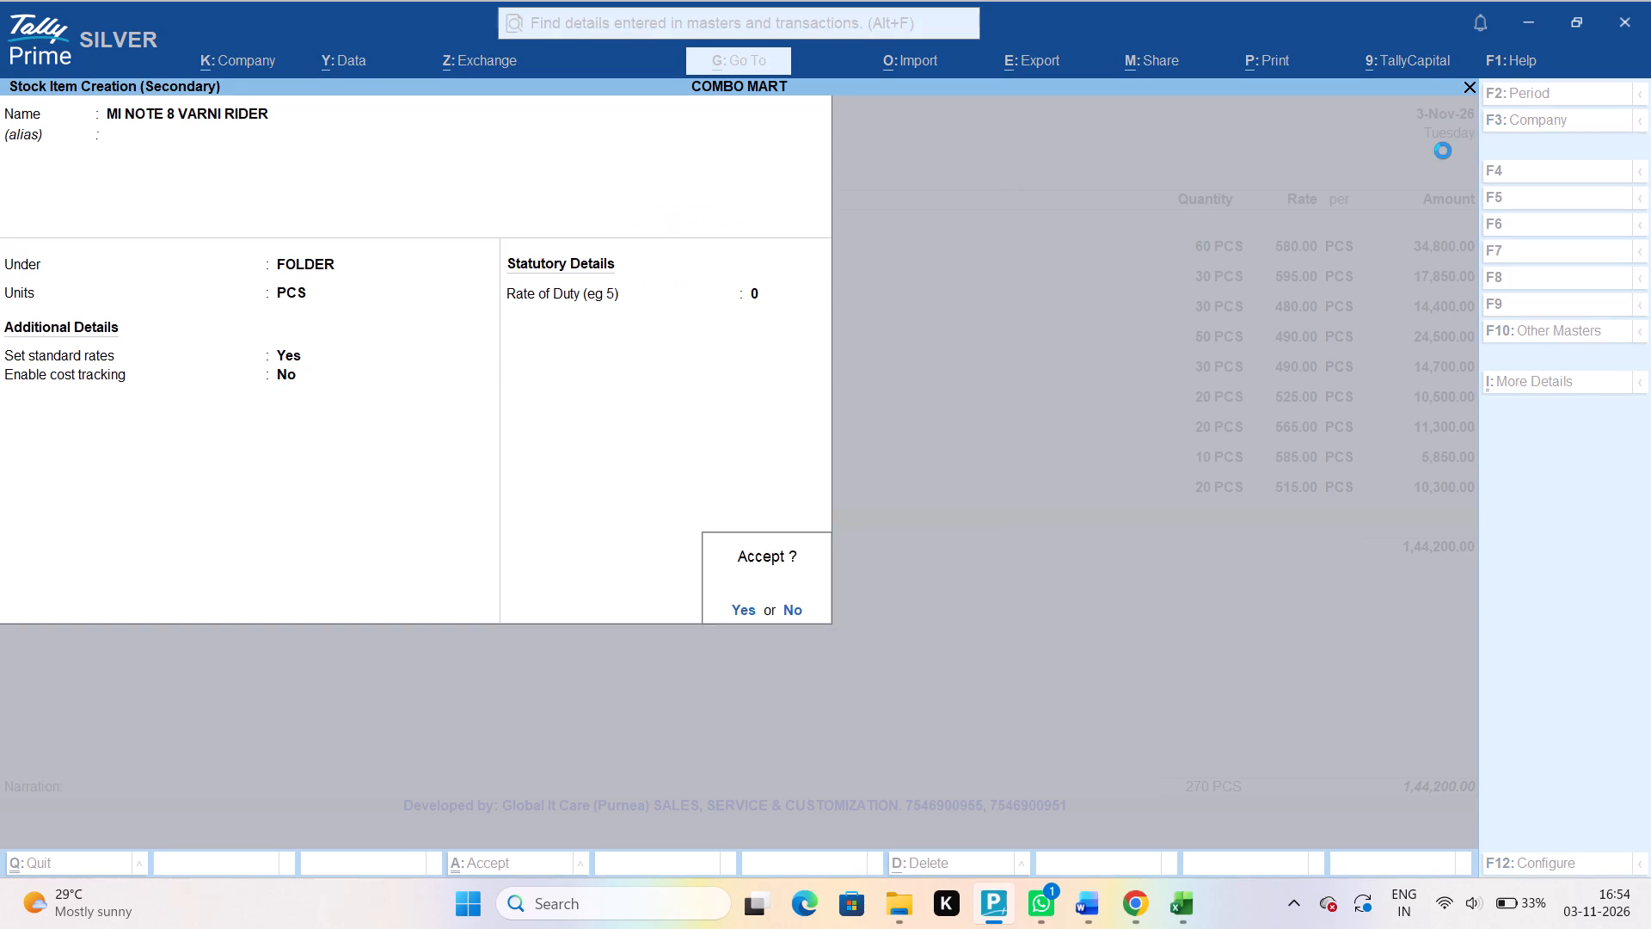
{"action": "key", "text": "Return"}
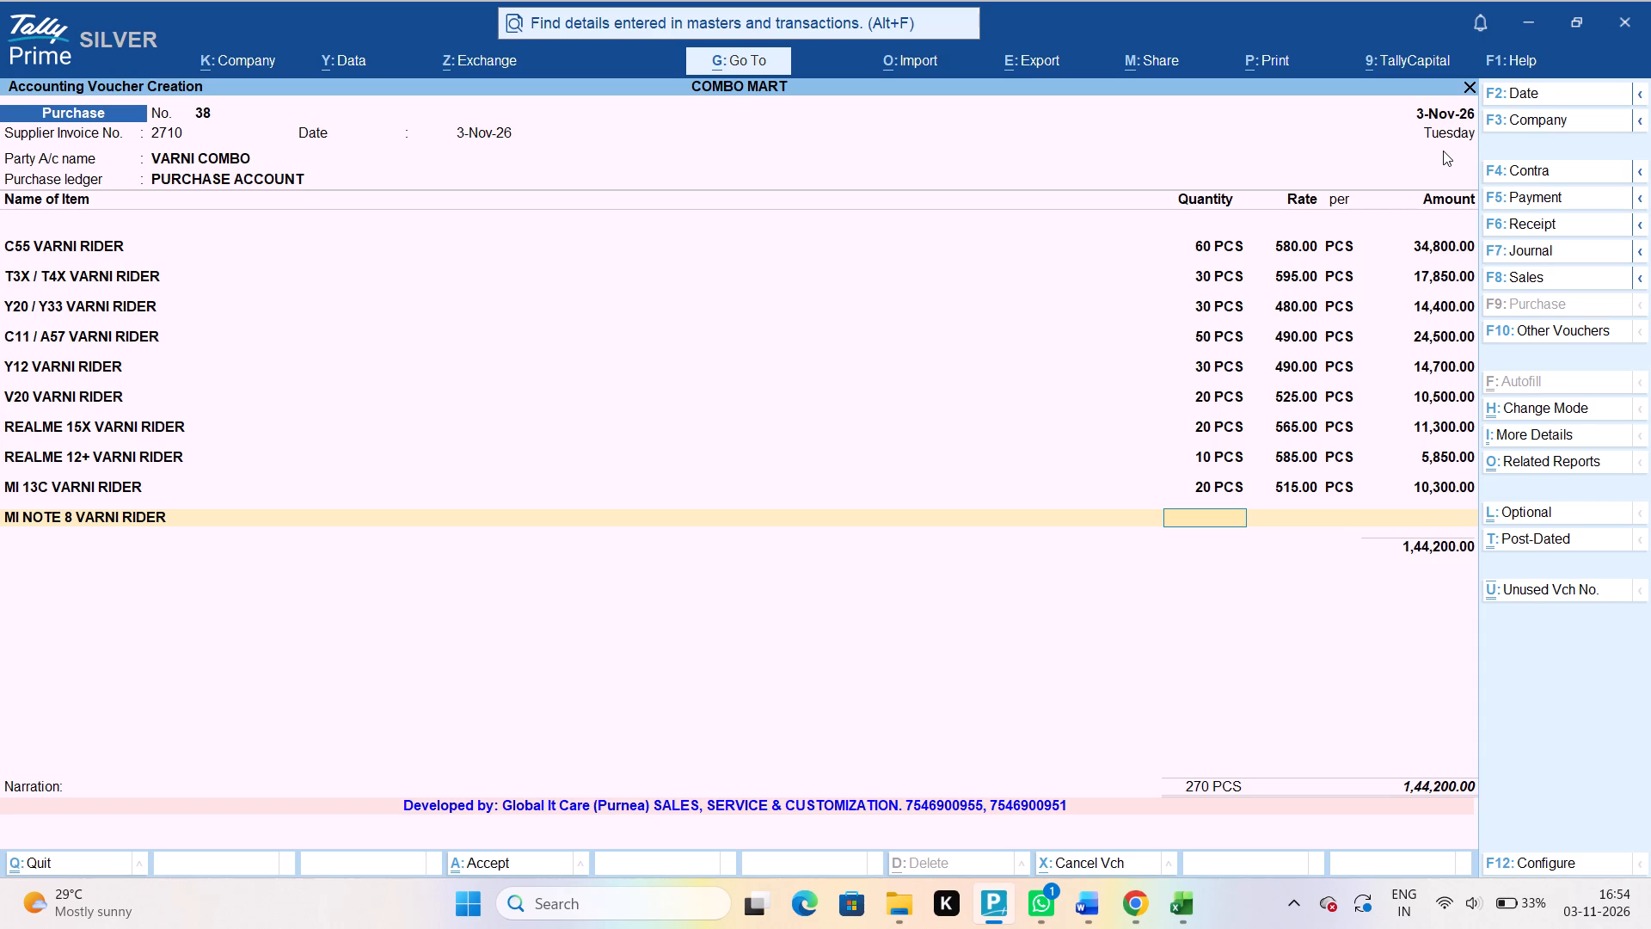
Complete the MI NOTE 8 VARNI RIDER line with a quantity of 10 PCS at a rate of 470.
{"action": "type", "text": "10"}
{"action": "key", "text": "Return"}
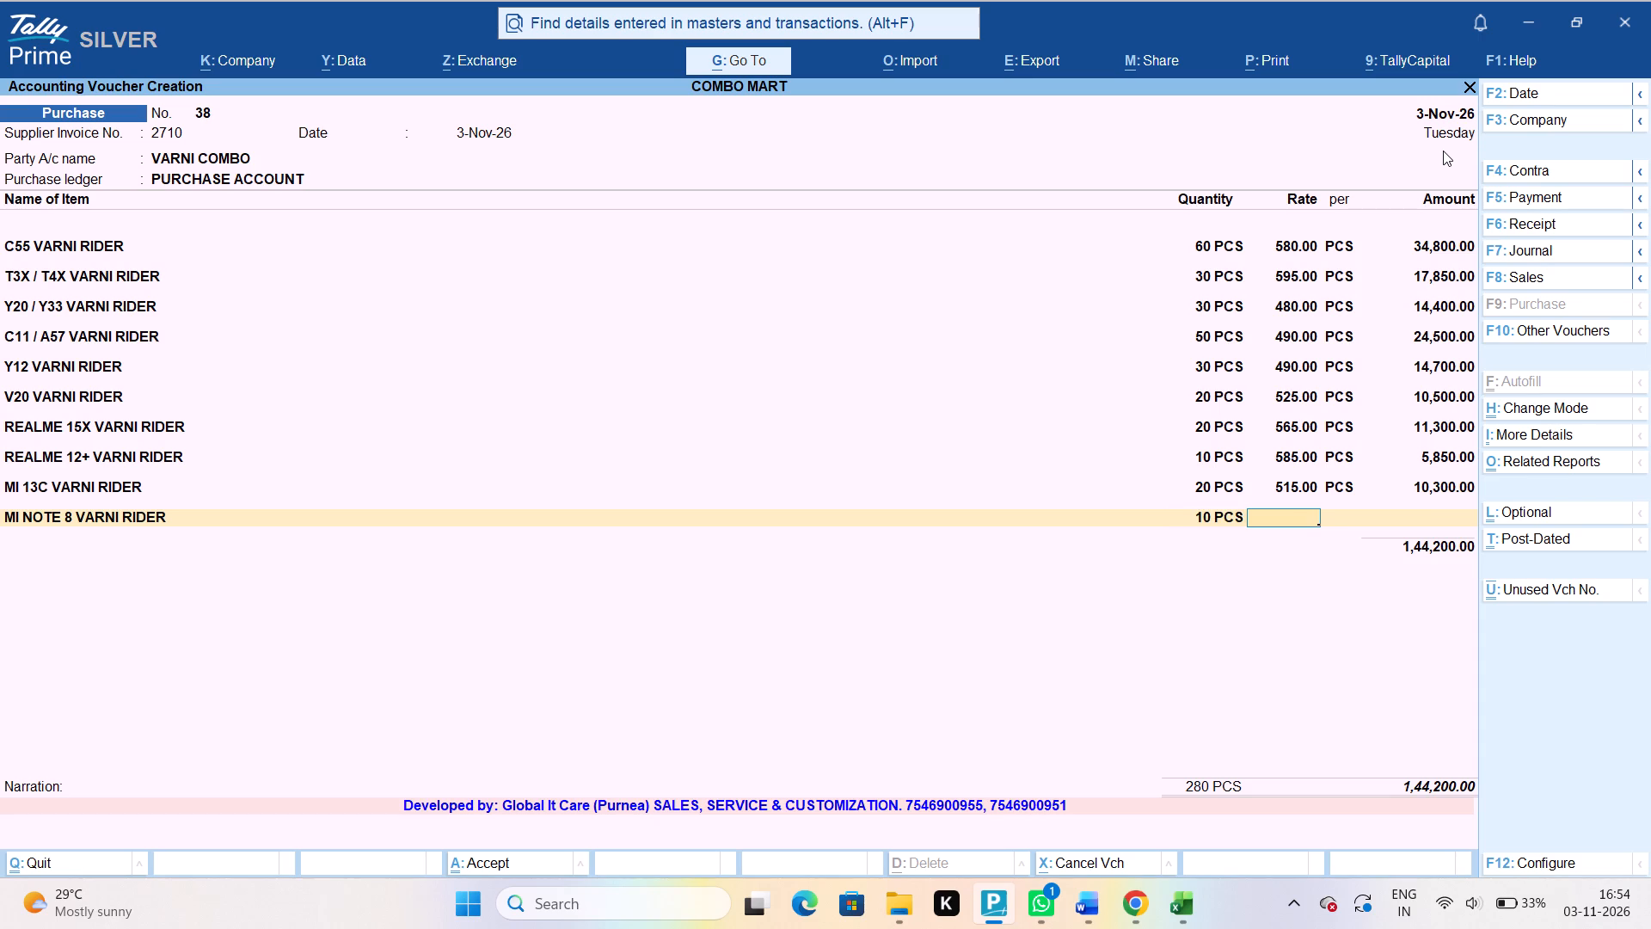
{"action": "type", "text": "470"}
{"action": "key", "text": "Return"}
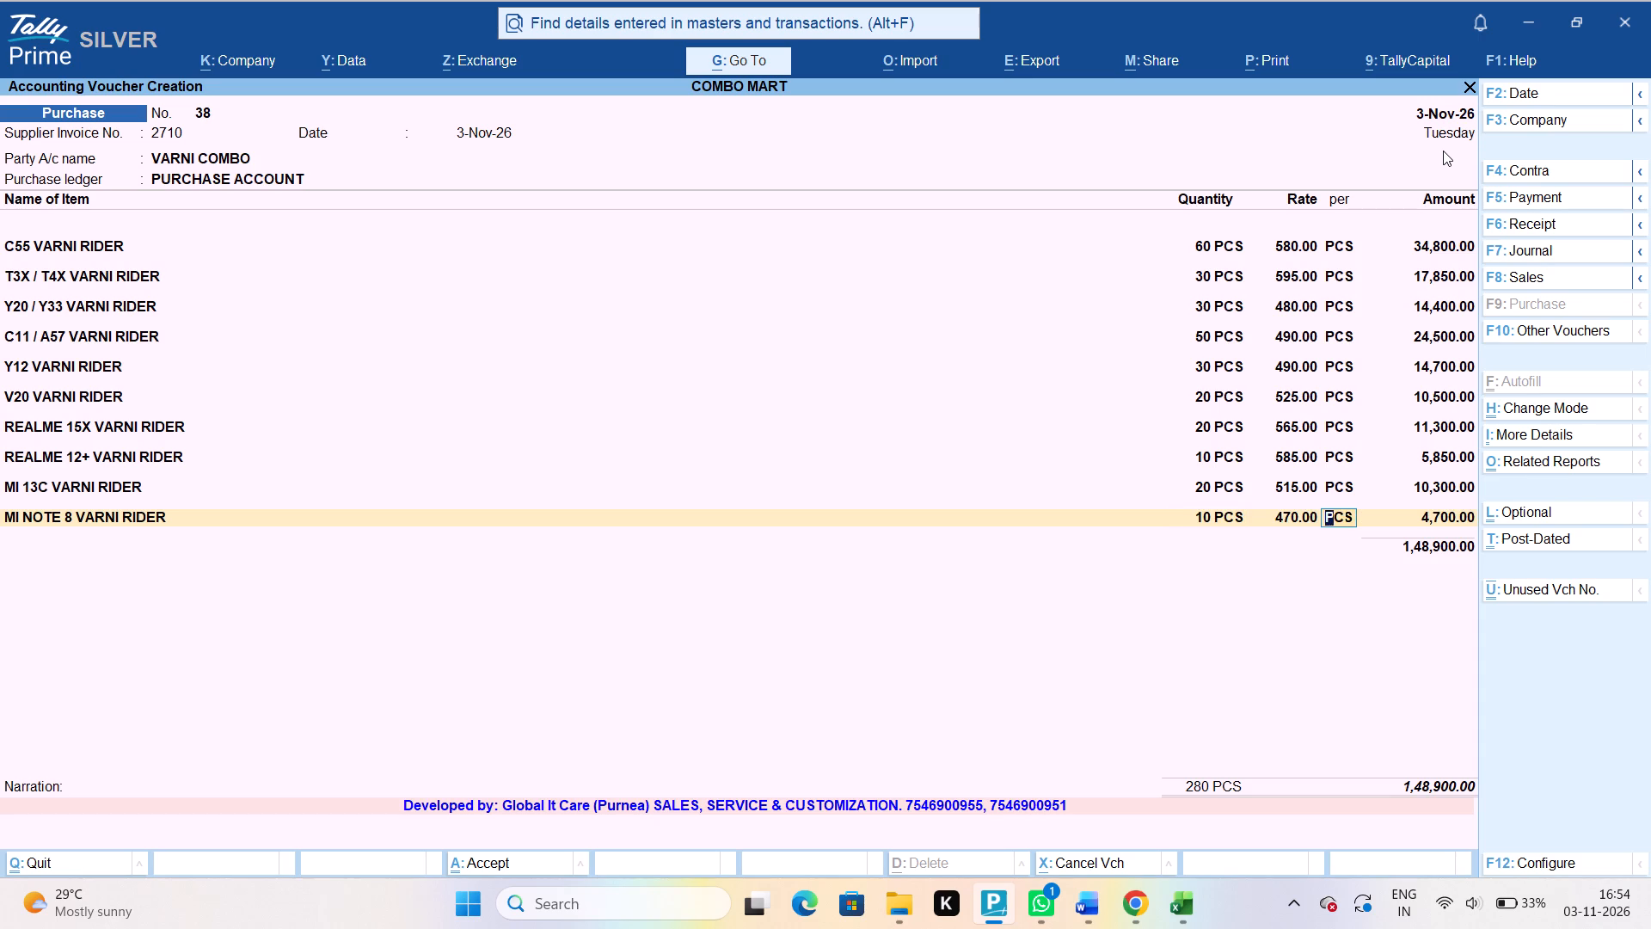
{"action": "key", "text": "Return"}
{"action": "key", "text": "Return"}
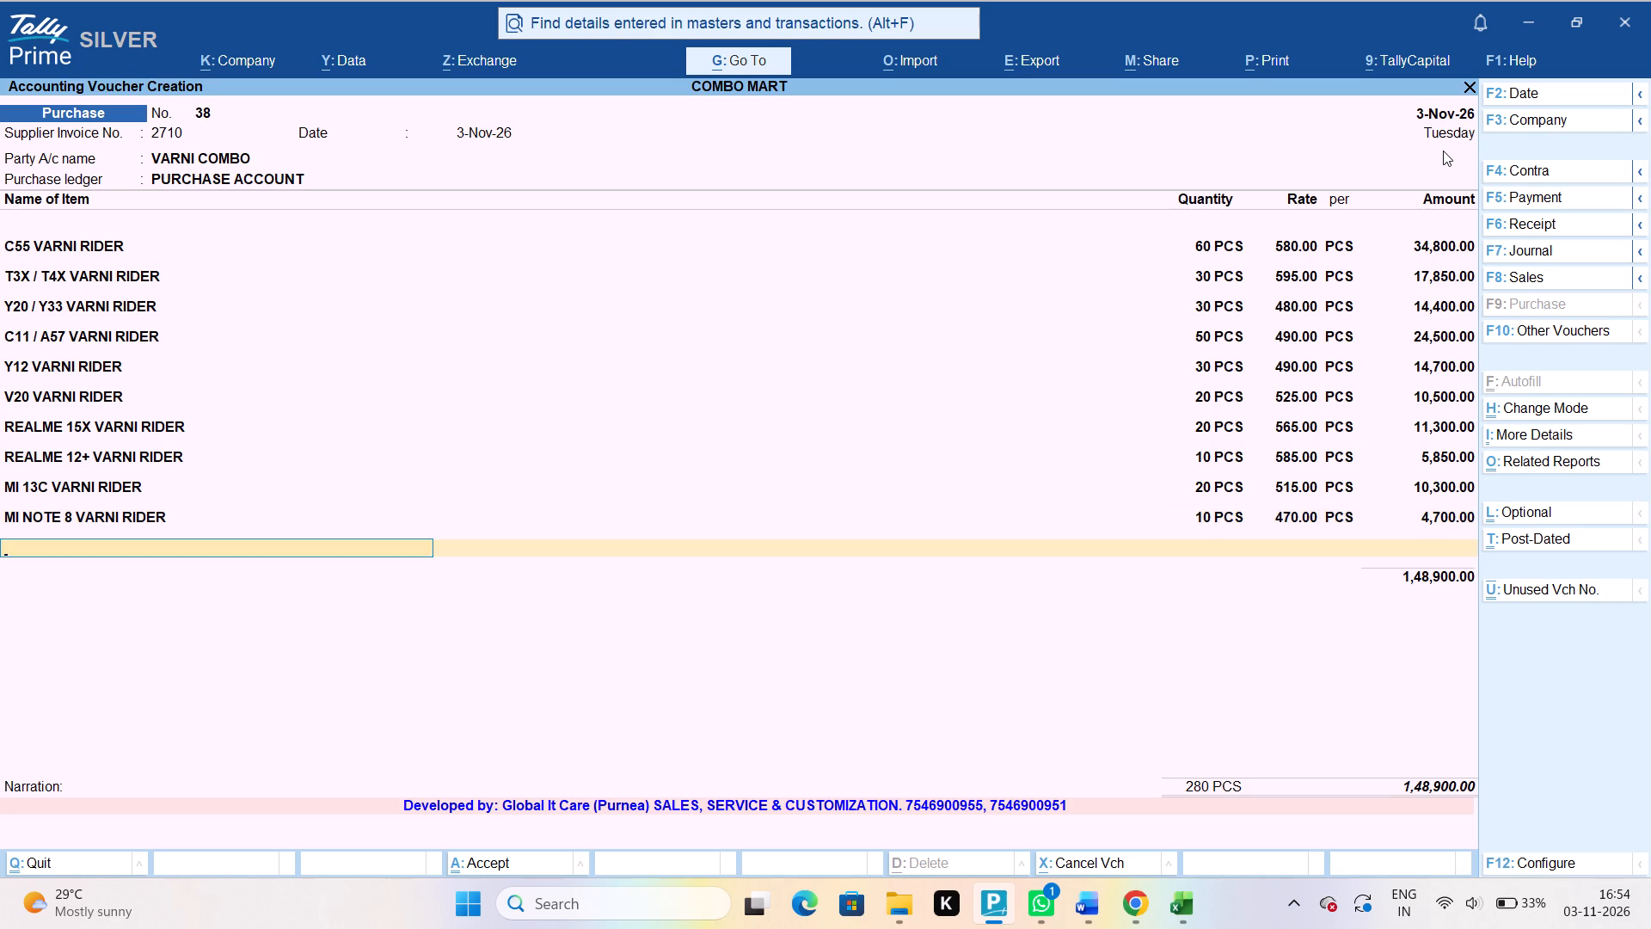
Add an A14 5G VARNI RIDER line to the voucher with a quantity of 10 PCS at a rate of 510.
{"action": "type", "text": "A14"}
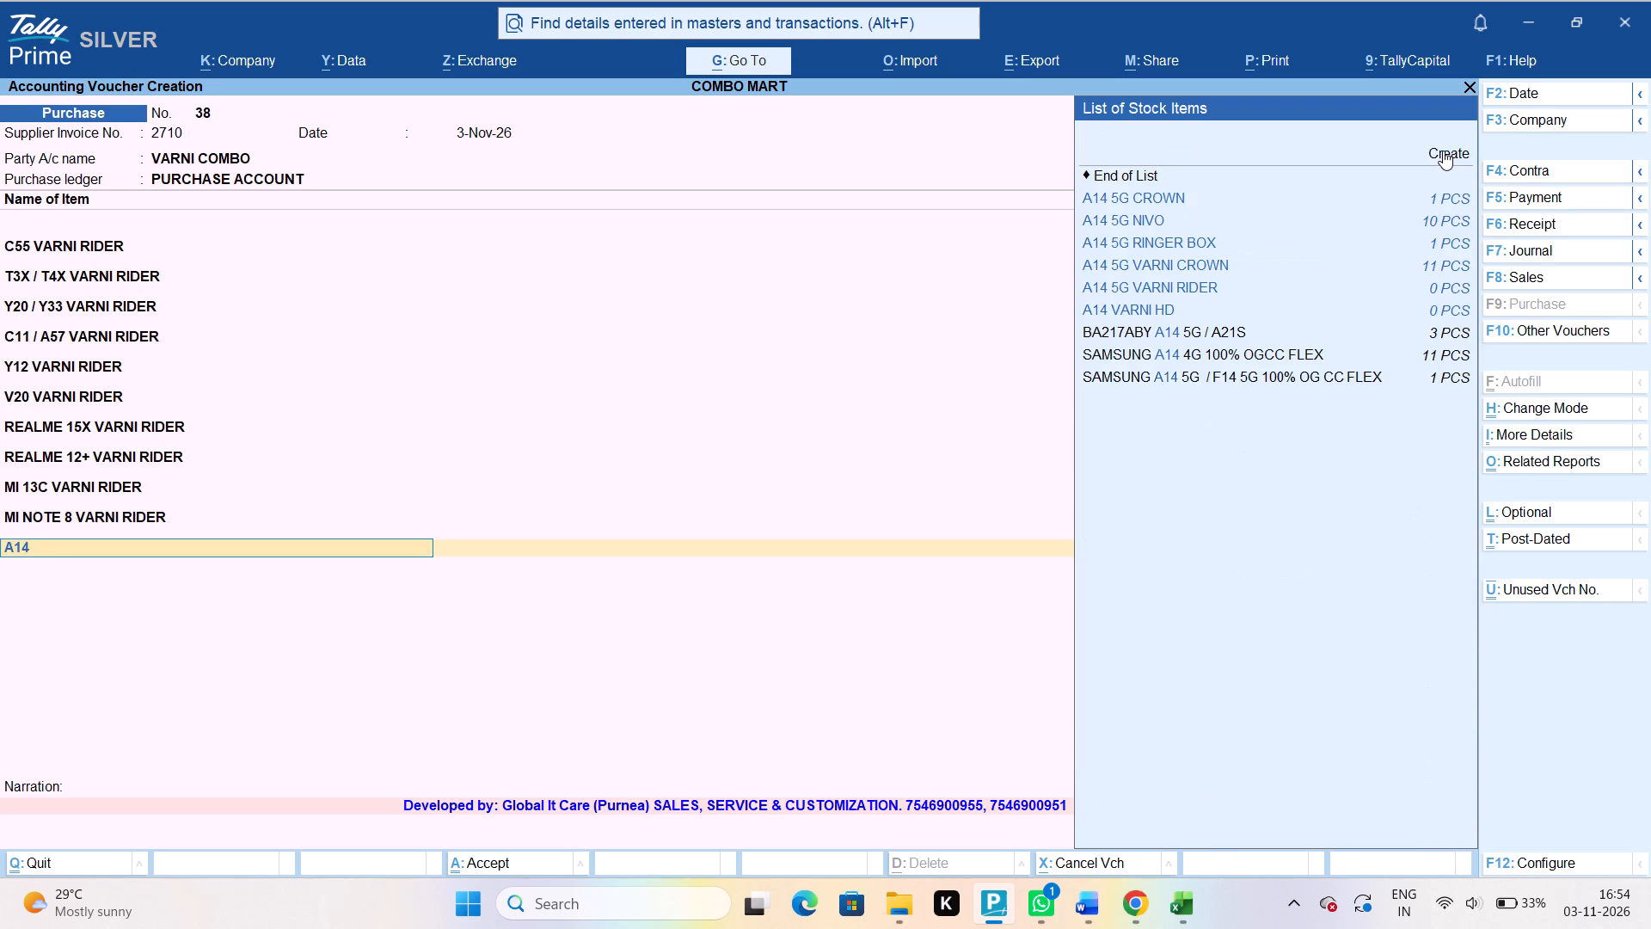
{"action": "key", "text": "space"}
{"action": "type", "text": "5G VA"}
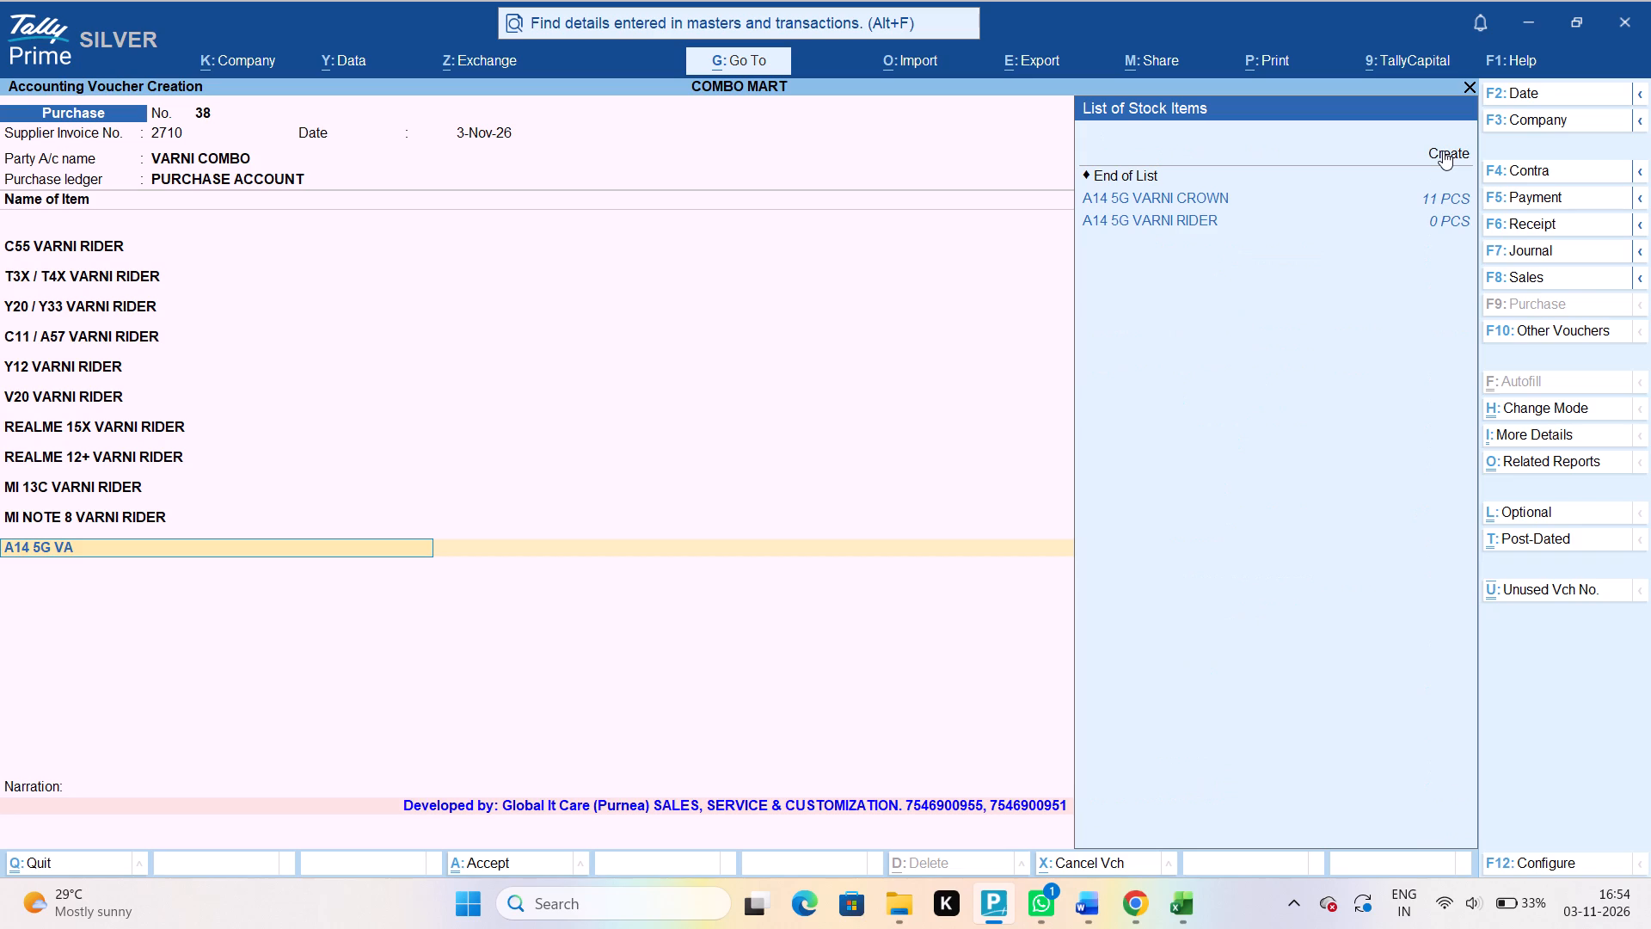
{"action": "key", "text": "Down"}
{"action": "key", "text": "Down"}
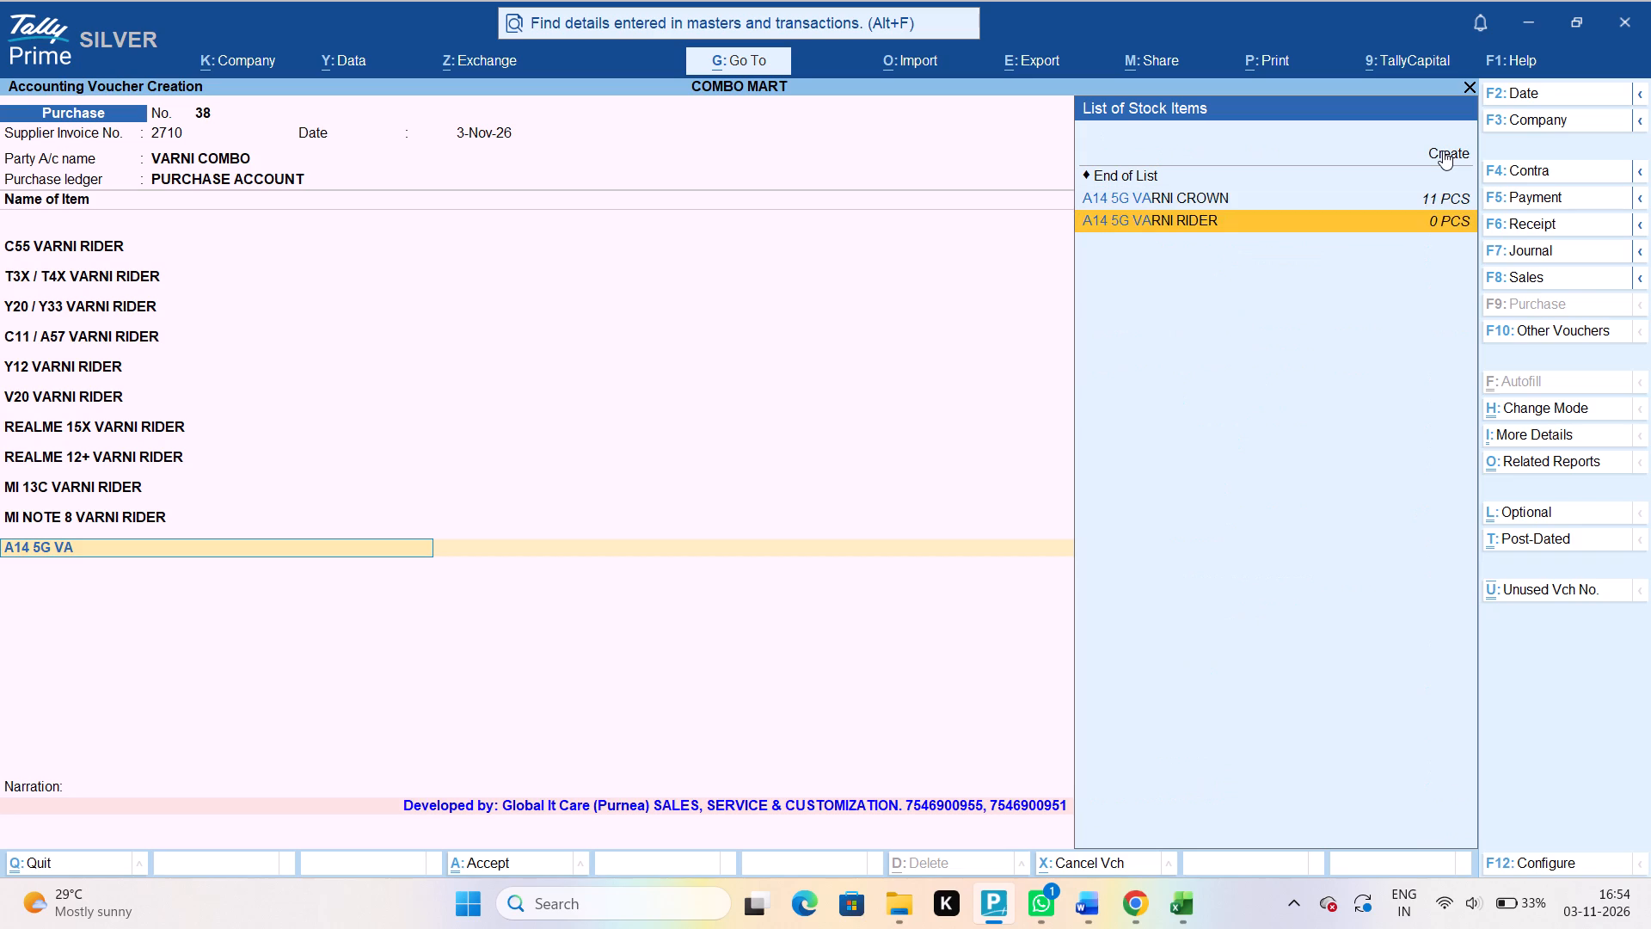
{"action": "key", "text": "Return"}
{"action": "key", "text": "Return"}
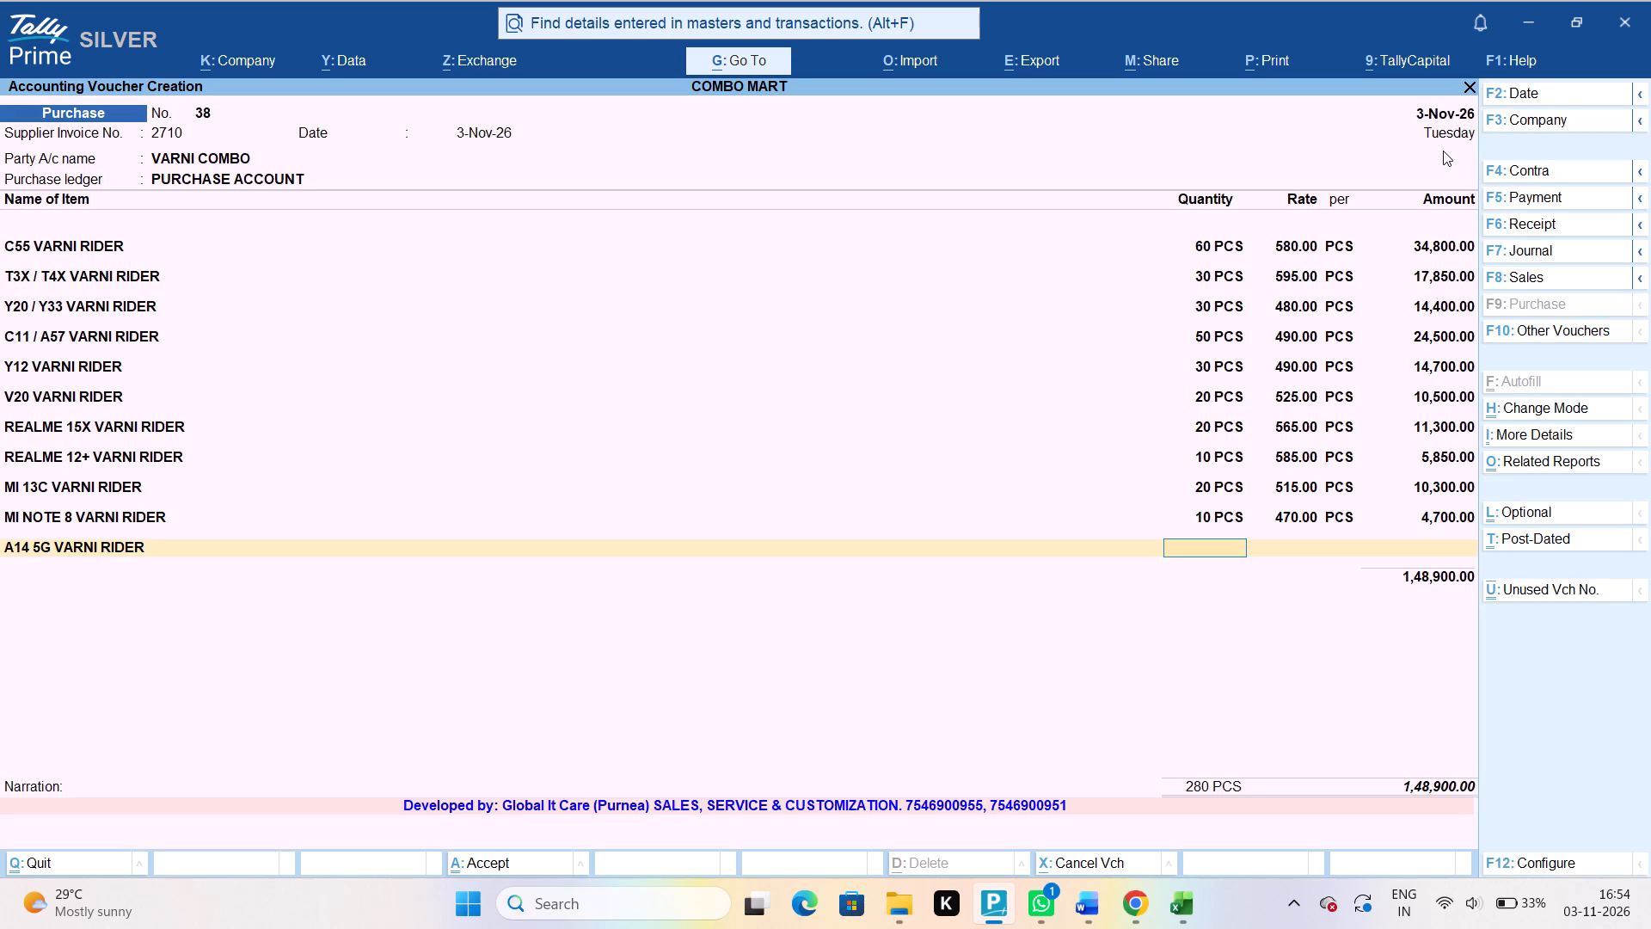
{"action": "type", "text": "10"}
{"action": "key", "text": "Return"}
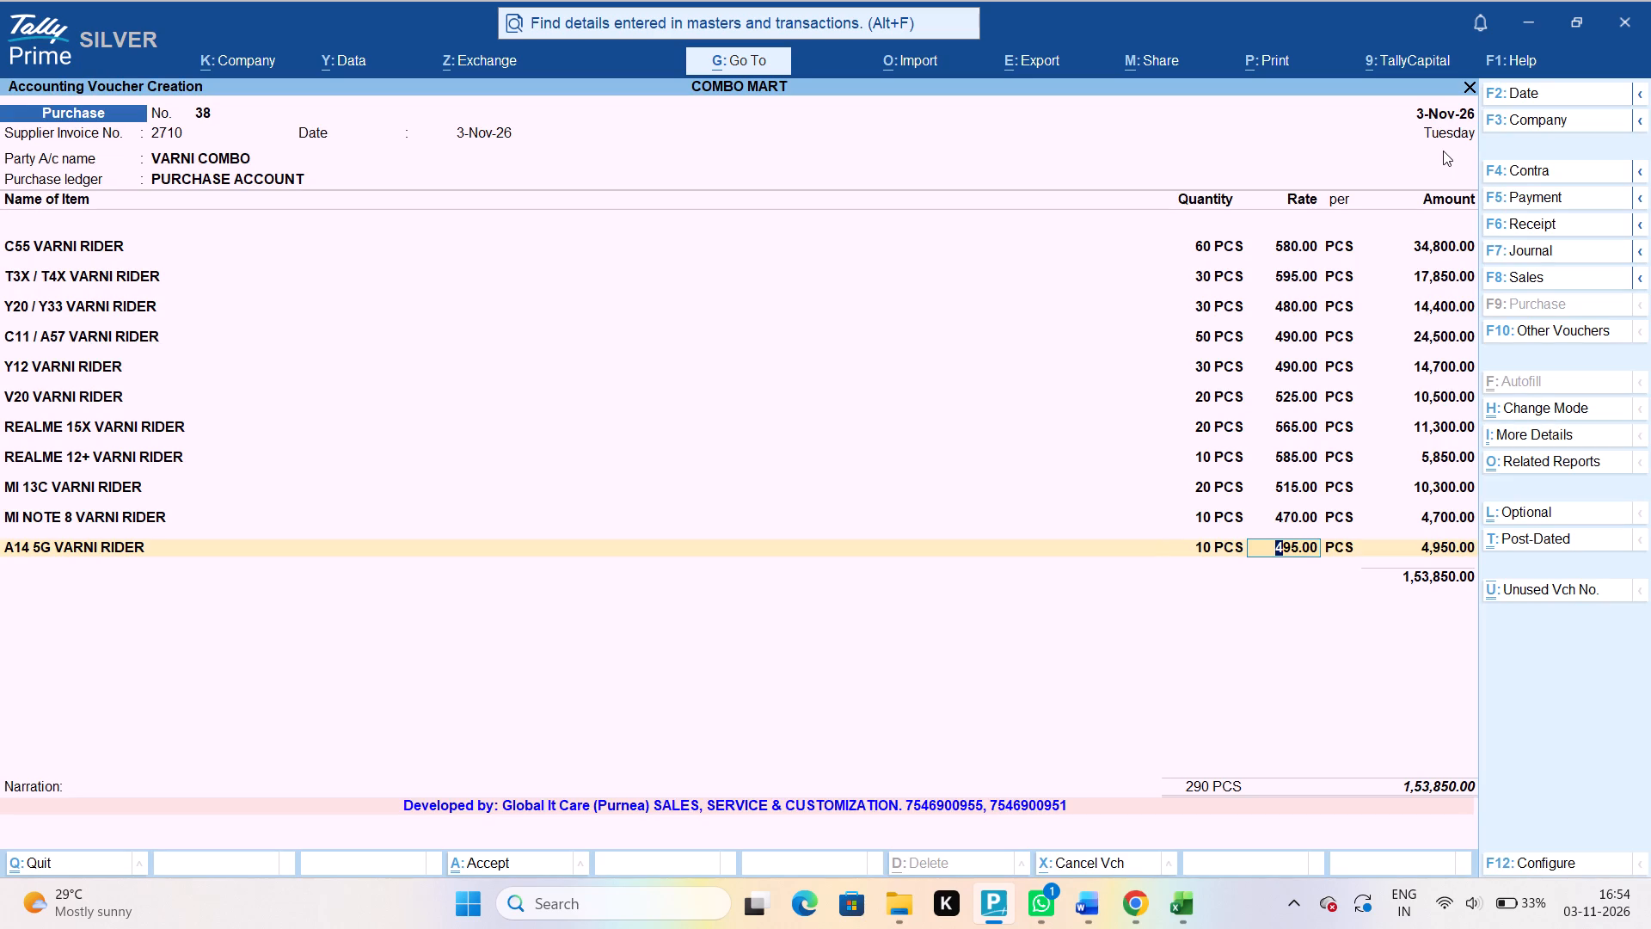
{"action": "type", "text": "510"}
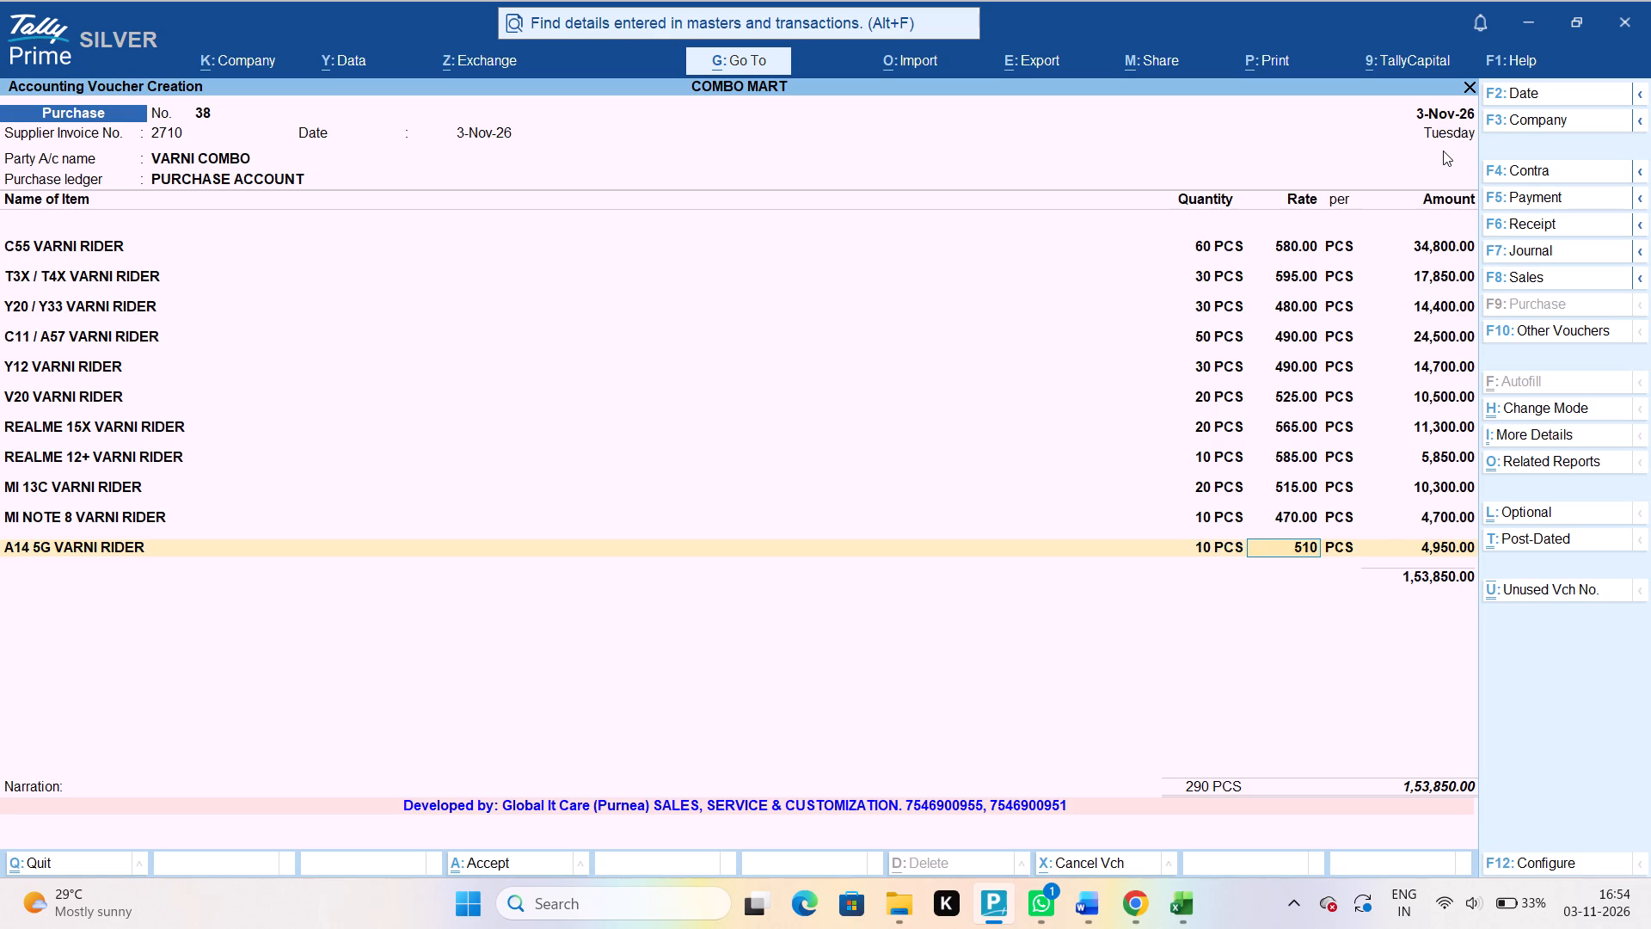
{"action": "key", "text": "Return"}
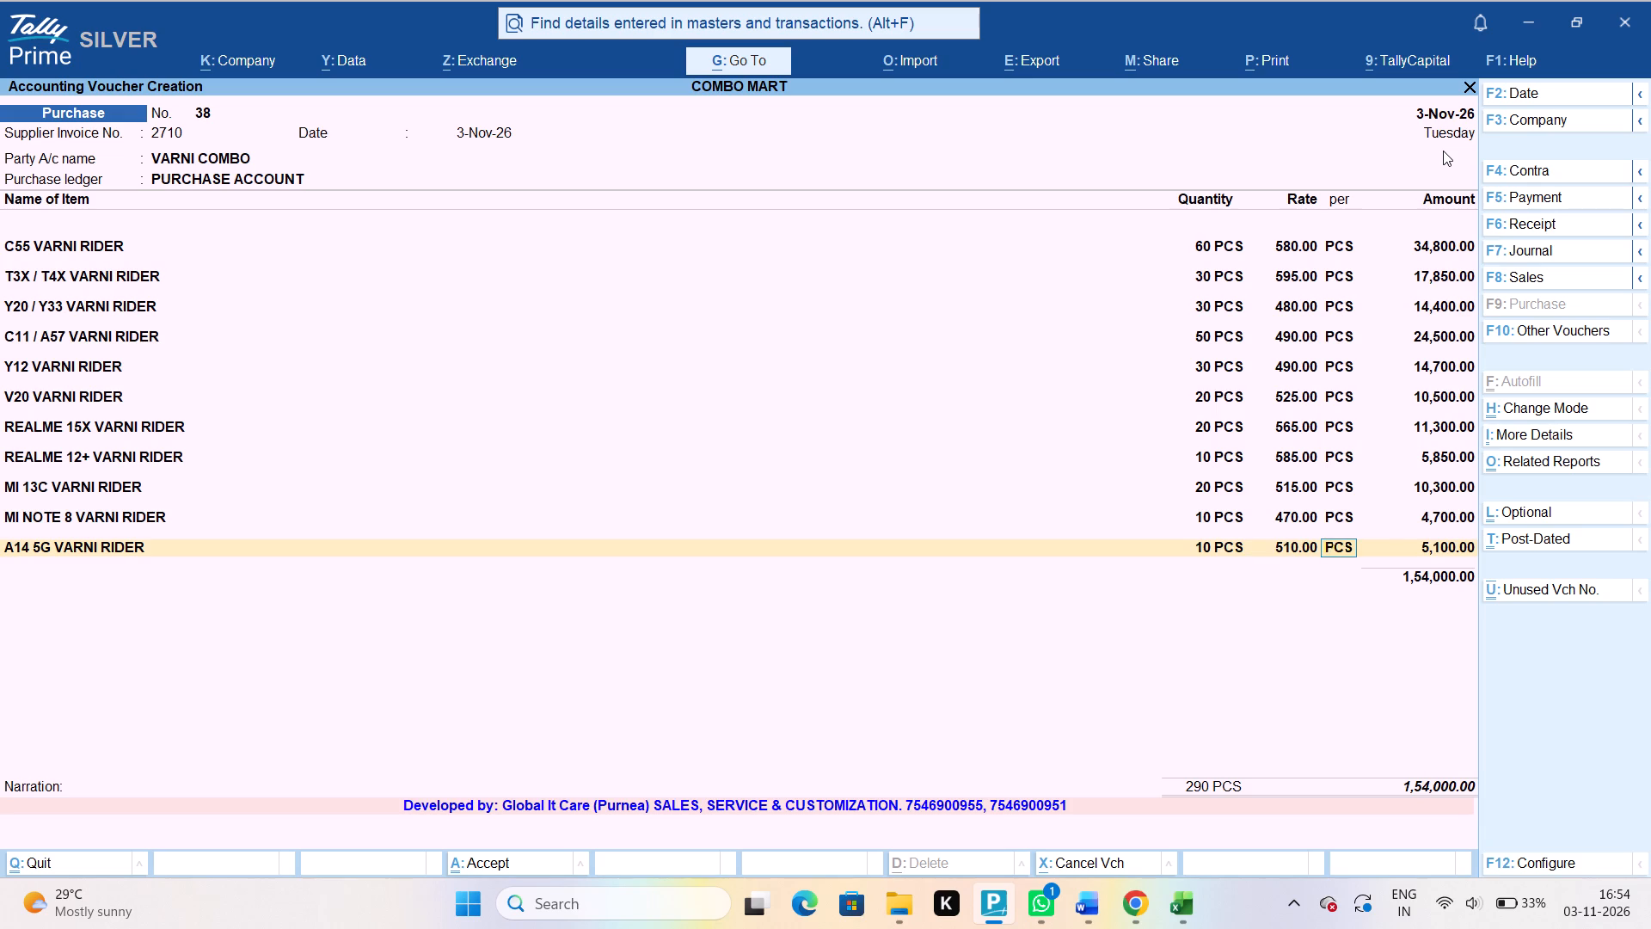
{"action": "key", "text": "Return"}
{"action": "key", "text": "Return"}
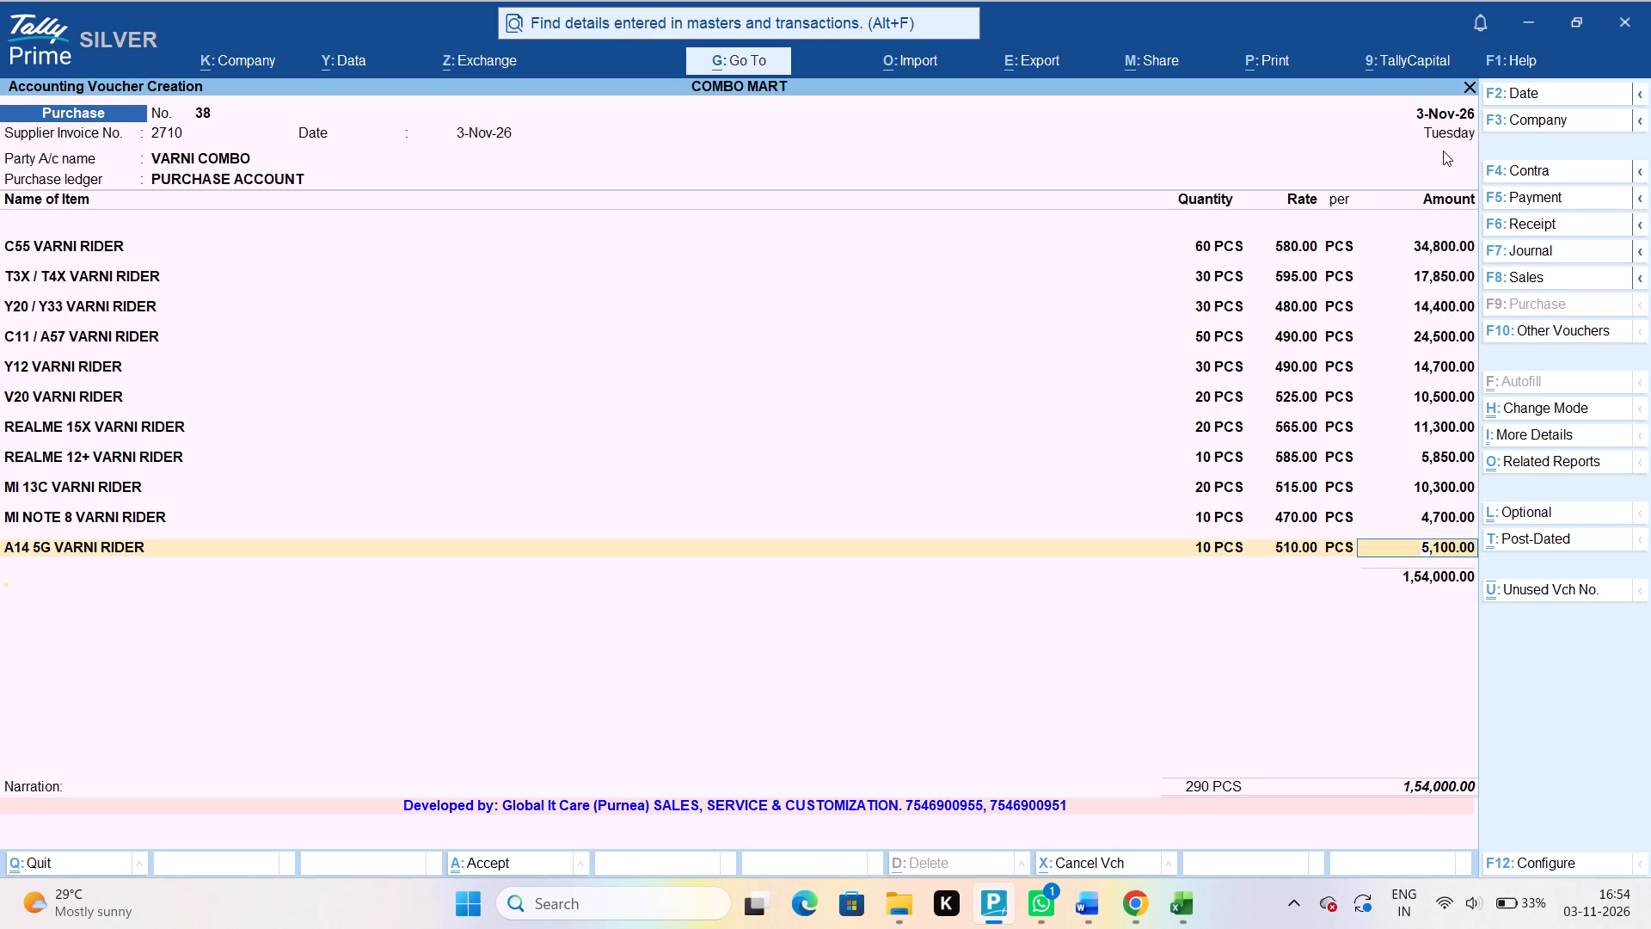
{"action": "key", "text": "Return"}
End the item list, leave the narration blank, and accept purchase voucher no. 38.
{"action": "key", "text": "Return"}
{"action": "key", "text": "Return"}
{"action": "key", "text": "Return"}
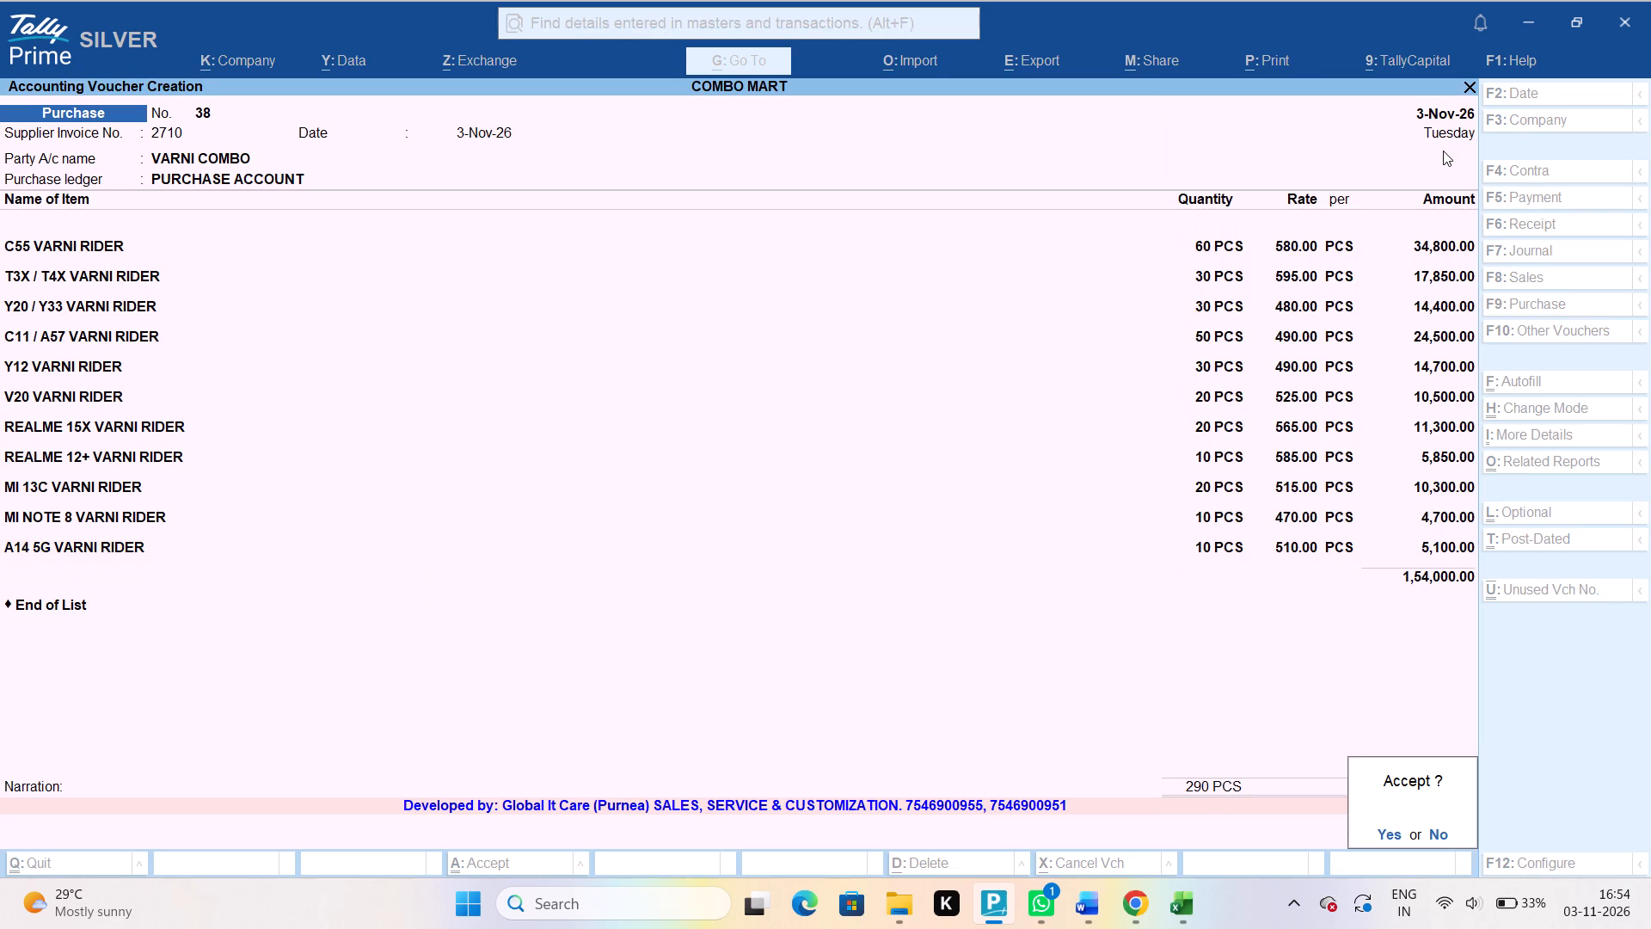
{"action": "key", "text": "Return"}
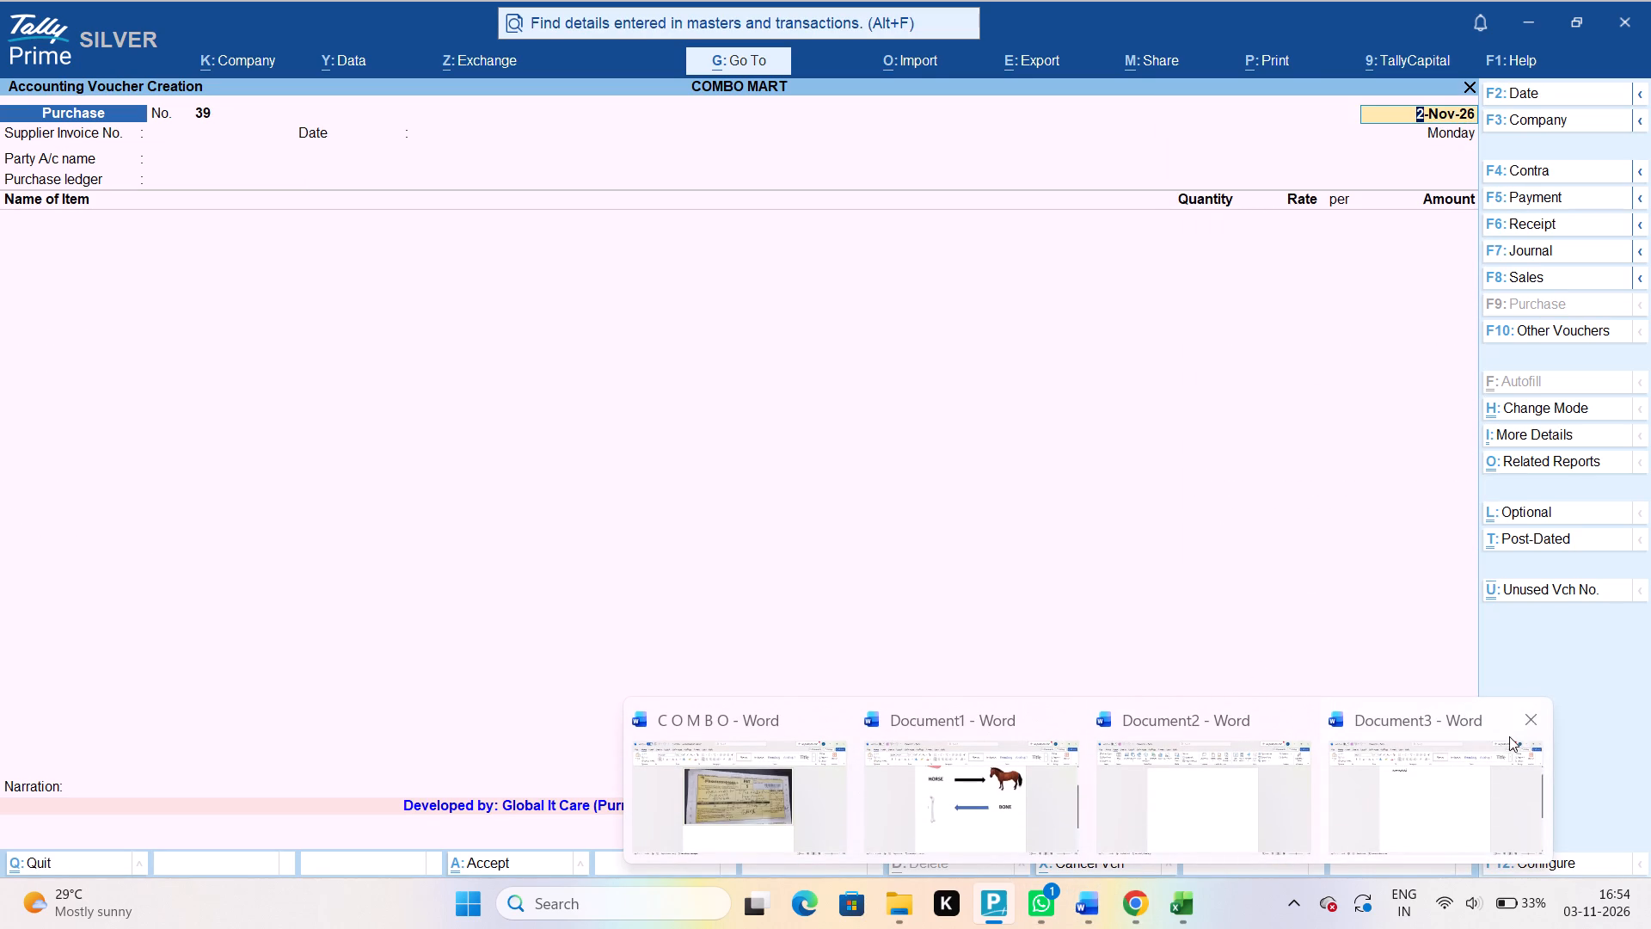
Close Document1 and Document3 in Word without saving their changes.
{"action": "left_click_drag", "start_coordinate": [1542, 732], "coordinate": [1546, 723]}
{"action": "left_click", "coordinate": [1546, 723]}
{"action": "left_click", "coordinate": [1533, 721]}
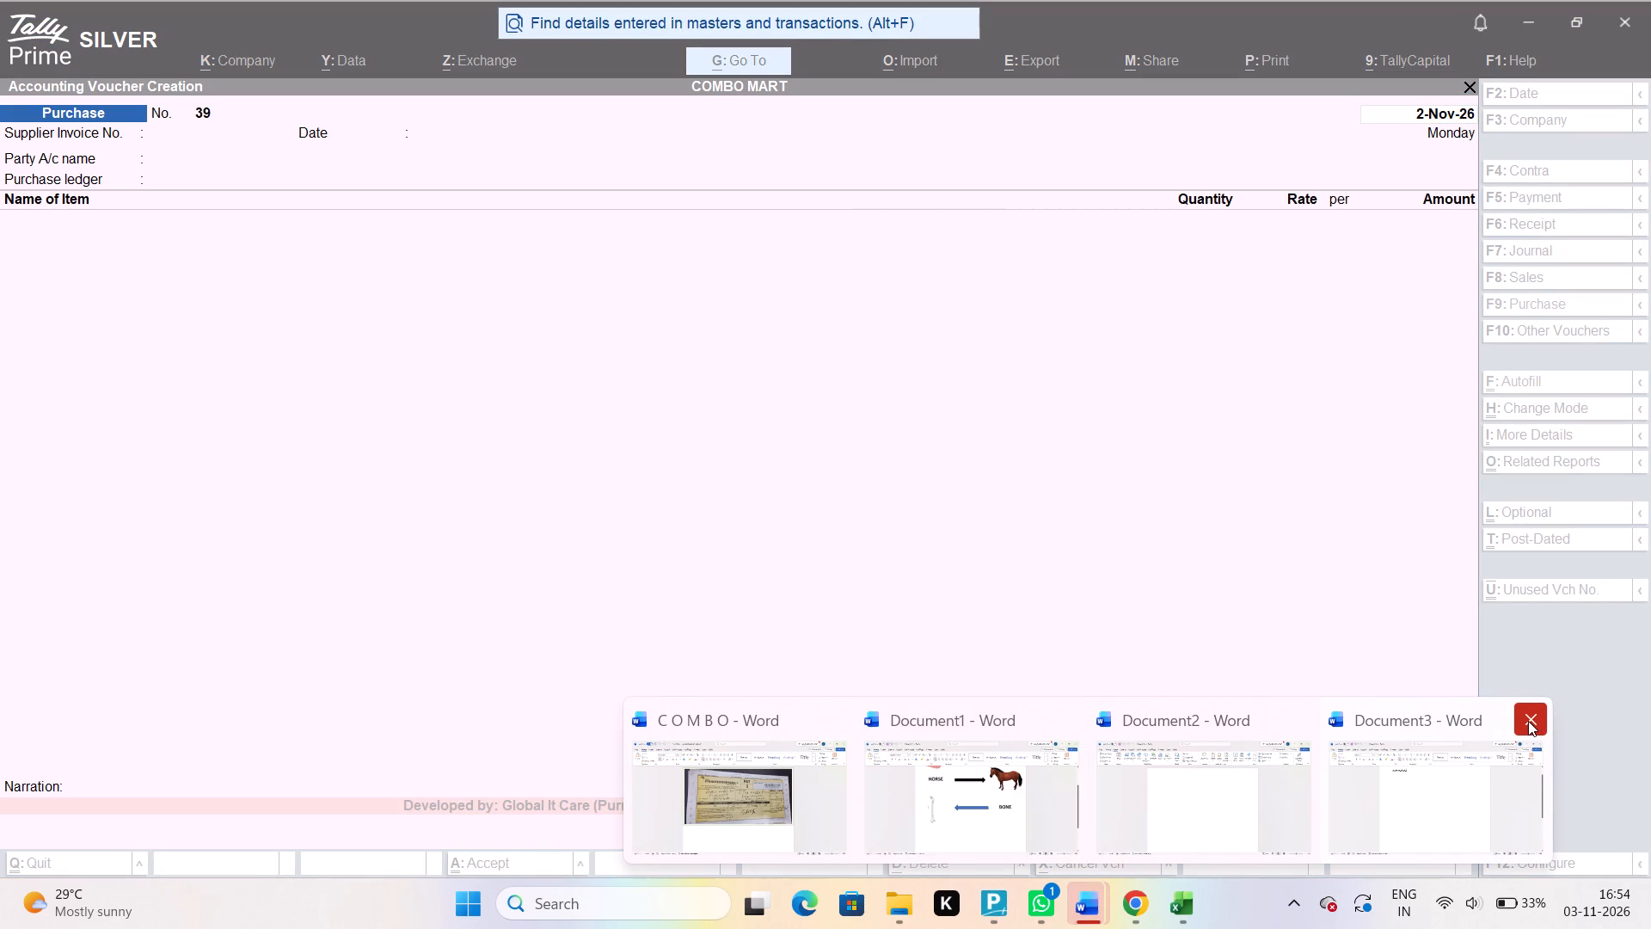
{"action": "left_click", "coordinate": [1528, 721]}
{"action": "double_click", "coordinate": [1528, 721]}
{"action": "double_click", "coordinate": [1528, 722]}
{"action": "left_click", "coordinate": [1079, 715]}
{"action": "double_click", "coordinate": [1079, 717]}
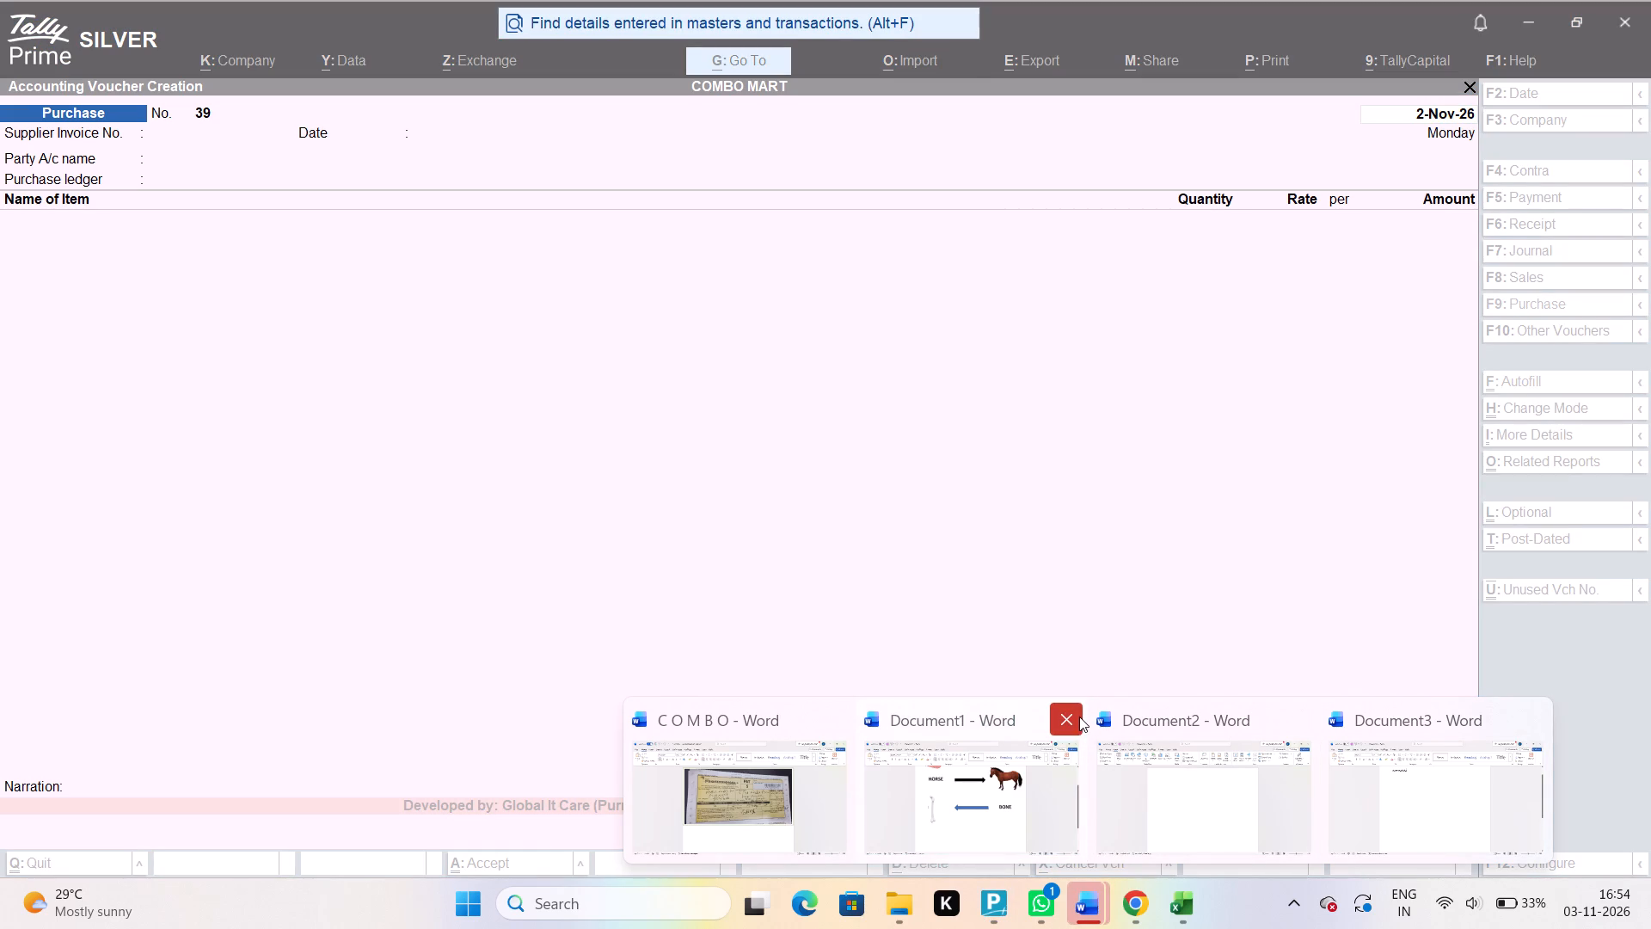
{"action": "triple_click", "coordinate": [1078, 717]}
{"action": "triple_click", "coordinate": [1078, 717]}
{"action": "left_click", "coordinate": [1078, 721]}
{"action": "left_click", "coordinate": [1167, 758]}
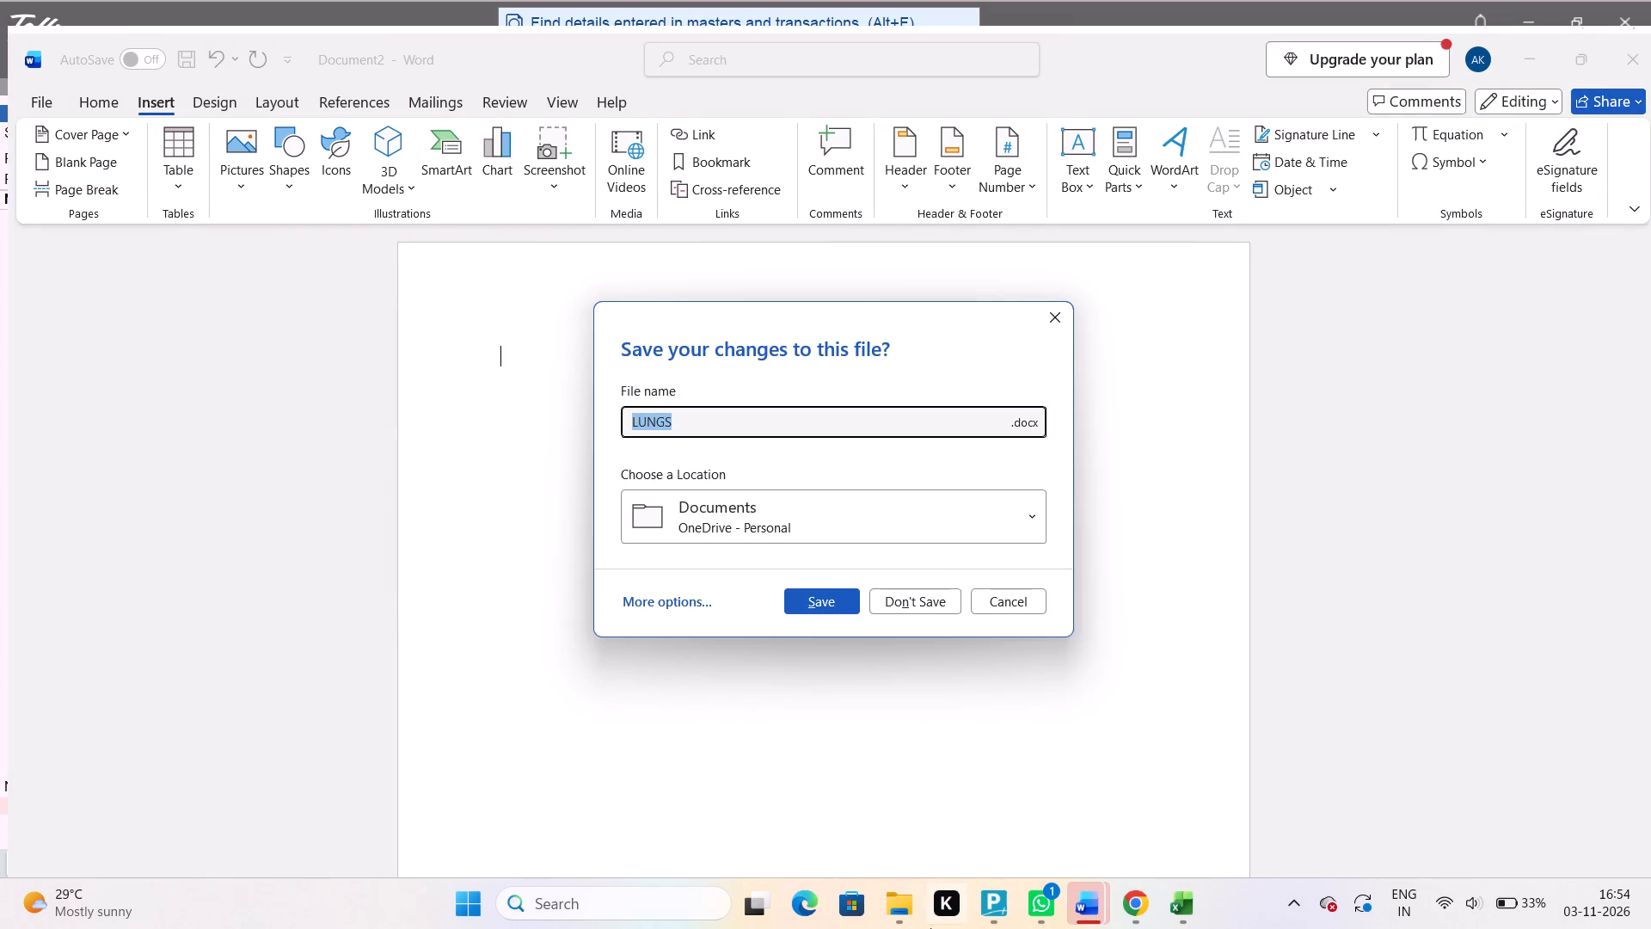
{"action": "left_click", "coordinate": [927, 614]}
{"action": "left_click", "coordinate": [926, 604]}
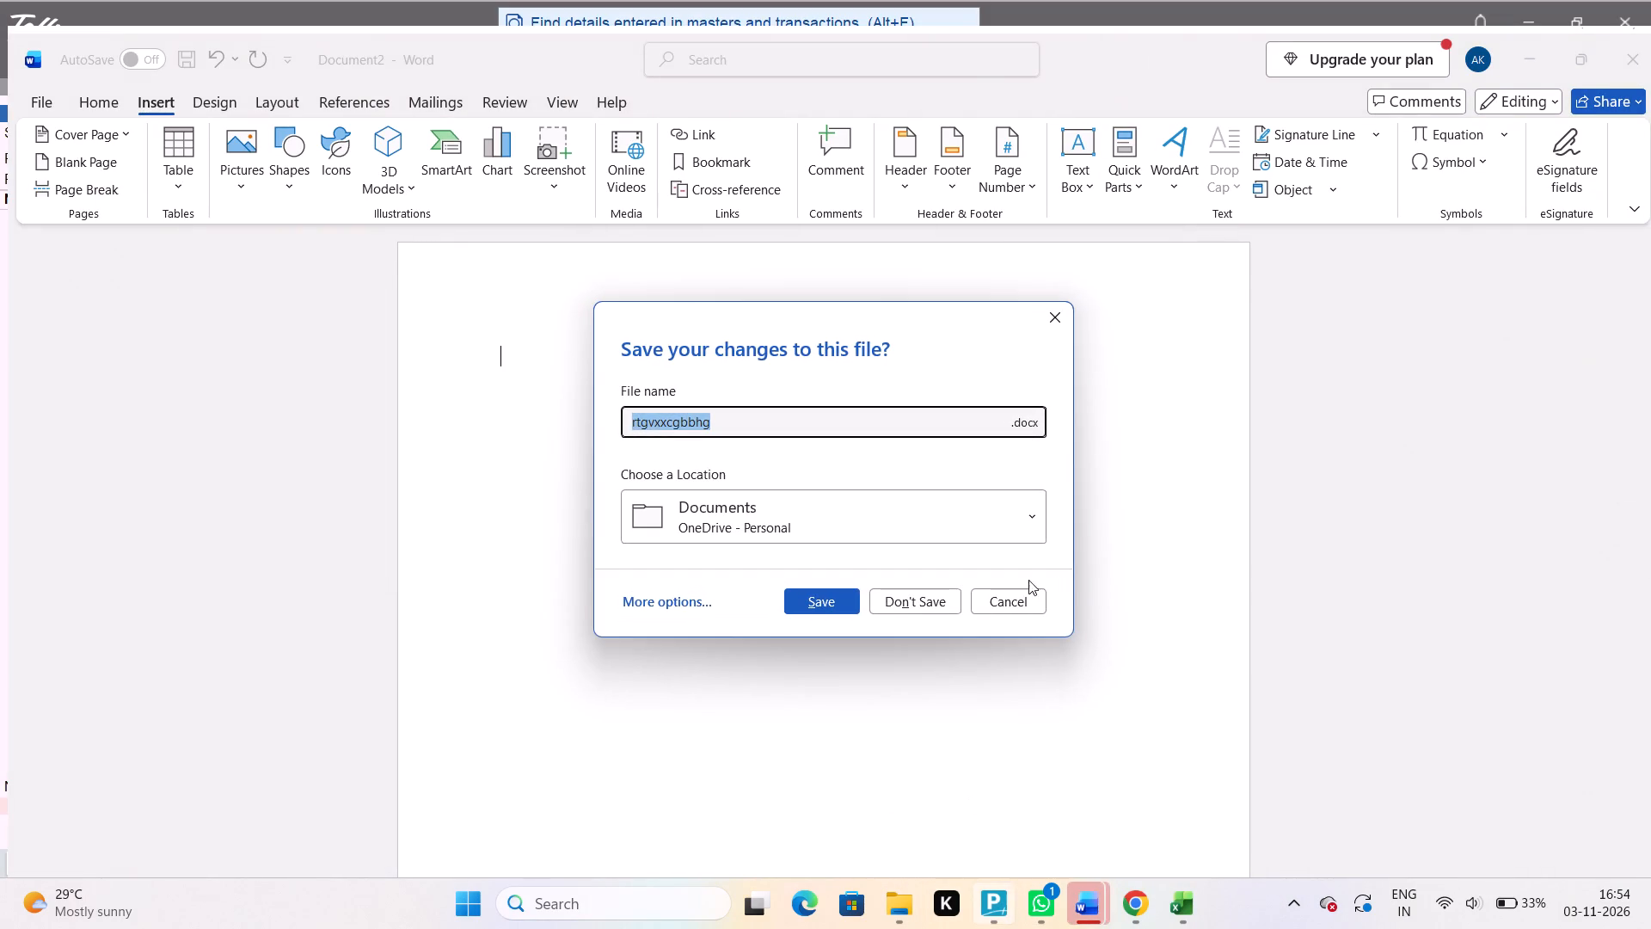
{"action": "left_click", "coordinate": [947, 603]}
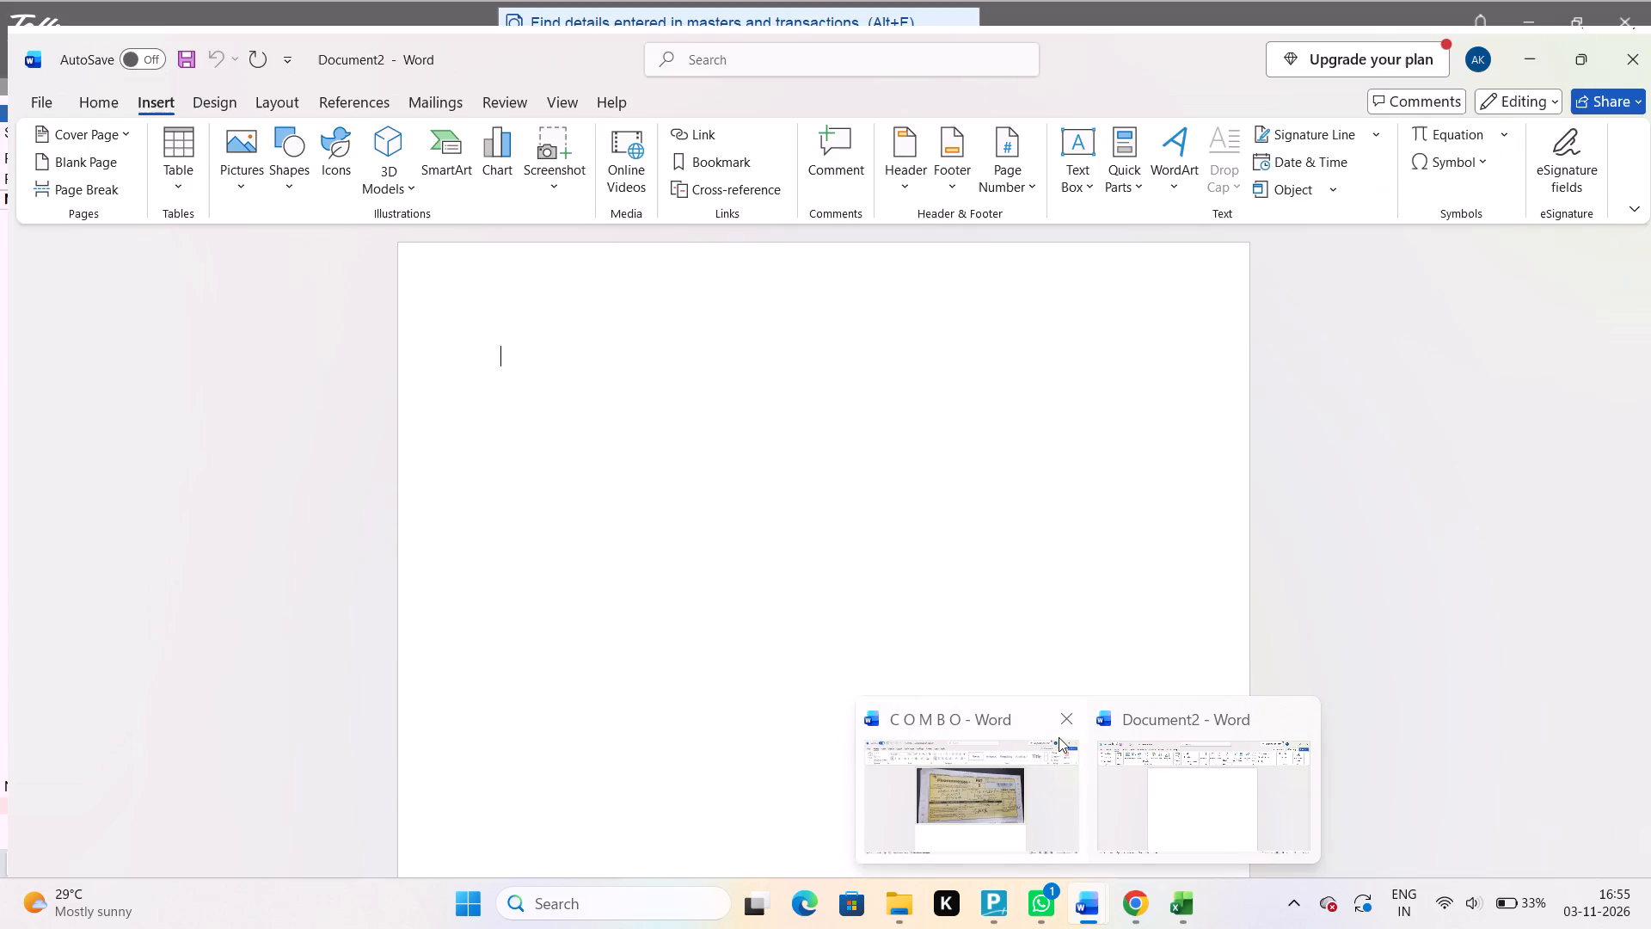
Close the C O M B O document in Word.
{"action": "left_click", "coordinate": [1065, 717]}
{"action": "left_click", "coordinate": [1080, 795]}
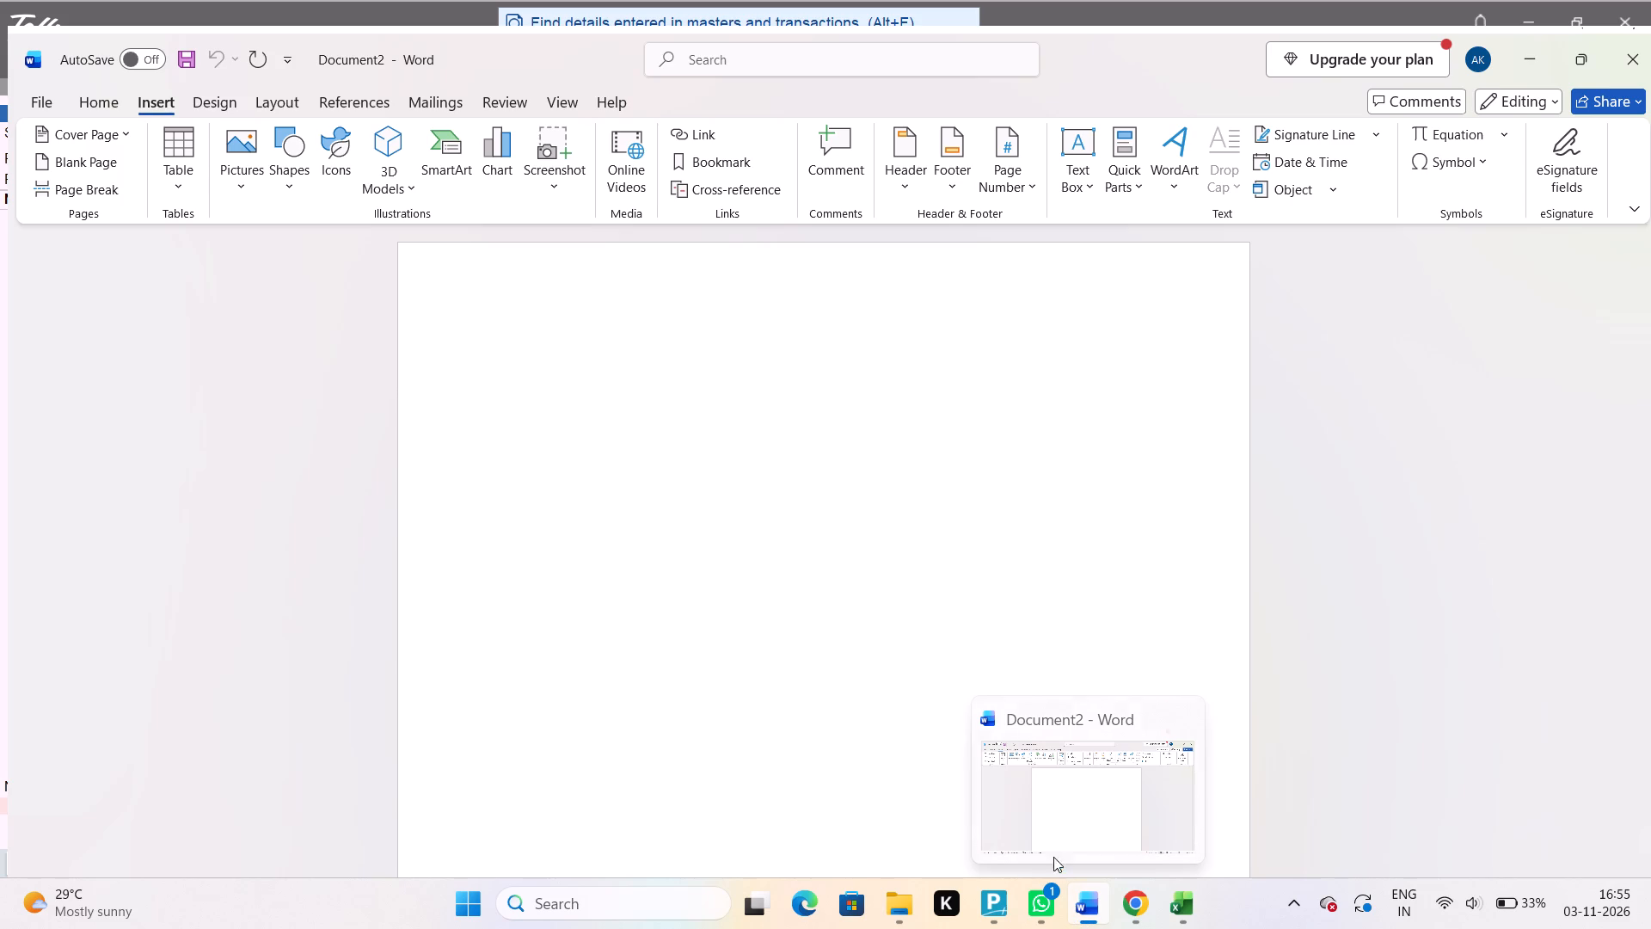
Switch back to TallyPrime and leave the blank purchase voucher for the Gateway of Tally.
{"action": "left_click", "coordinate": [984, 910]}
{"action": "key", "text": "Escape"}
{"action": "key", "text": "Escape"}
{"action": "key", "text": "Escape"}
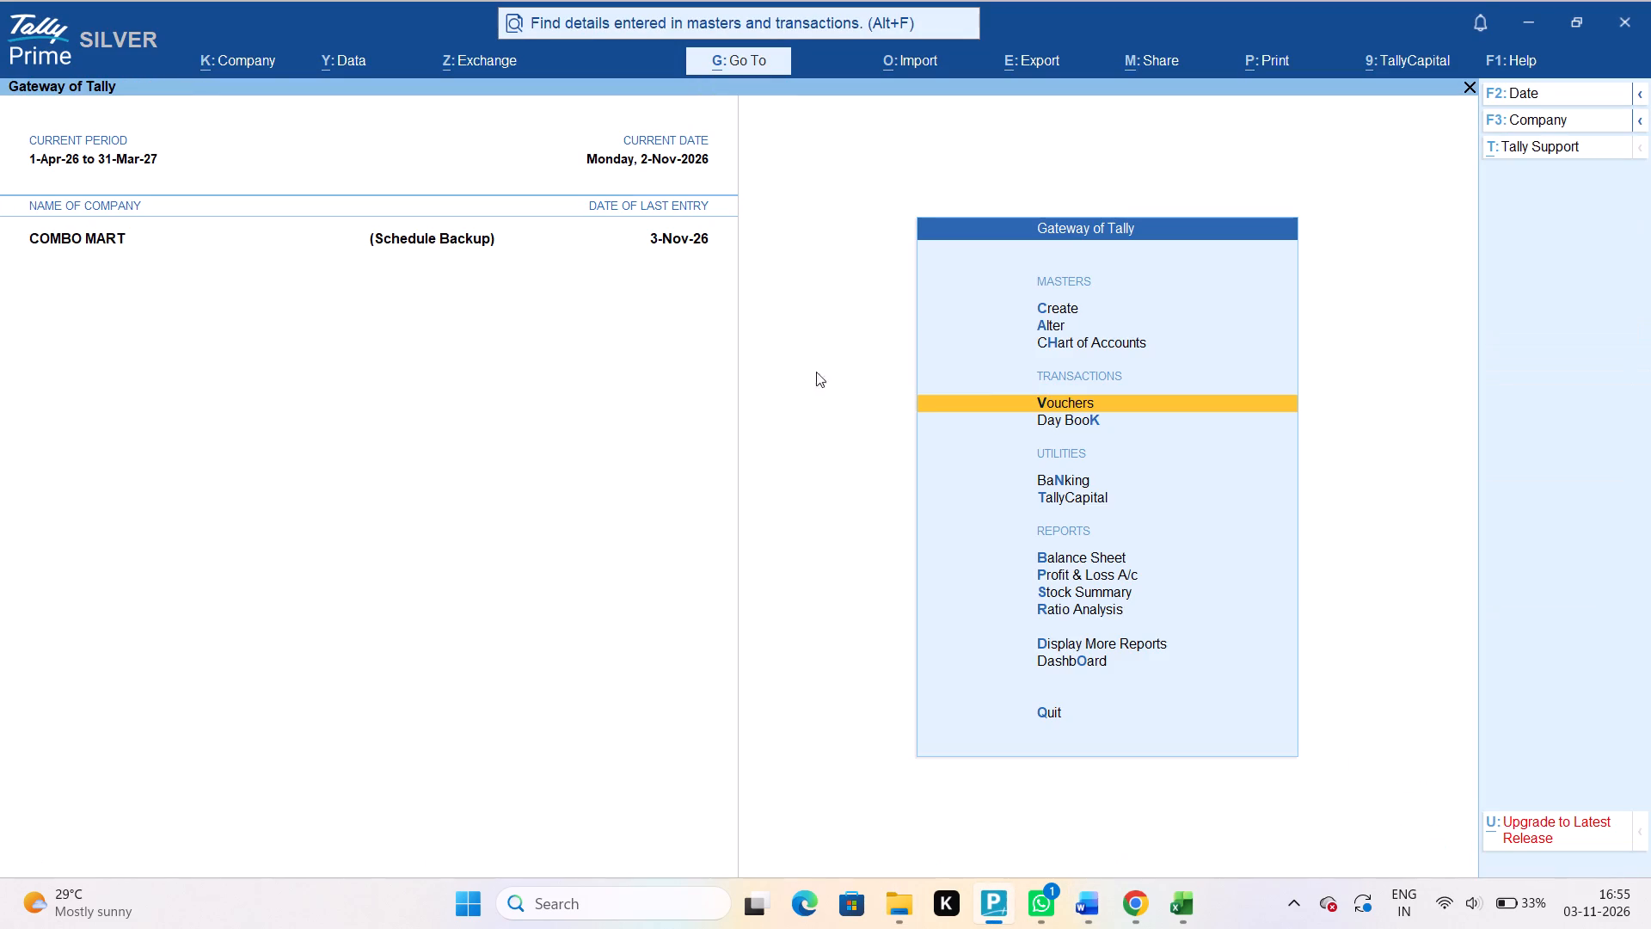
Open the stock item C55 VARNI RIDER for alteration.
{"action": "left_click", "coordinate": [1057, 320]}
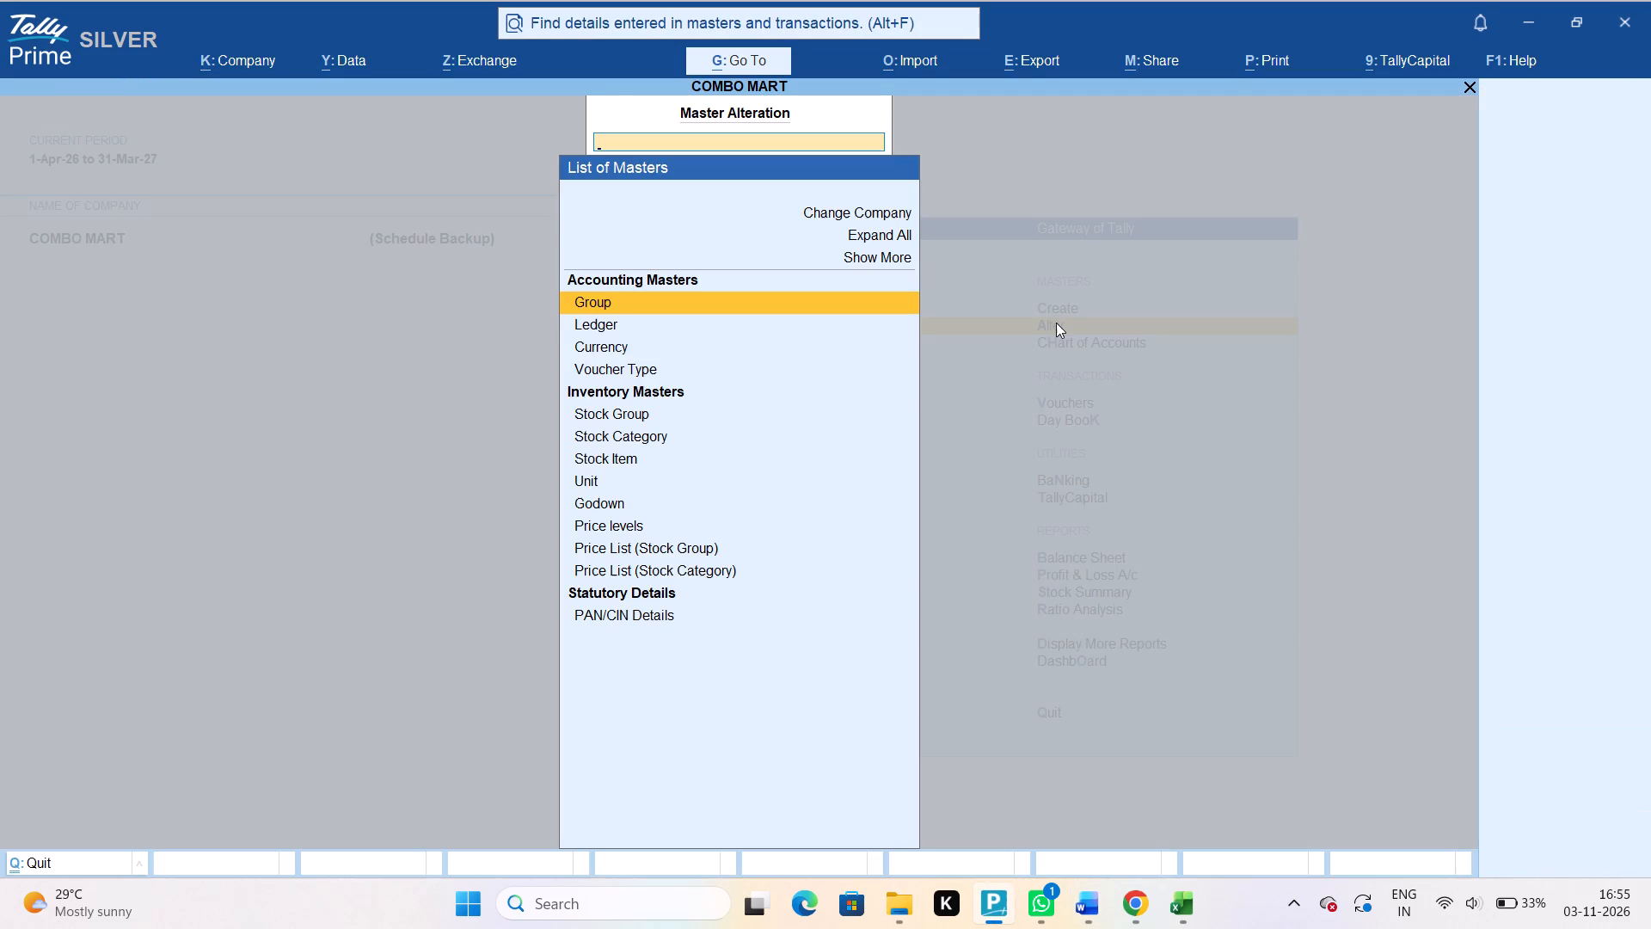
{"action": "key", "text": "Down"}
{"action": "key", "text": "Down"}
{"action": "key", "text": "Down"}
{"action": "key", "text": "Down"}
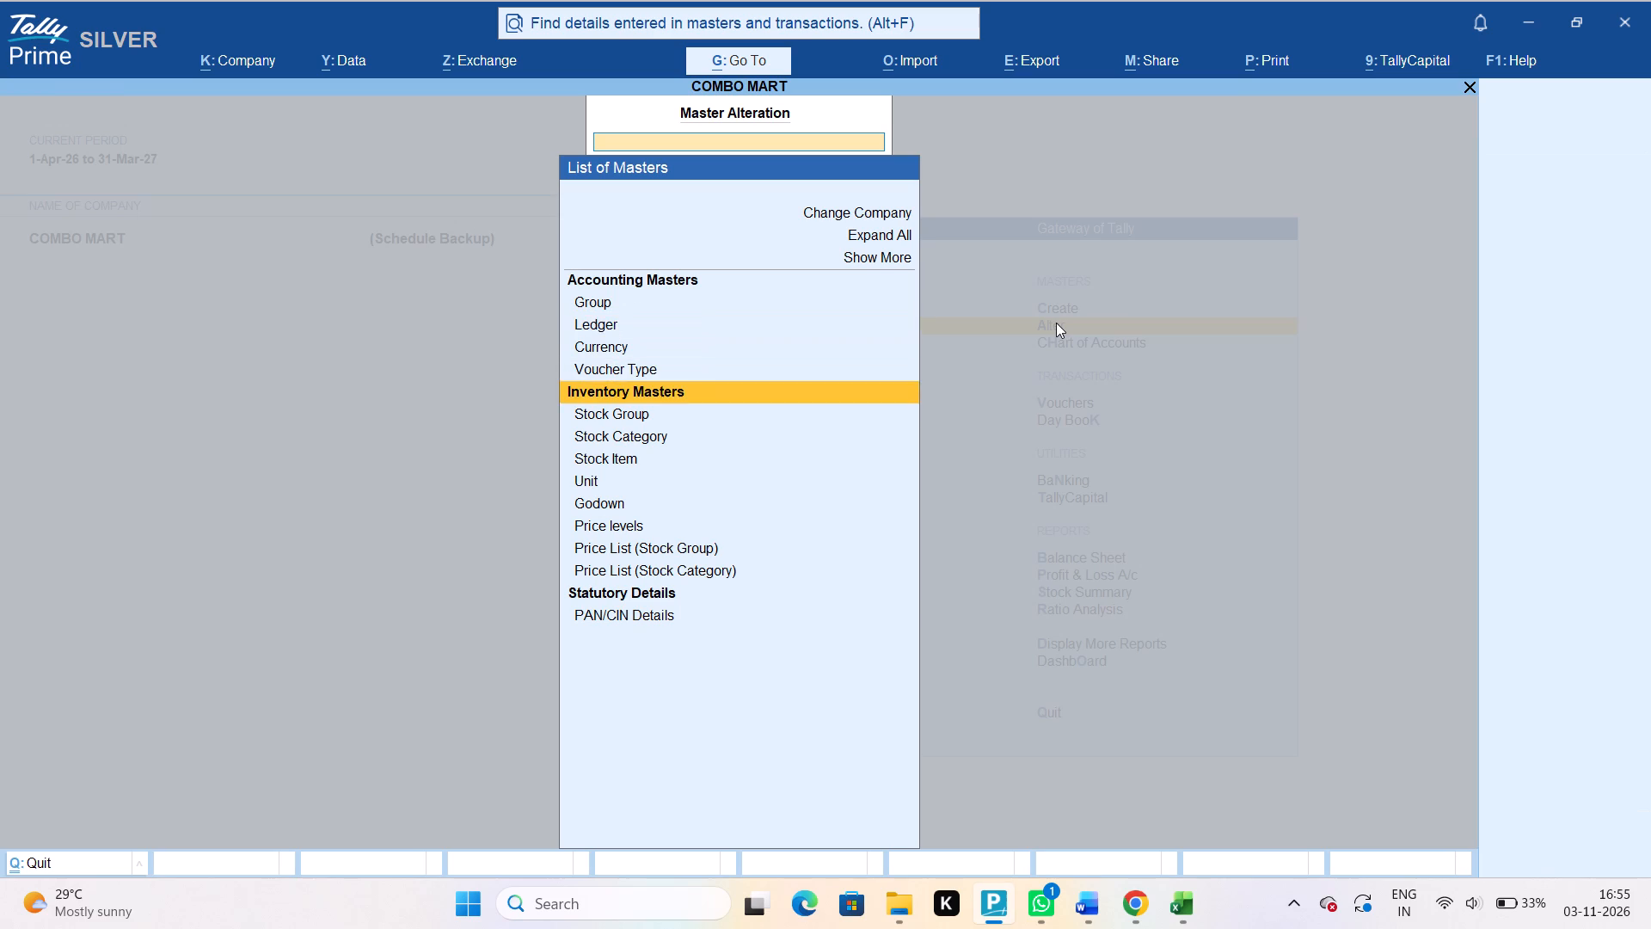
{"action": "key", "text": "Down"}
{"action": "key", "text": "Down"}
{"action": "key", "text": "Down"}
{"action": "key", "text": "Return"}
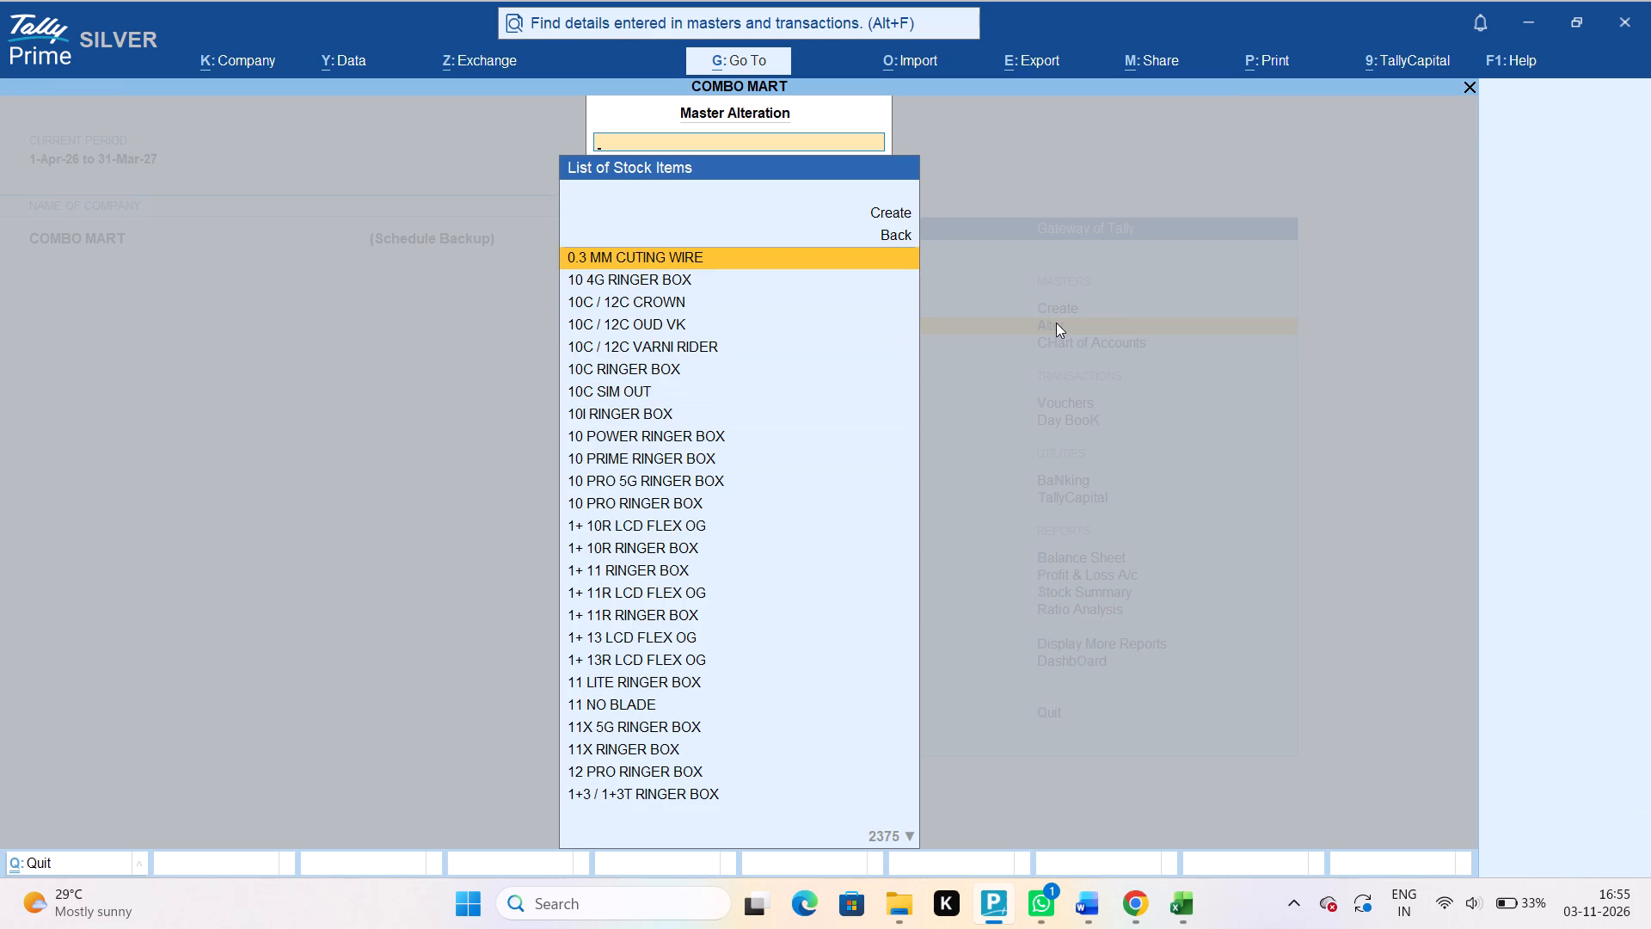
{"action": "type", "text": "C55"}
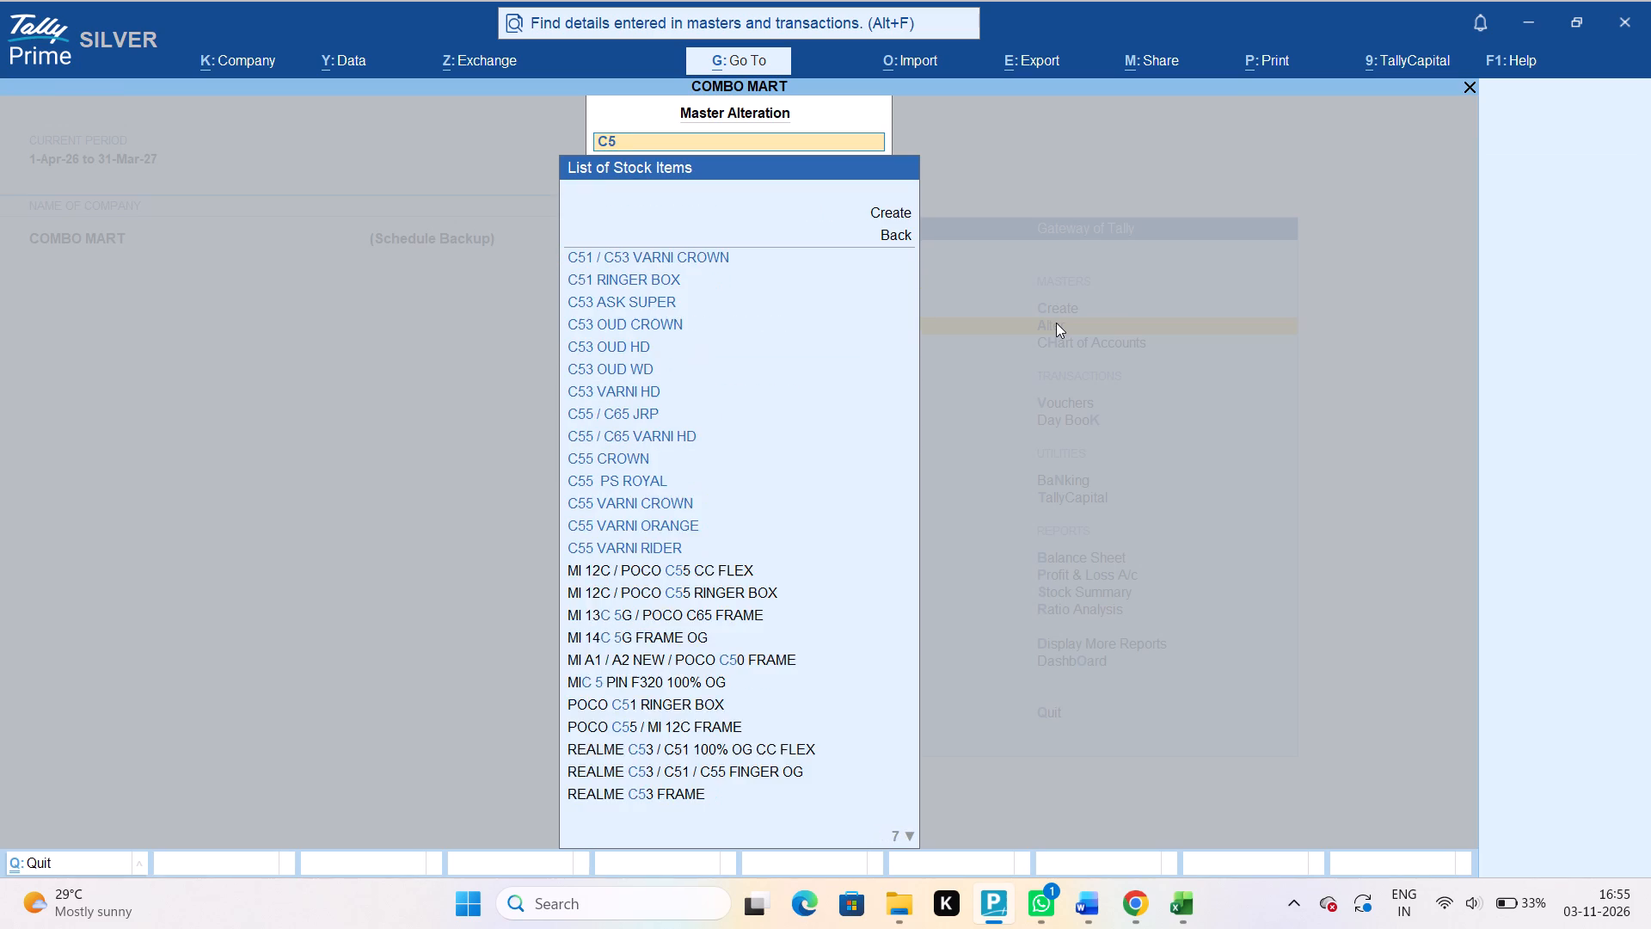
{"action": "key", "text": "space"}
{"action": "type", "text": "VAR"}
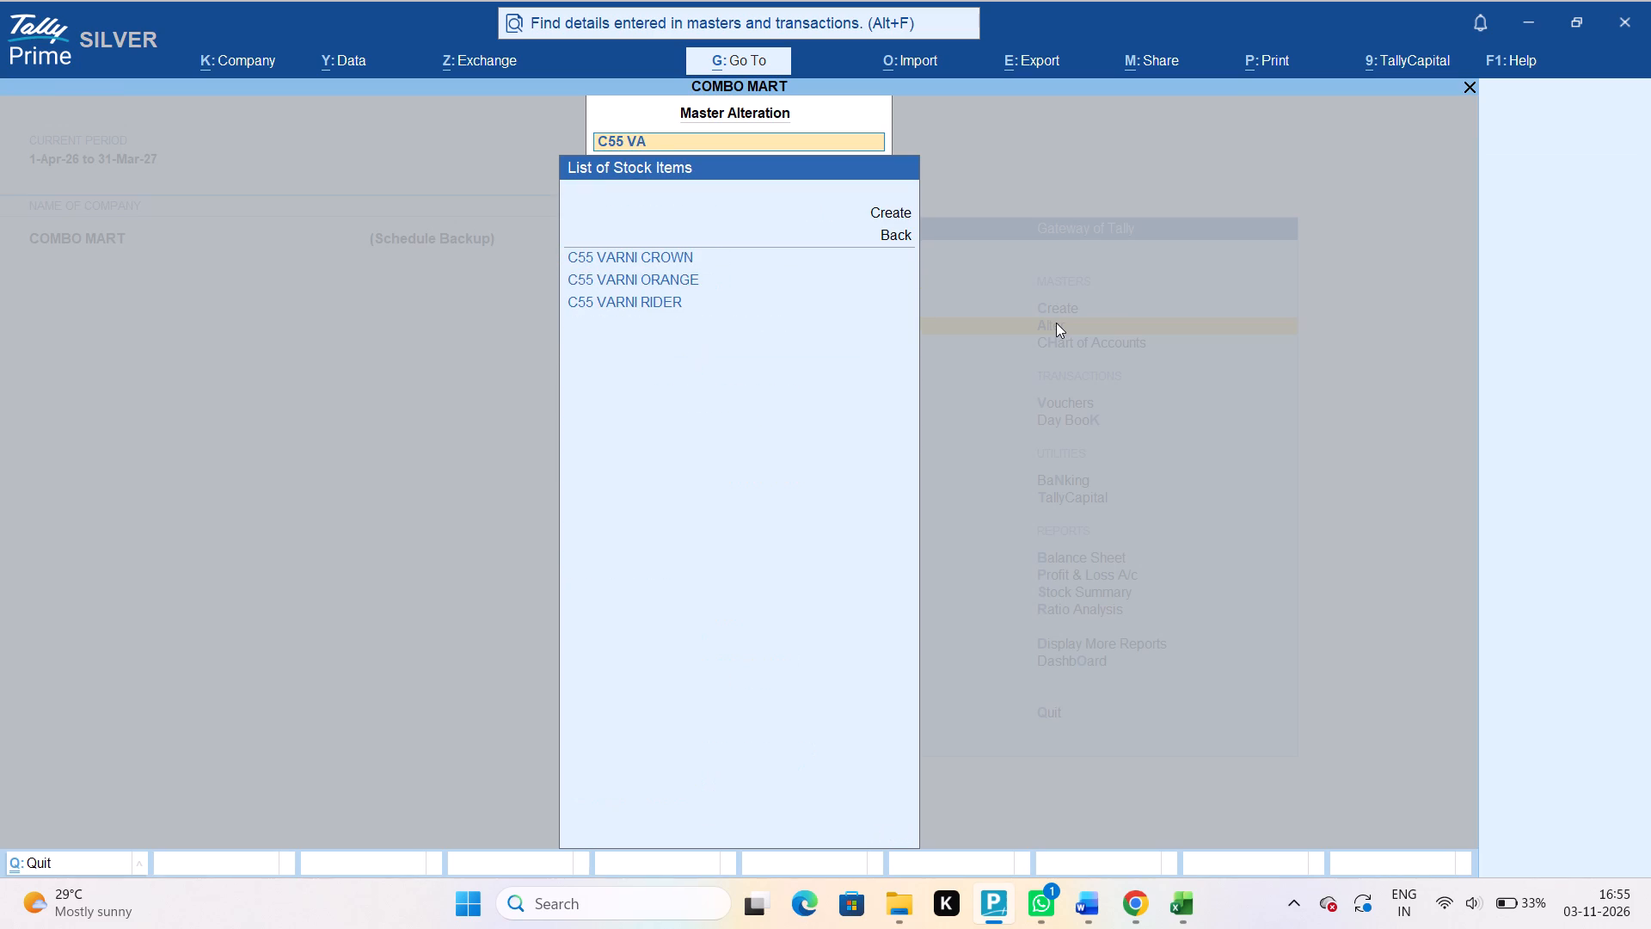
{"action": "key", "text": "Down"}
{"action": "key", "text": "Down"}
{"action": "key", "text": "Down"}
{"action": "key", "text": "Return"}
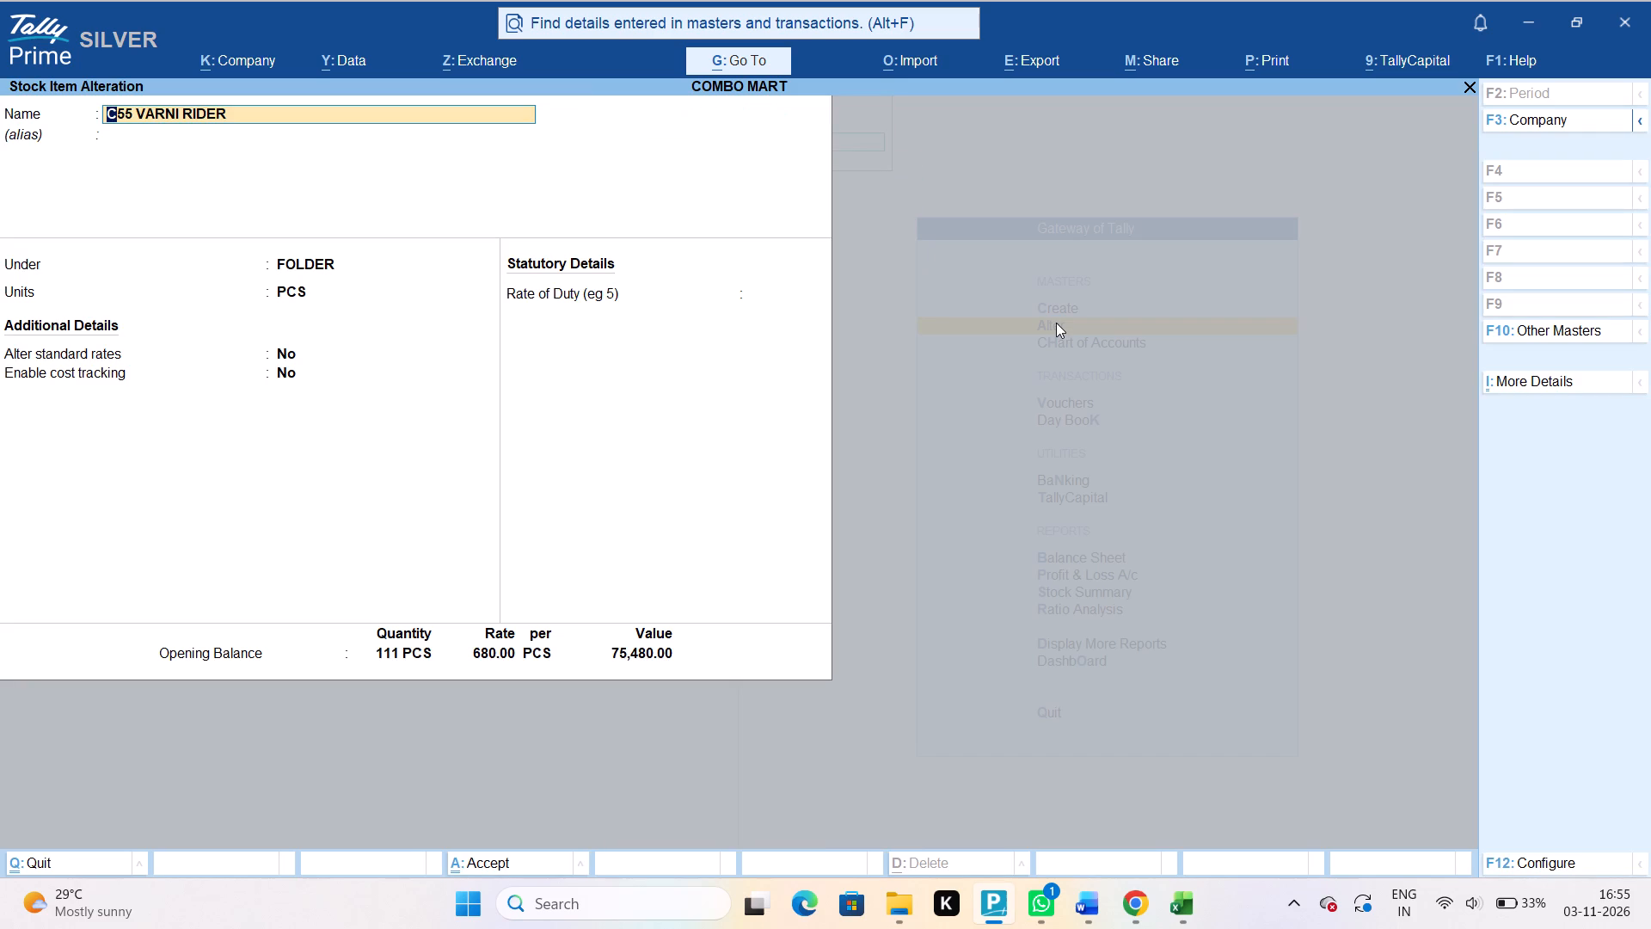
Enable altering standard rates for C55 VARNI RIDER and set its standard cost to 580 per PCS applicable from 3-Nov-26.
{"action": "key", "text": "Return"}
{"action": "key", "text": "Return"}
{"action": "key", "text": "Return"}
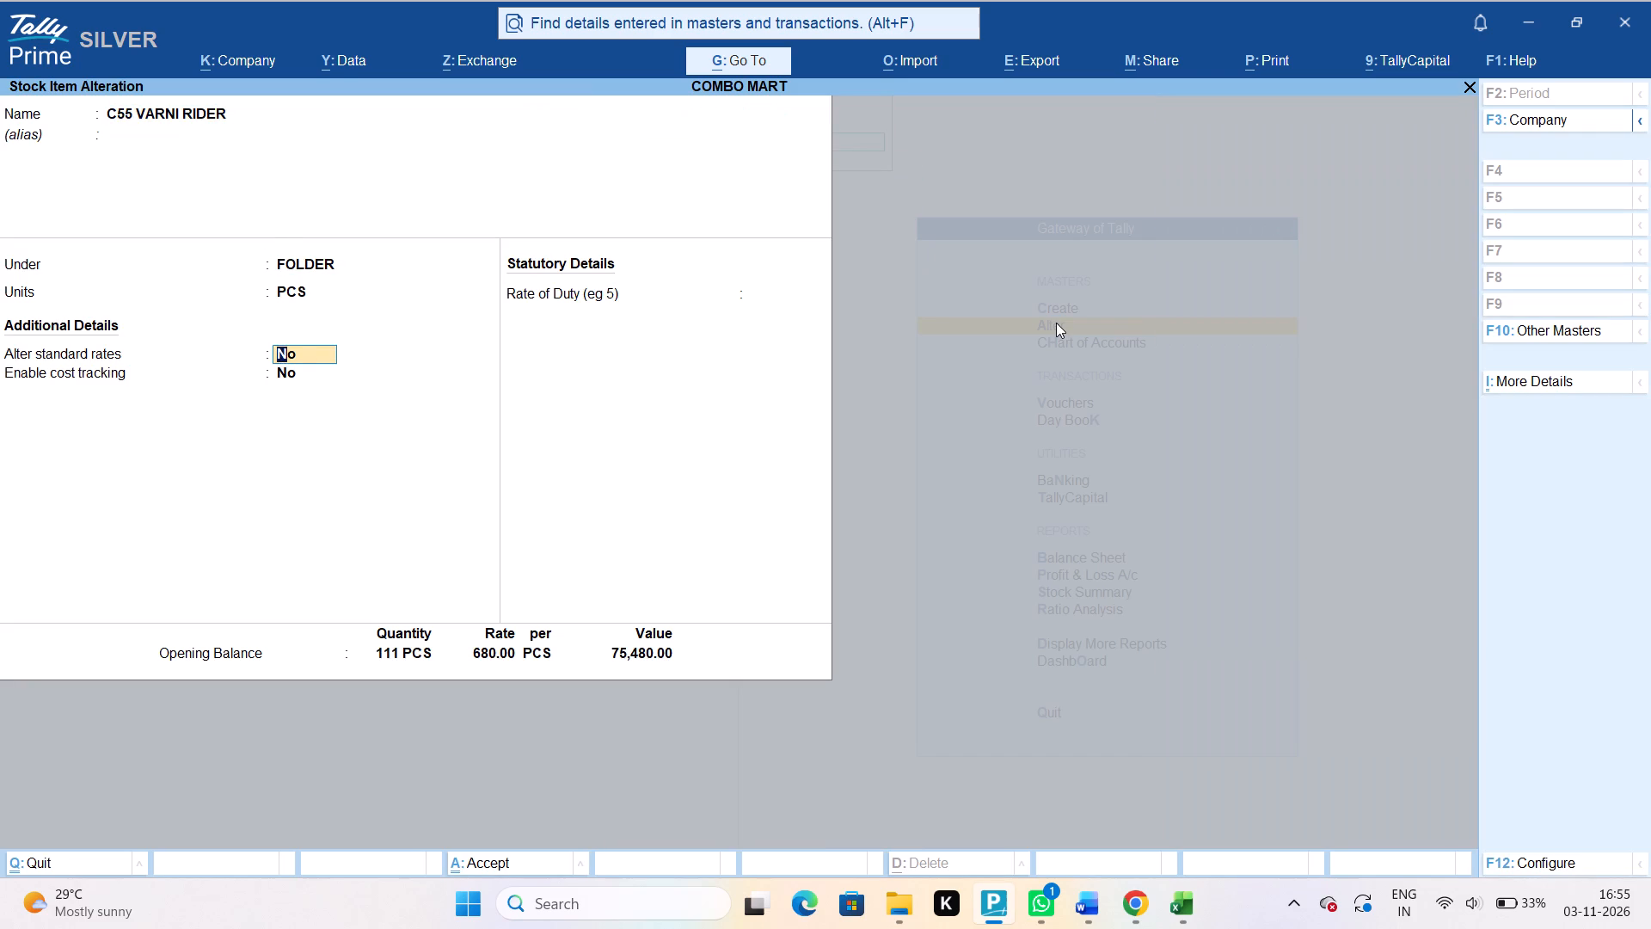
{"action": "type", "text": "YES"}
{"action": "key", "text": "Return"}
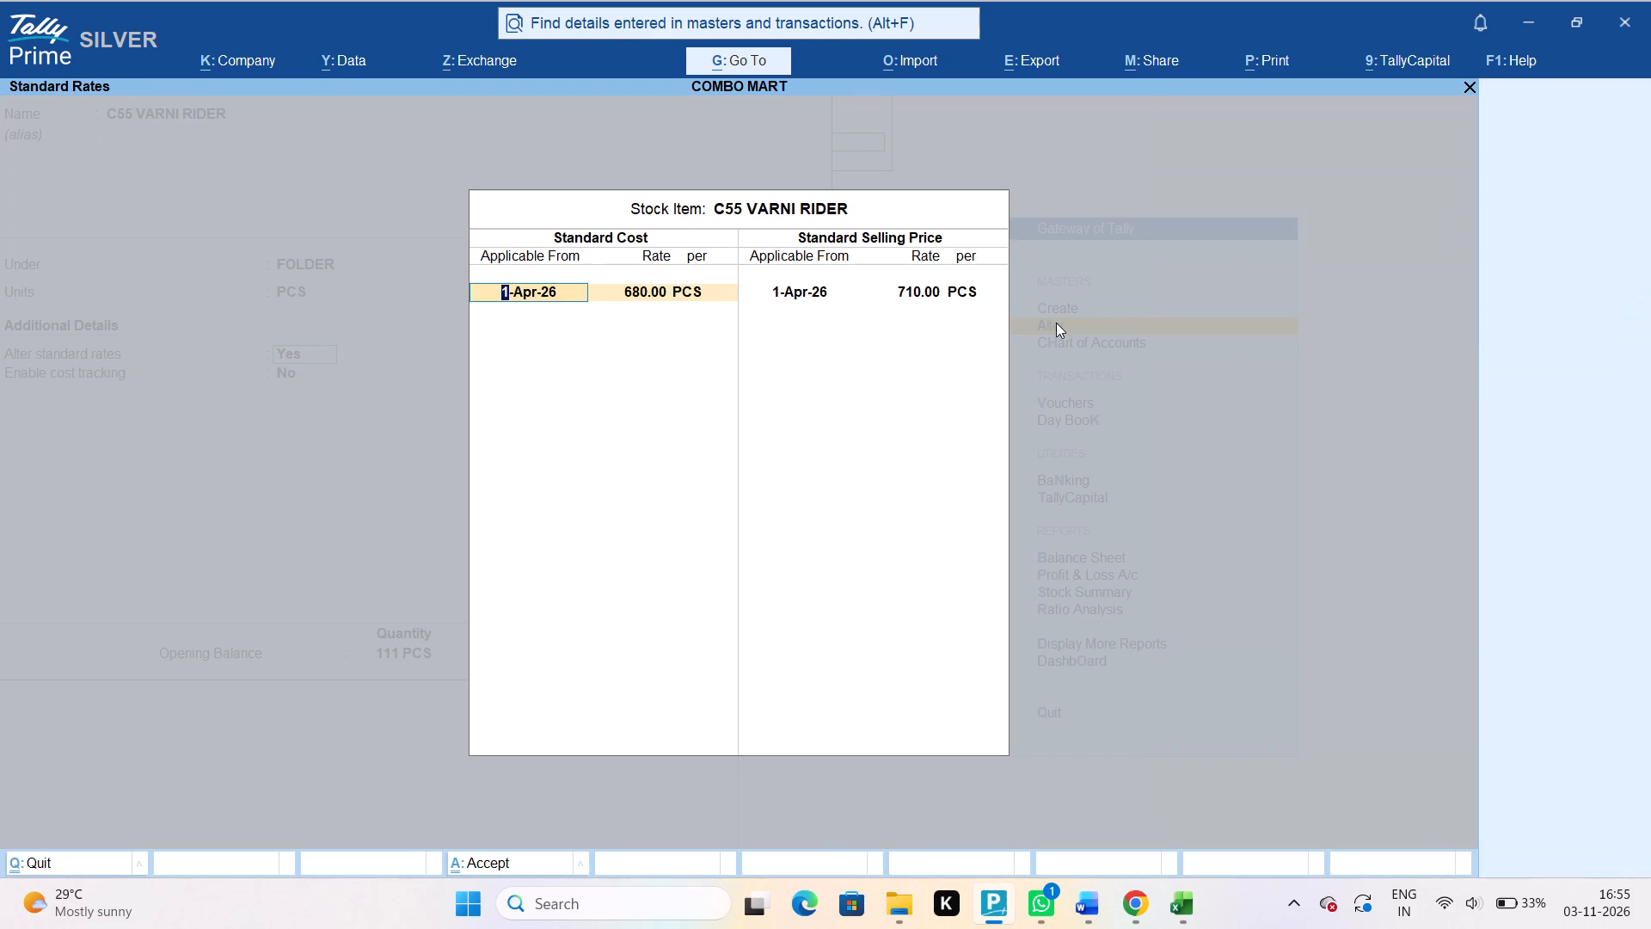
{"action": "key", "text": "Return"}
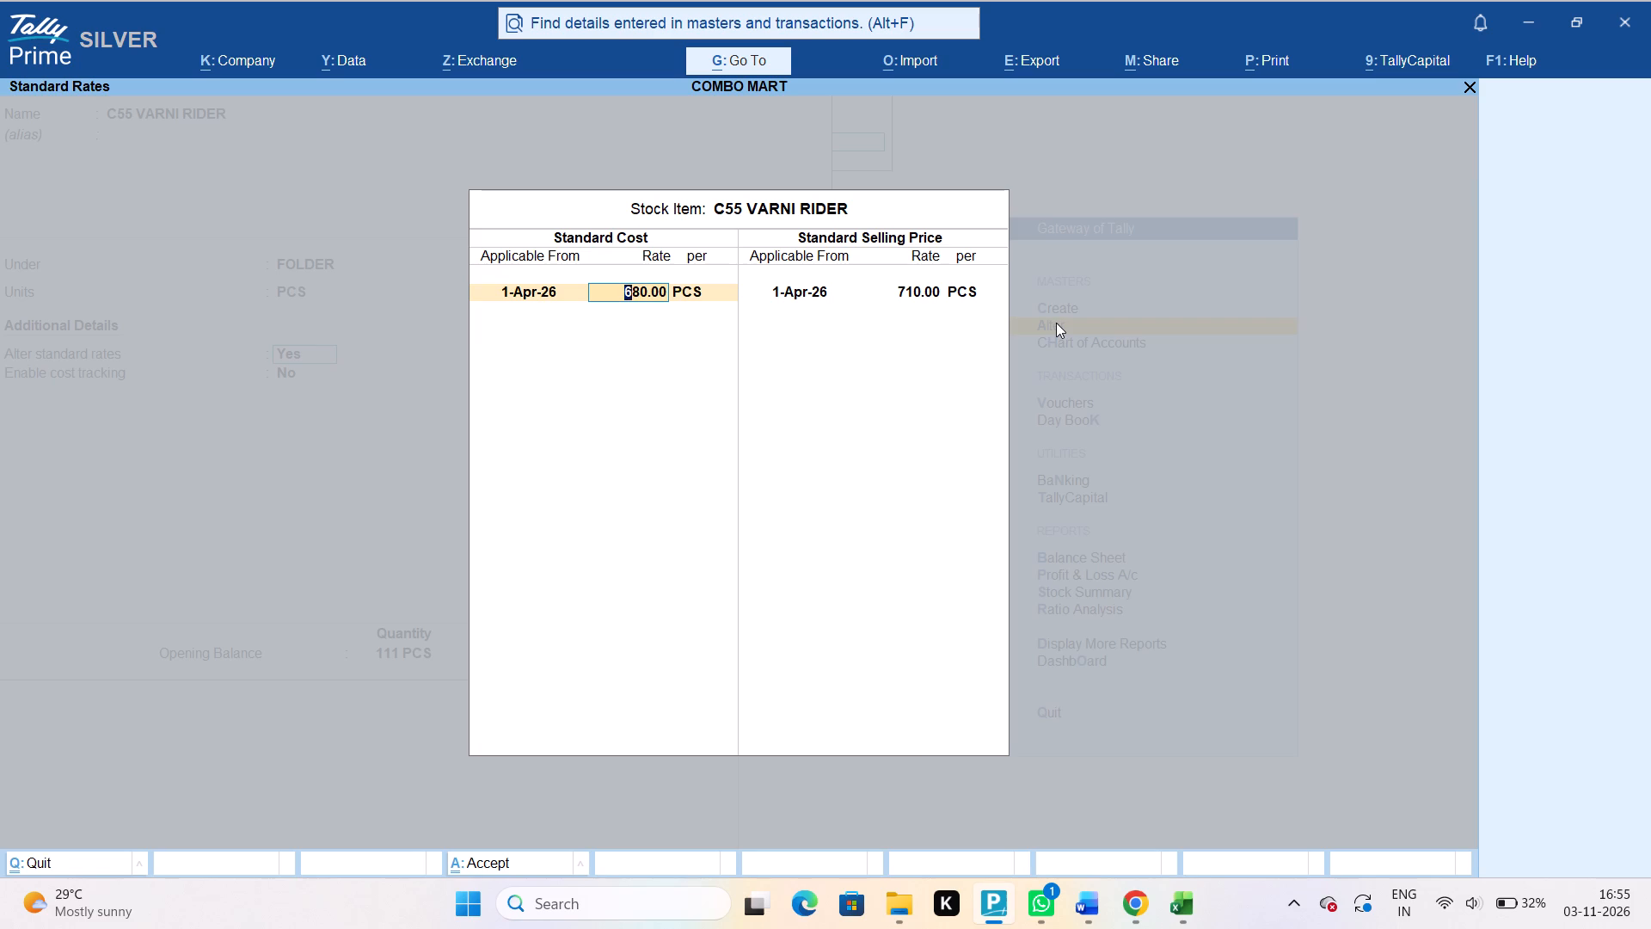
{"action": "key", "text": "BackSpace"}
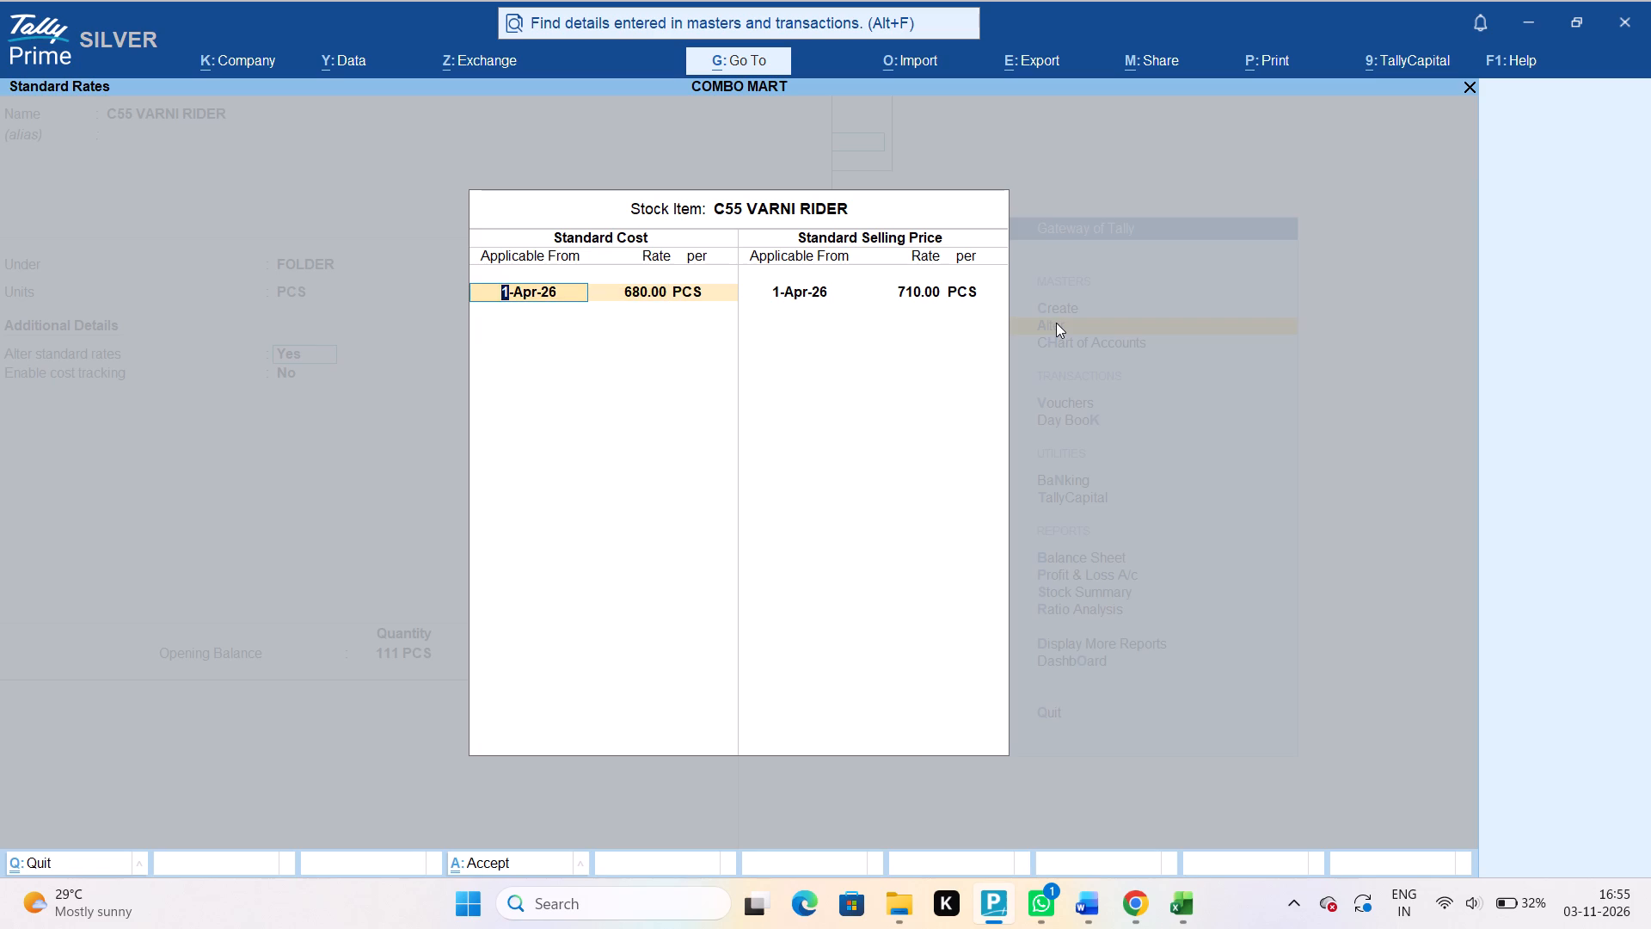
{"action": "type", "text": "3-11"}
{"action": "key", "text": "Return"}
{"action": "type", "text": "580"}
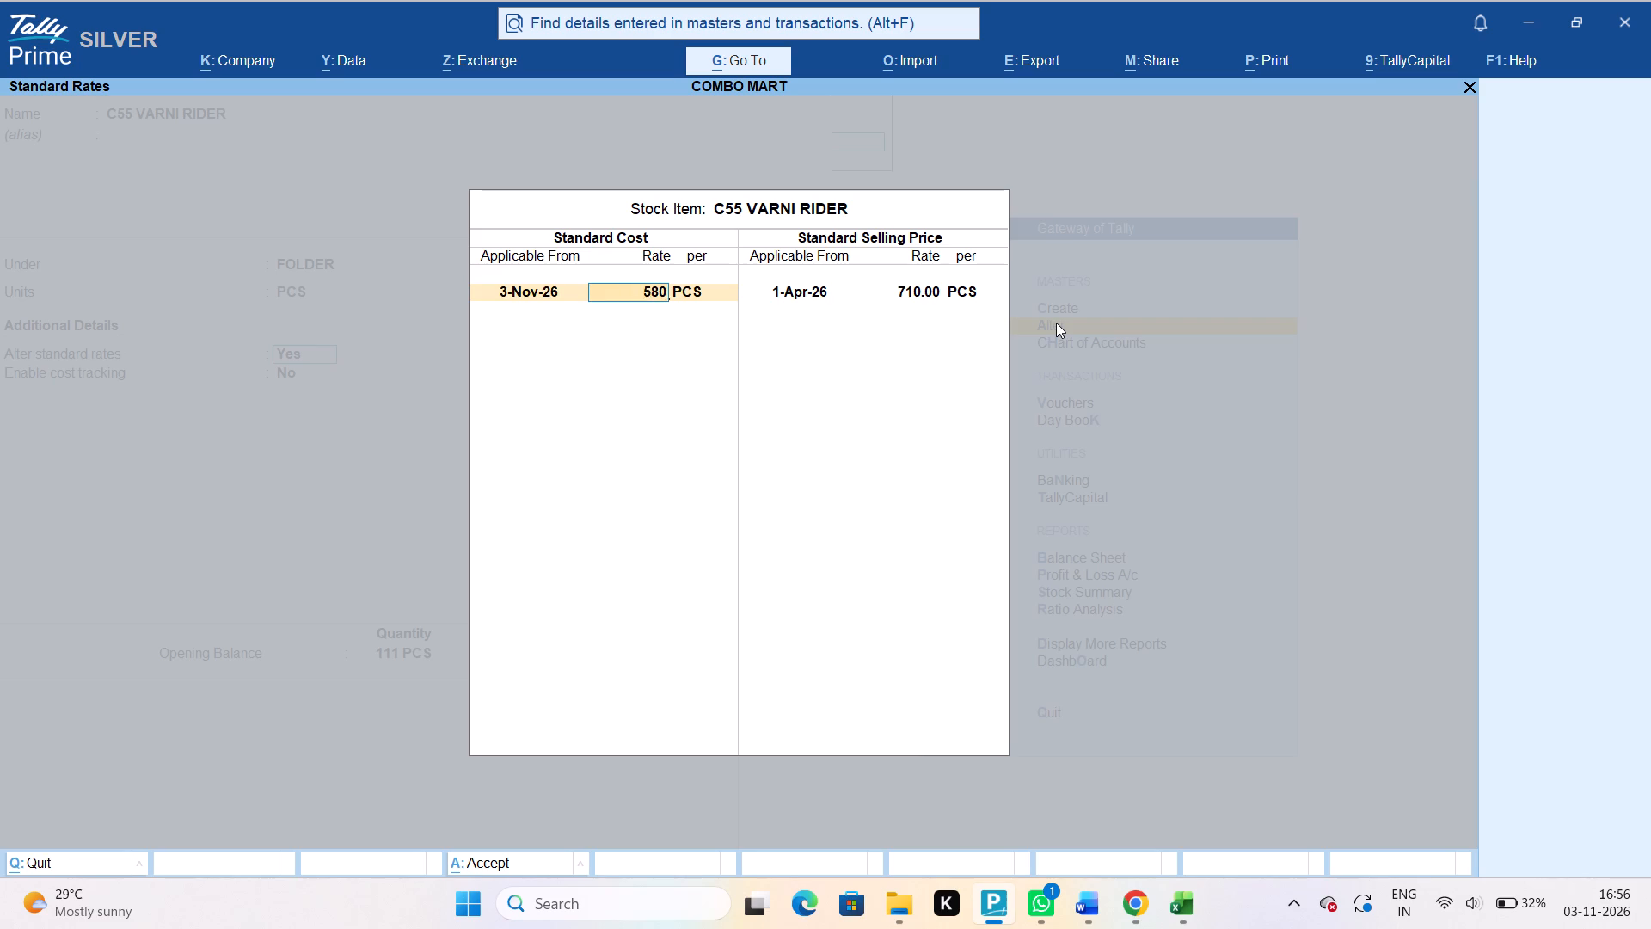
{"action": "key", "text": "Return"}
{"action": "key", "text": "Return"}
{"action": "key", "text": "Return"}
Set the standard selling price to 600 per PCS applicable from 3-Nov-26 and save the C55 VARNI RIDER item.
{"action": "type", "text": "3-11"}
{"action": "key", "text": "Return"}
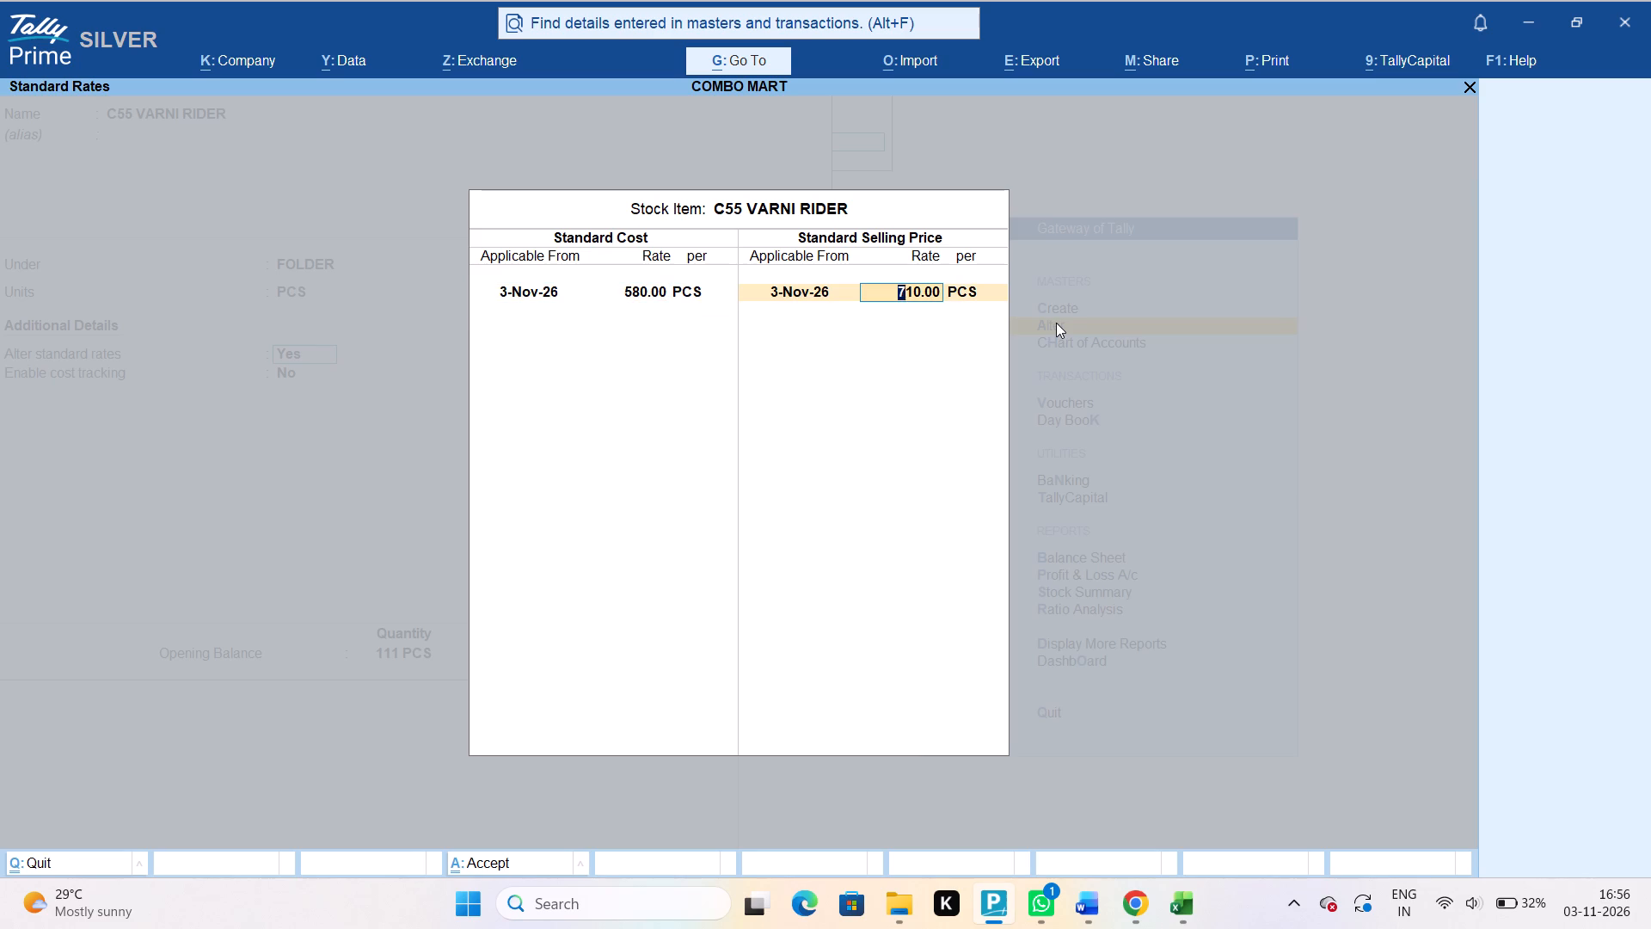
{"action": "type", "text": "600"}
{"action": "key", "text": "Return"}
{"action": "key", "text": "ctrl+a"}
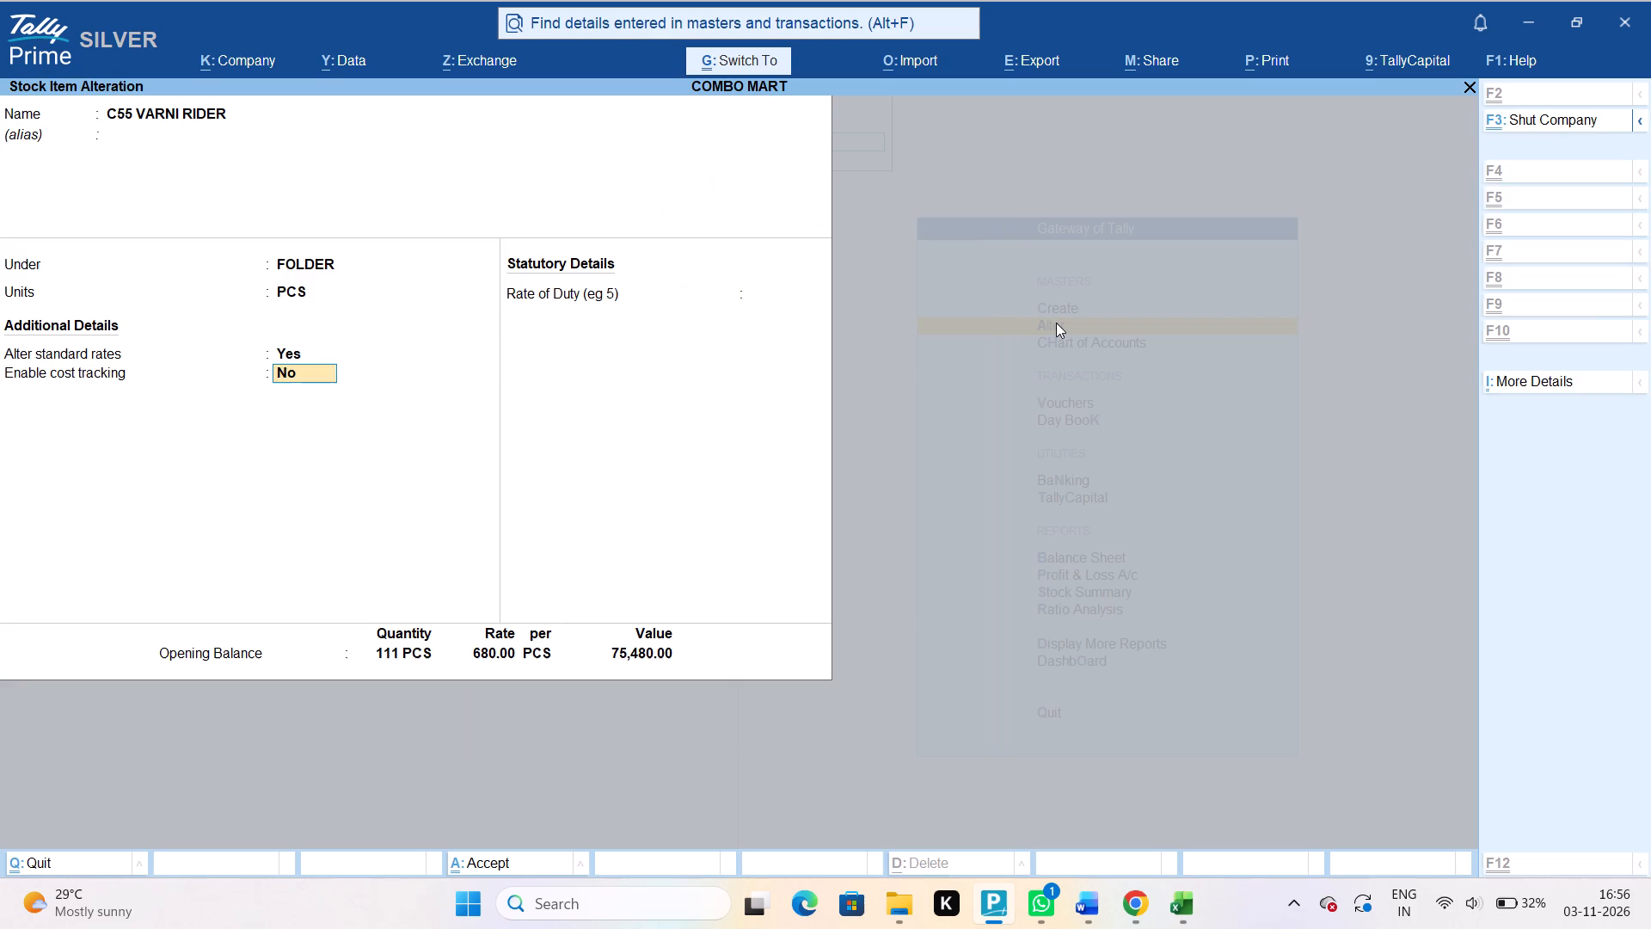
{"action": "key", "text": "ctrl+a"}
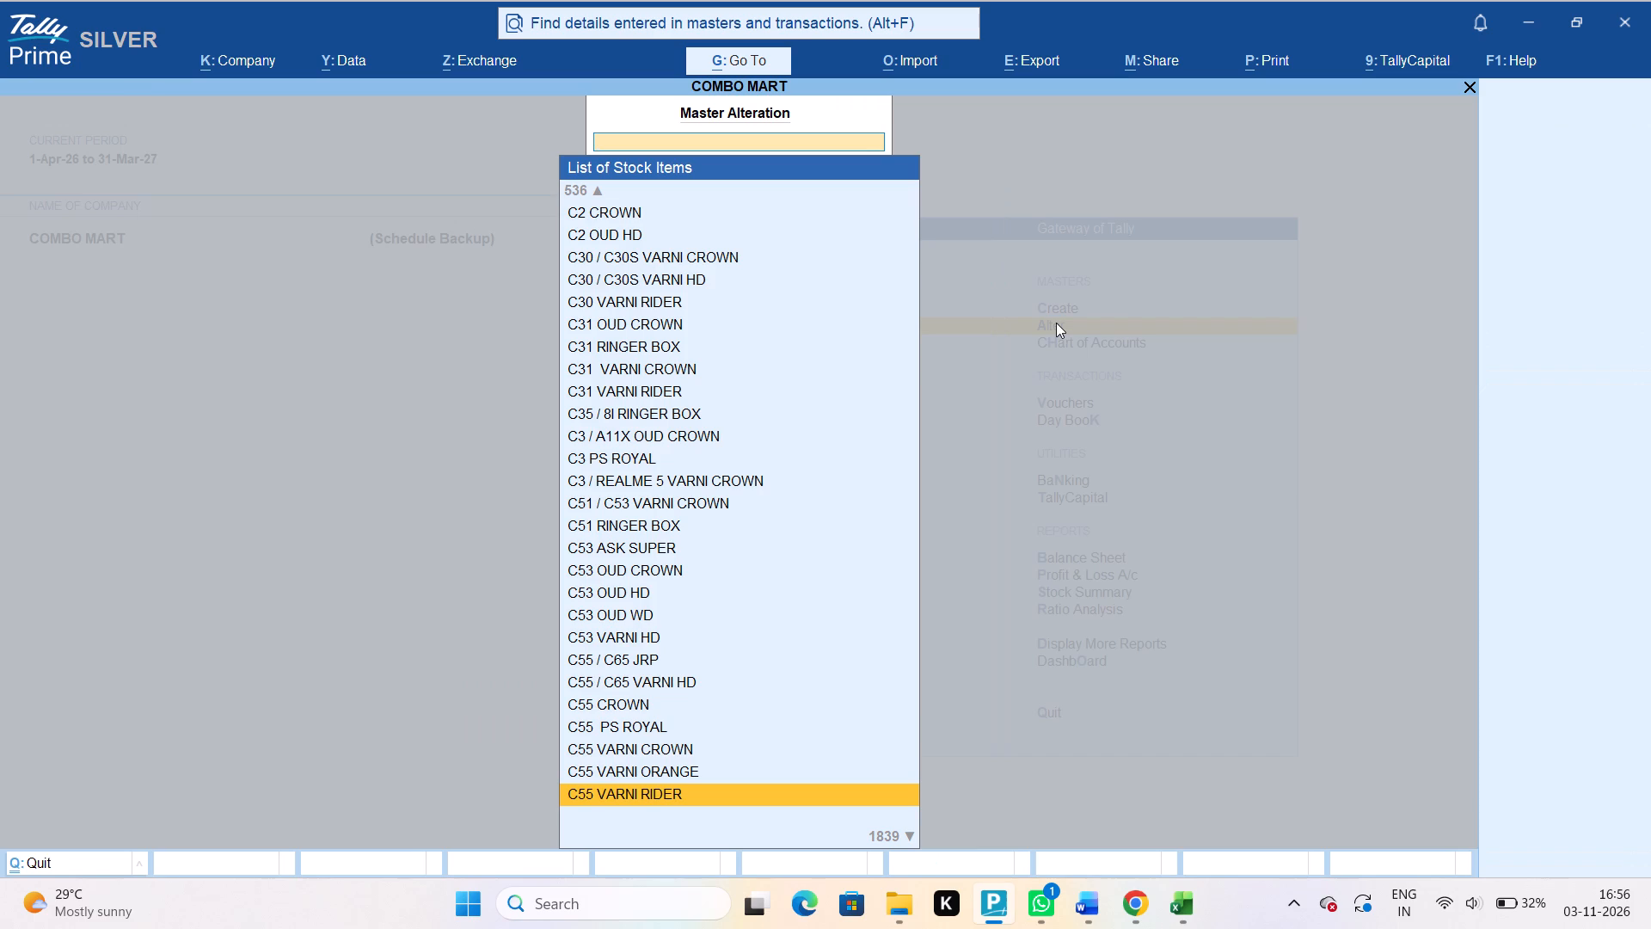
Open the stock item Y20 / Y33 VARNI RIDER for alteration.
{"action": "type", "text": "Y20"}
{"action": "key", "text": "space"}
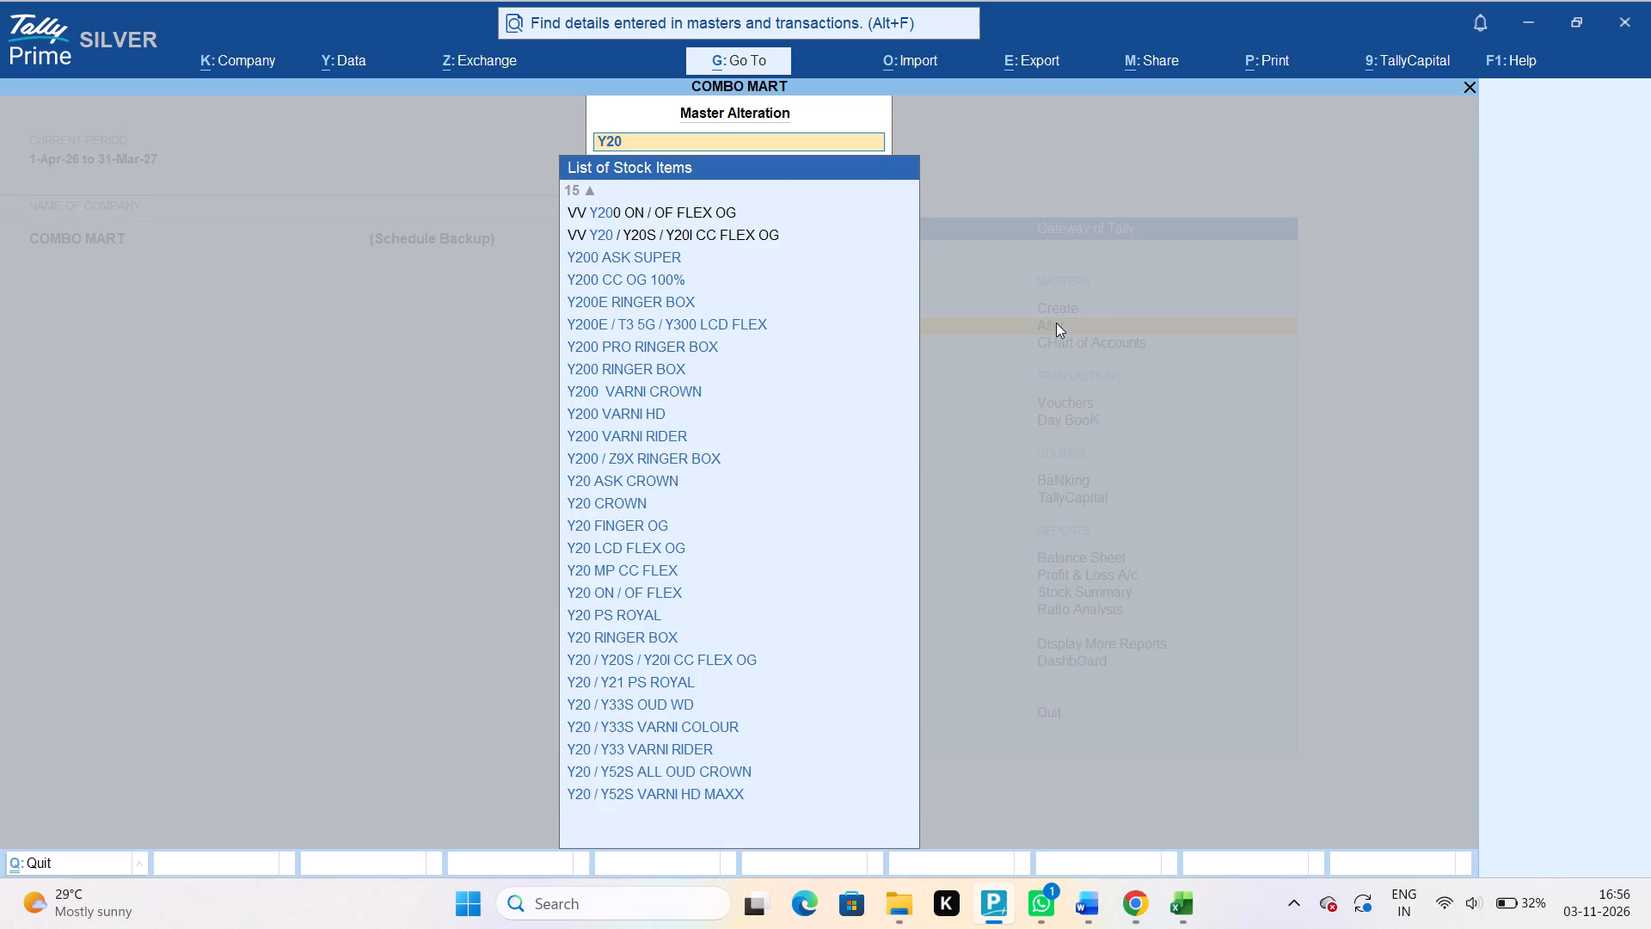
{"action": "type", "text": "Y5"}
{"action": "key", "text": "BackSpace"}
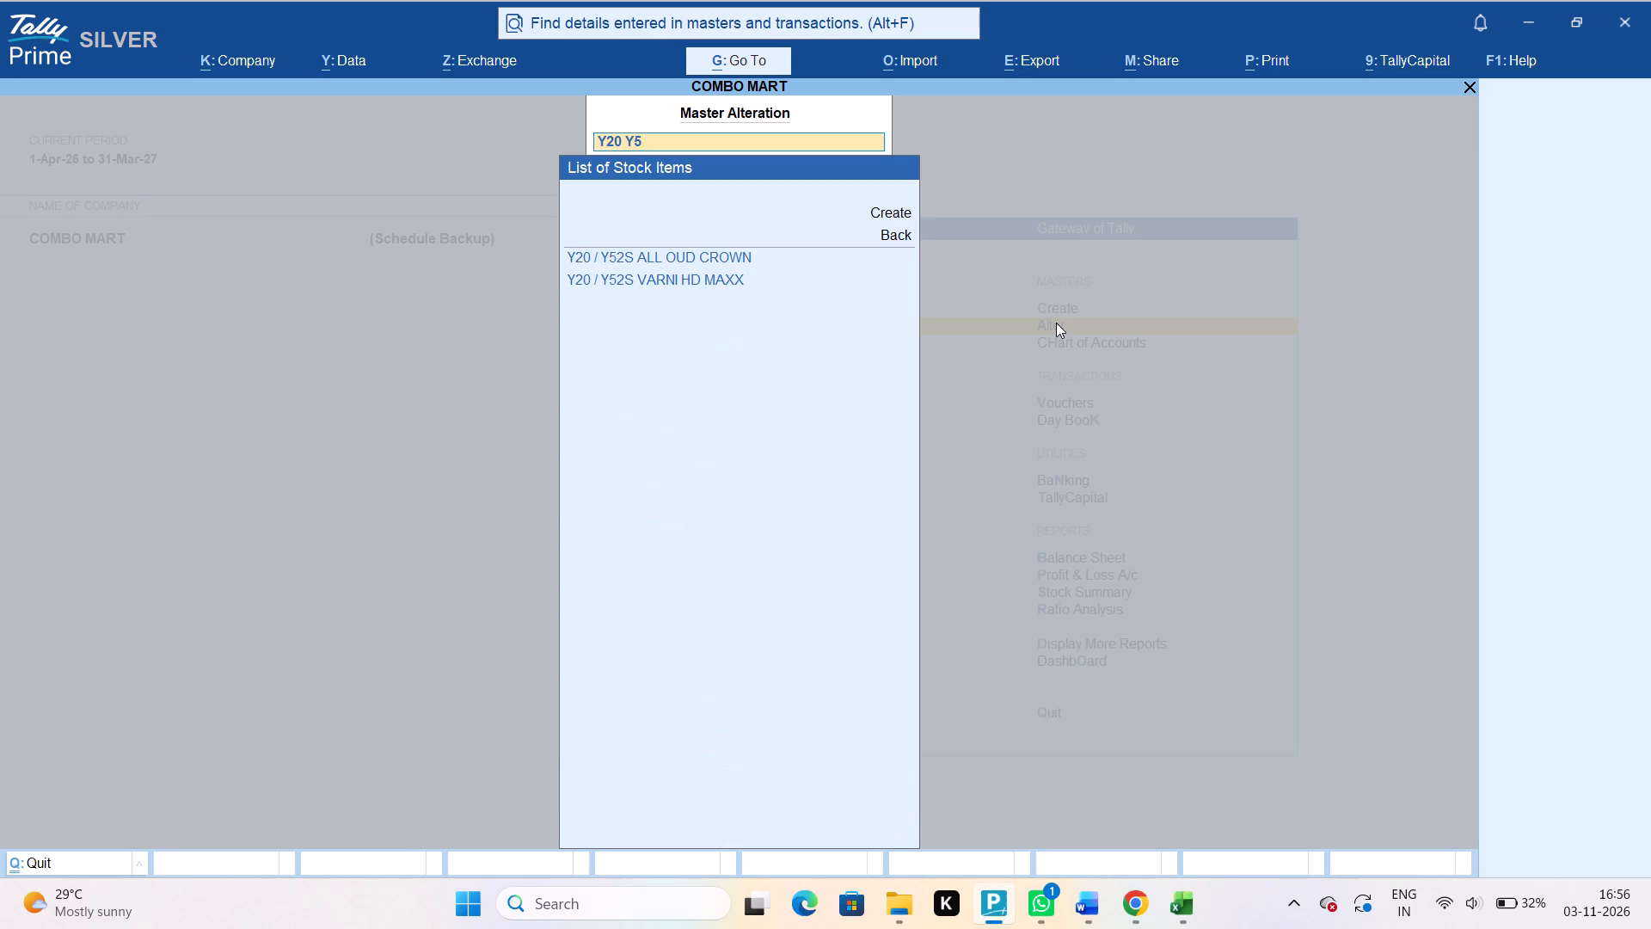
{"action": "type", "text": "33"}
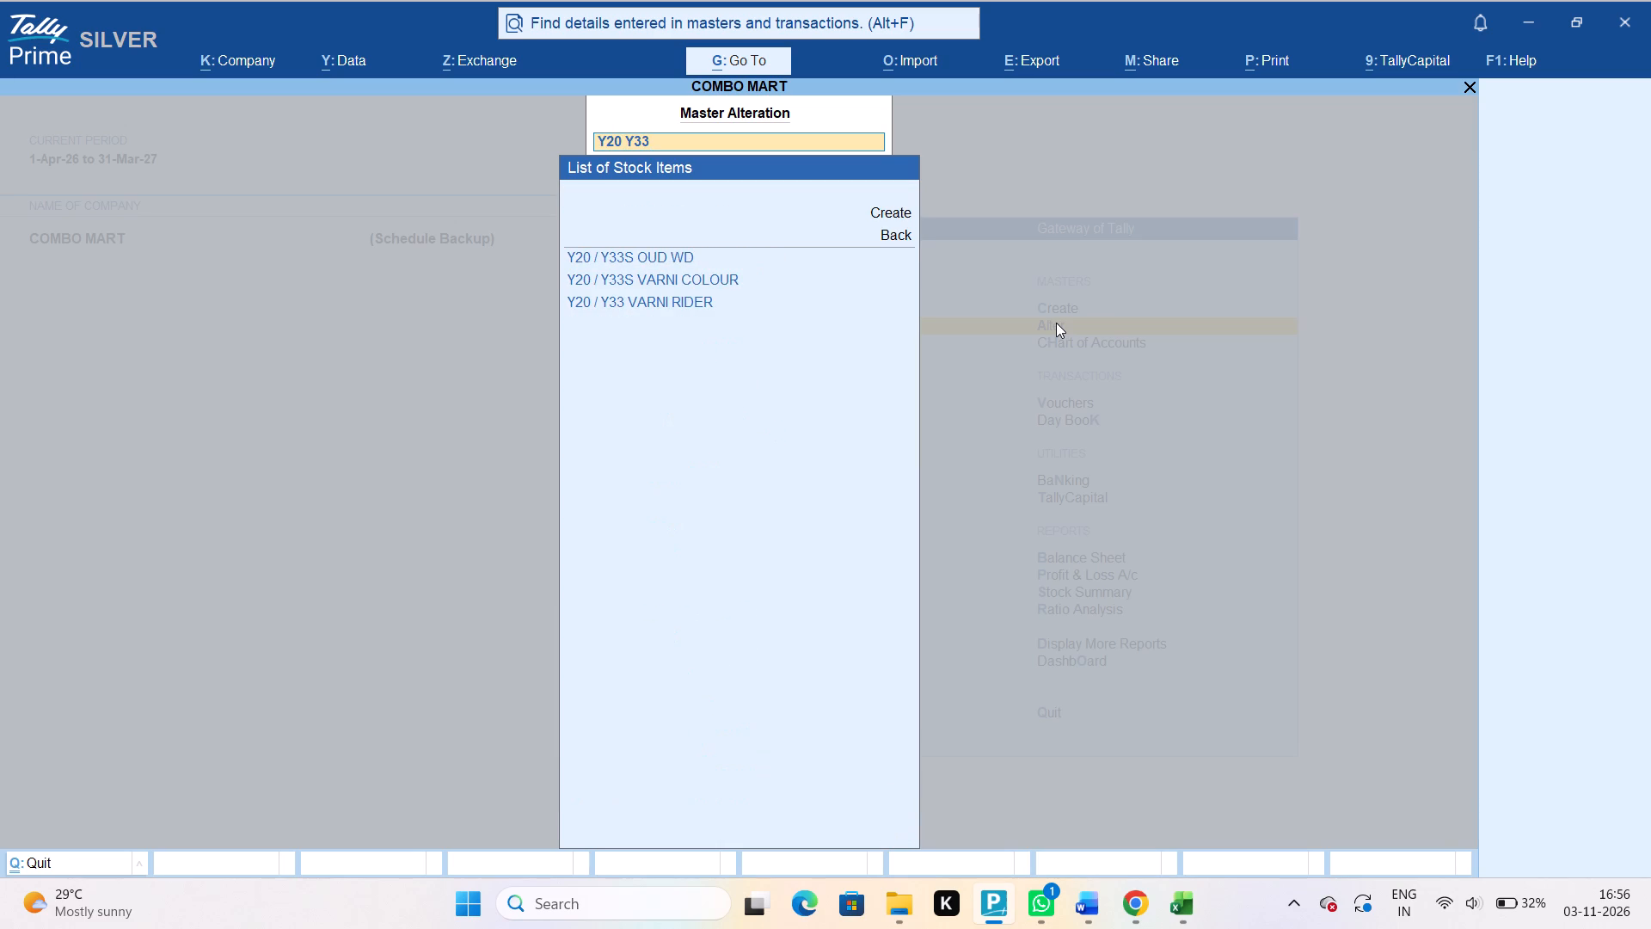
{"action": "key", "text": "Down"}
{"action": "key", "text": "Down"}
{"action": "key", "text": "Down"}
{"action": "key", "text": "Return"}
Enable altering standard rates for Y20 / Y33 VARNI RIDER and set its standard cost to 480 per PCS applicable from 3-Nov-26.
{"action": "key", "text": "Return"}
{"action": "key", "text": "Return"}
{"action": "key", "text": "Return"}
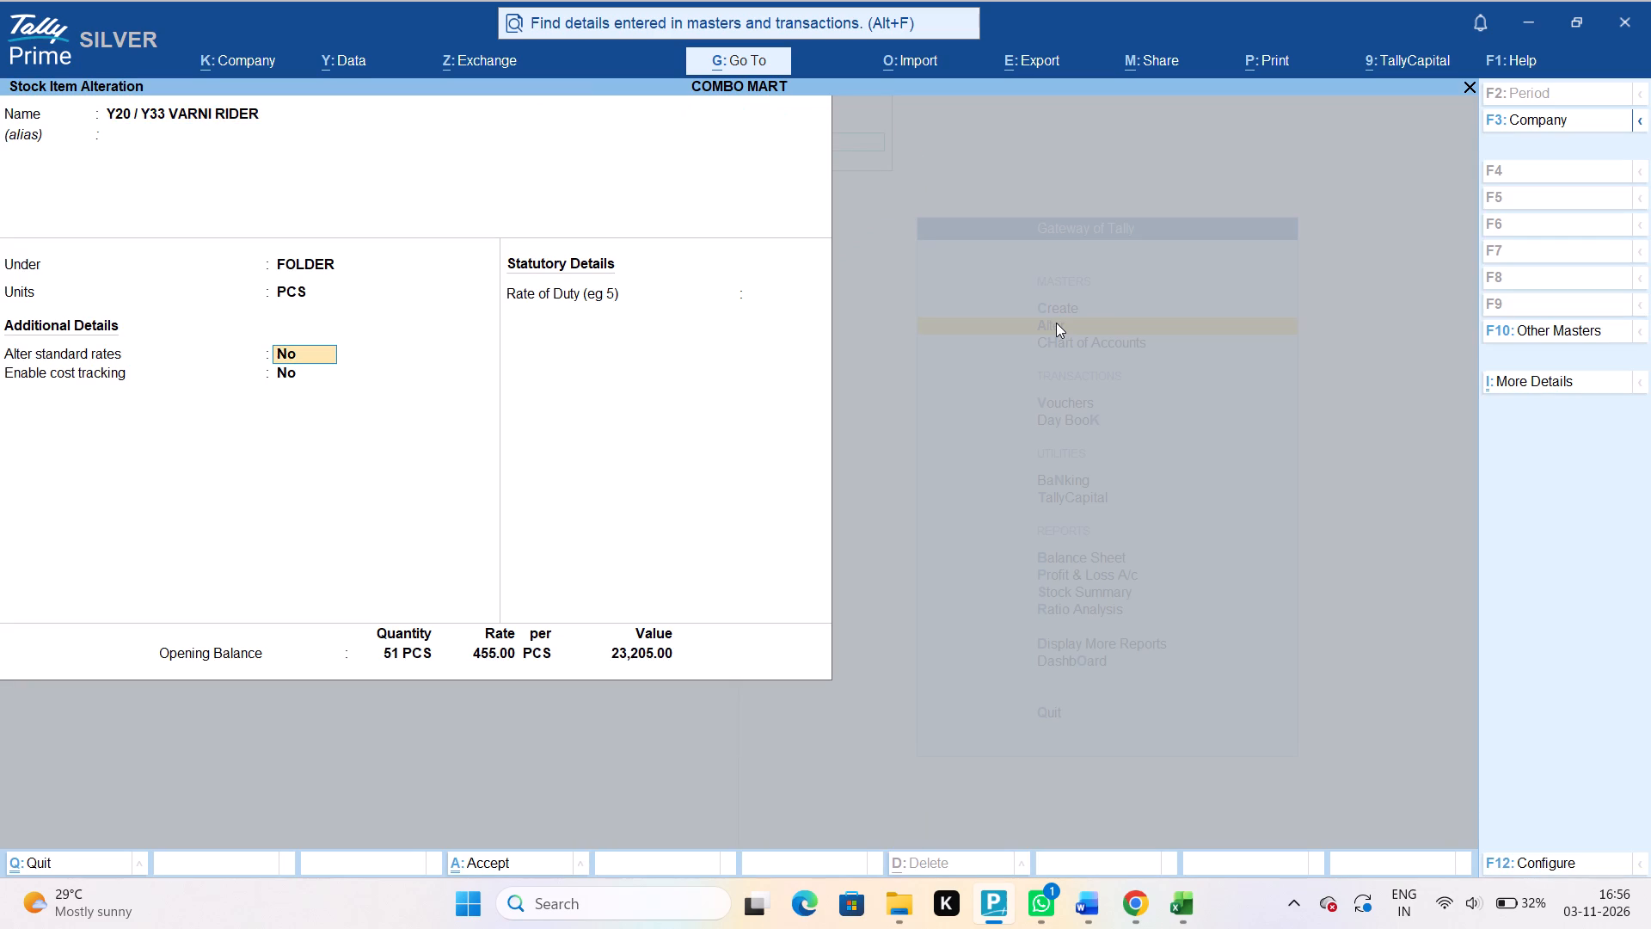
{"action": "type", "text": "YES"}
{"action": "key", "text": "Return"}
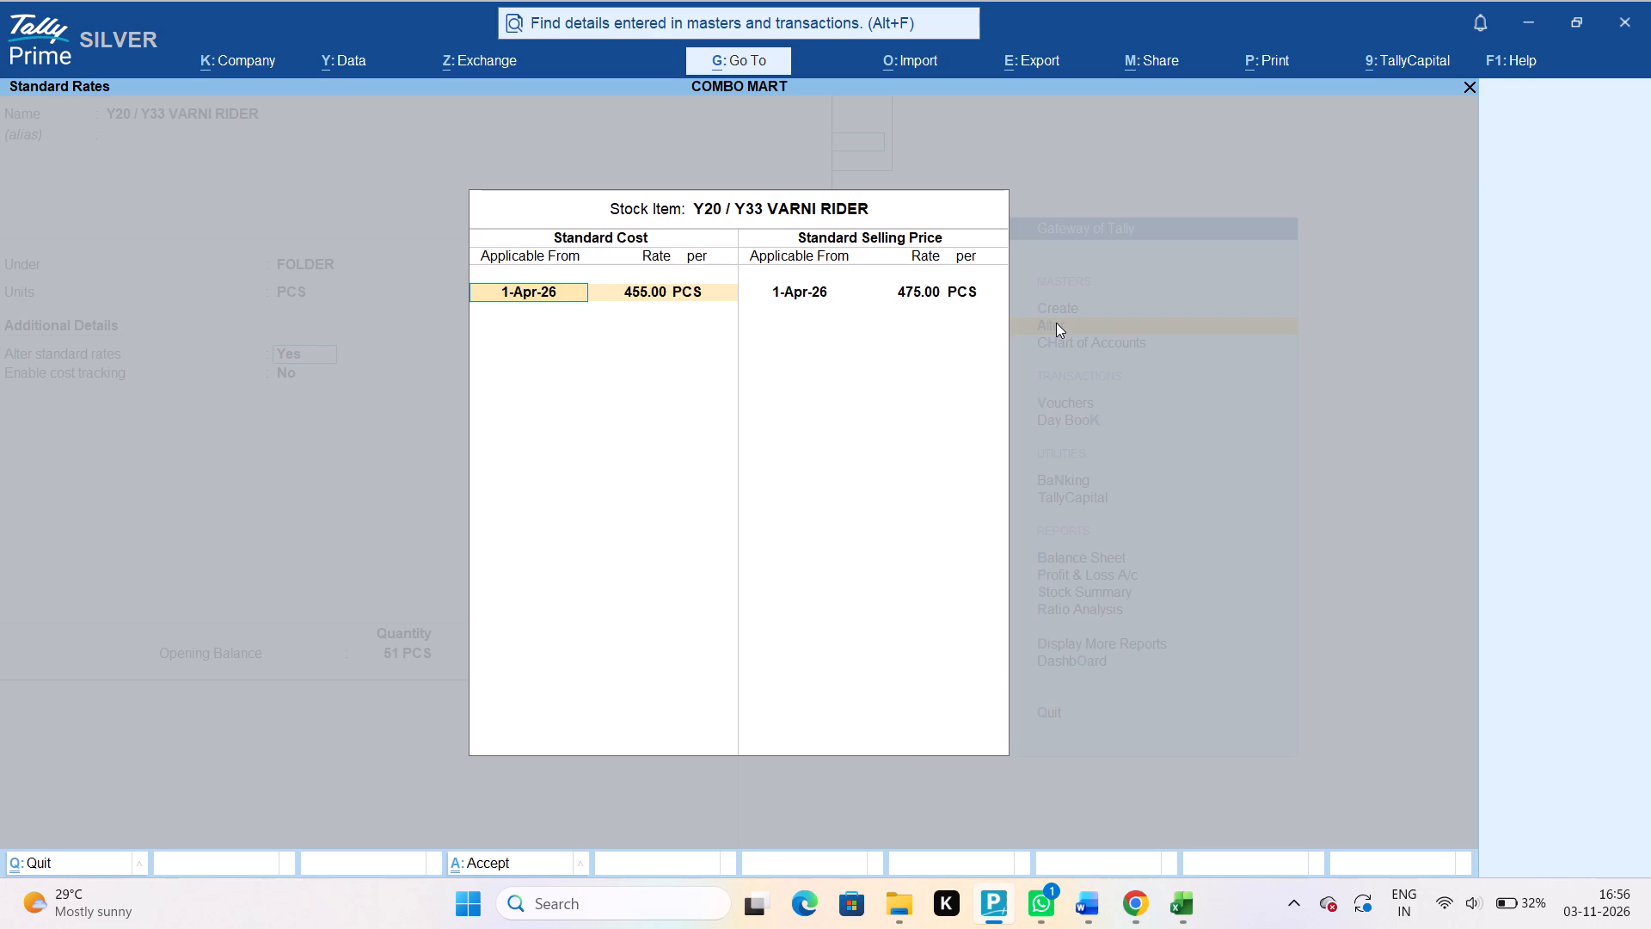
{"action": "type", "text": "3-11"}
{"action": "key", "text": "Return"}
{"action": "key", "text": "Return"}
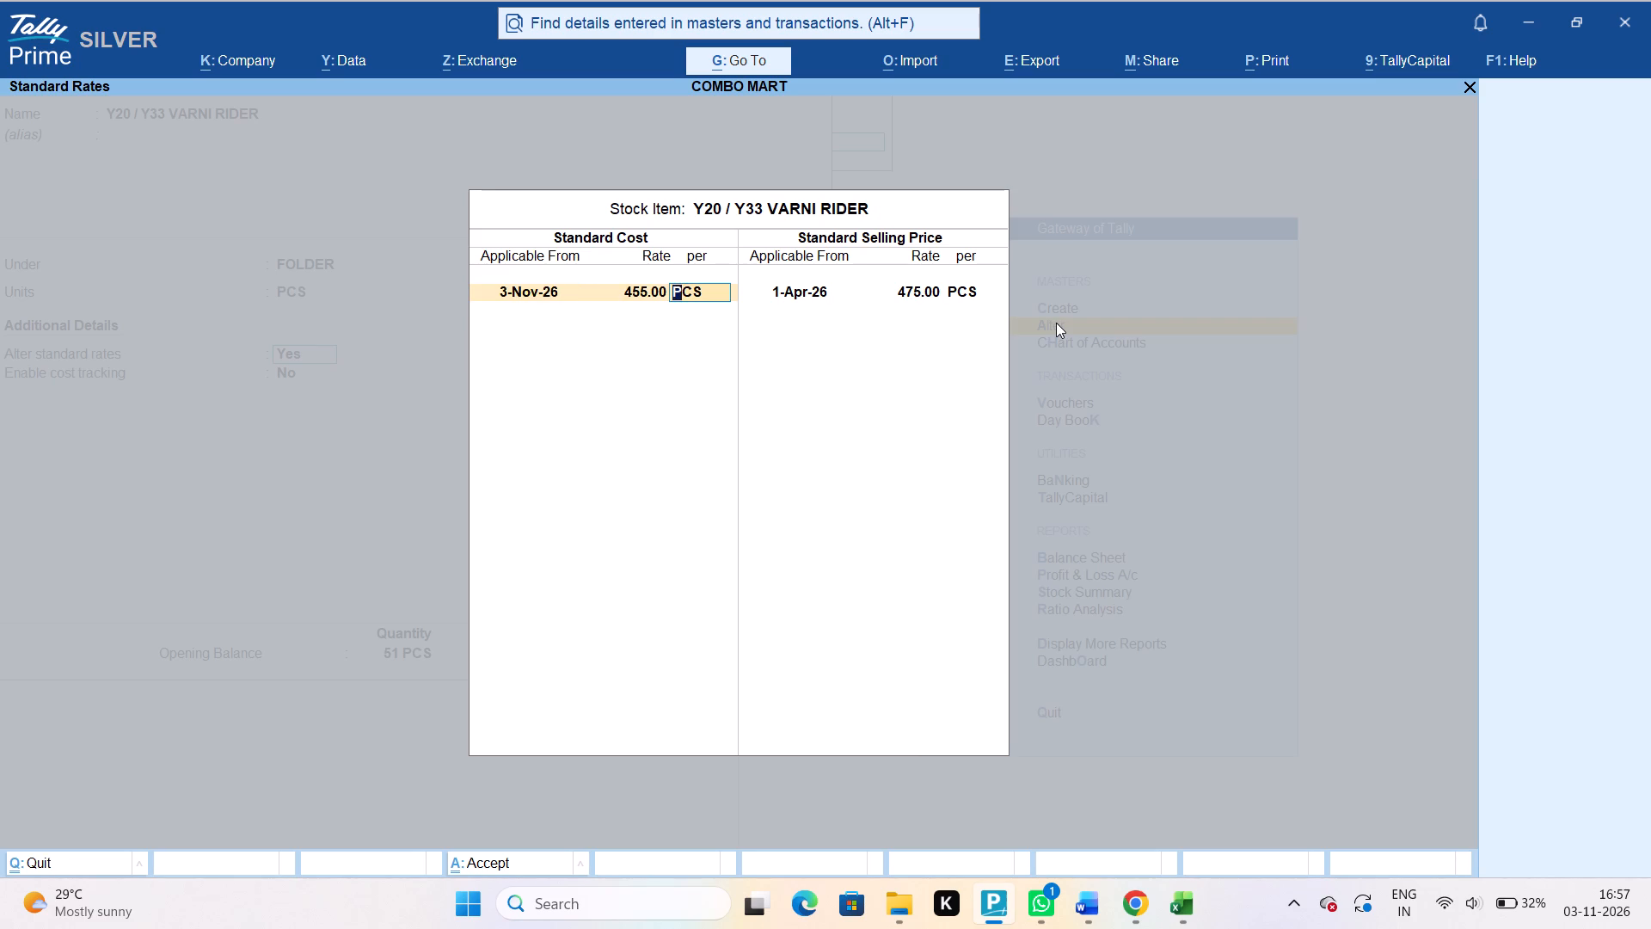
{"action": "key", "text": "BackSpace"}
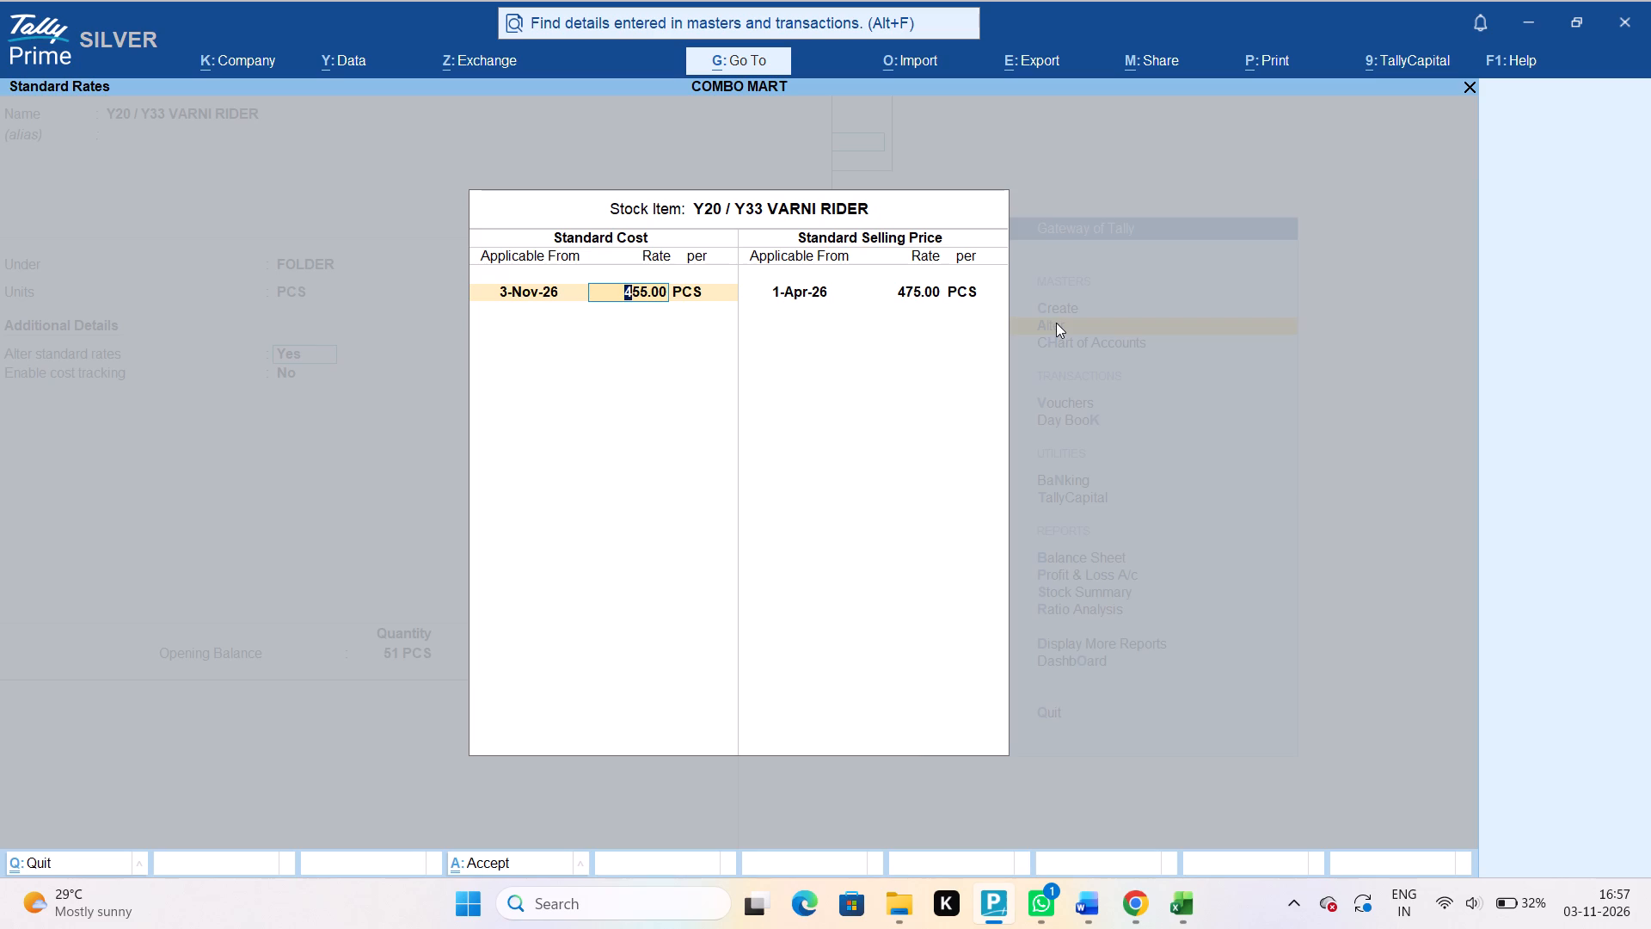
{"action": "type", "text": "480"}
{"action": "key", "text": "Return"}
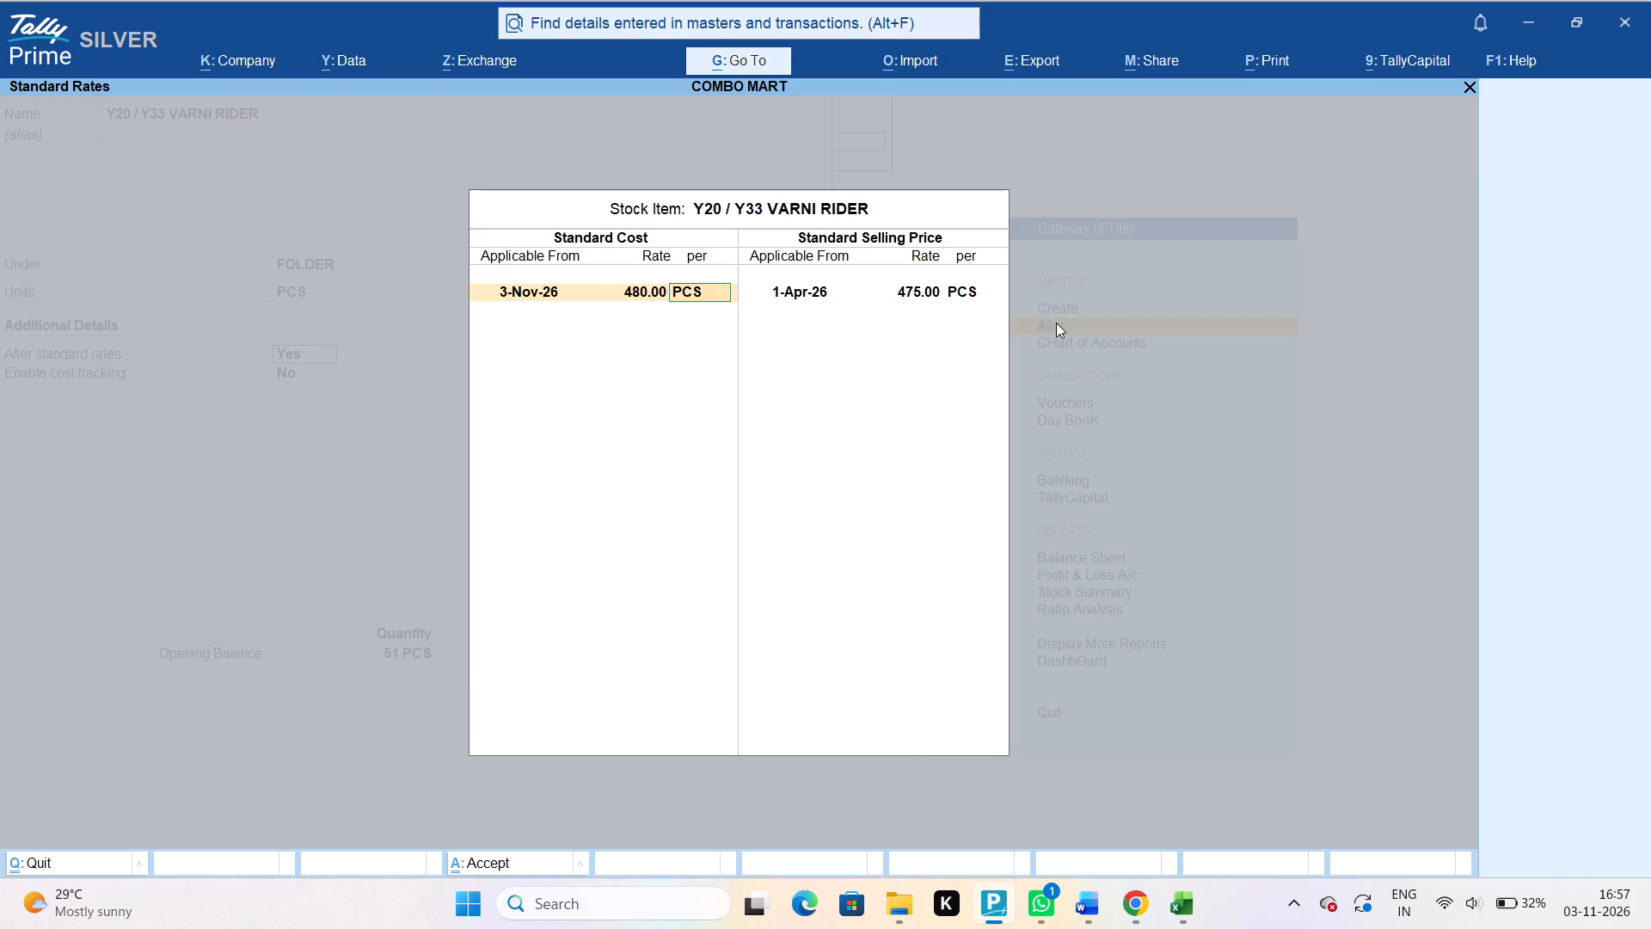
{"action": "key", "text": "Return"}
{"action": "key", "text": "Return"}
Set the standard selling price to 500 applicable from 3-Nov-26 and save the Y20 / Y33 VARNI RIDER item.
{"action": "type", "text": "3-11"}
{"action": "key", "text": "Return"}
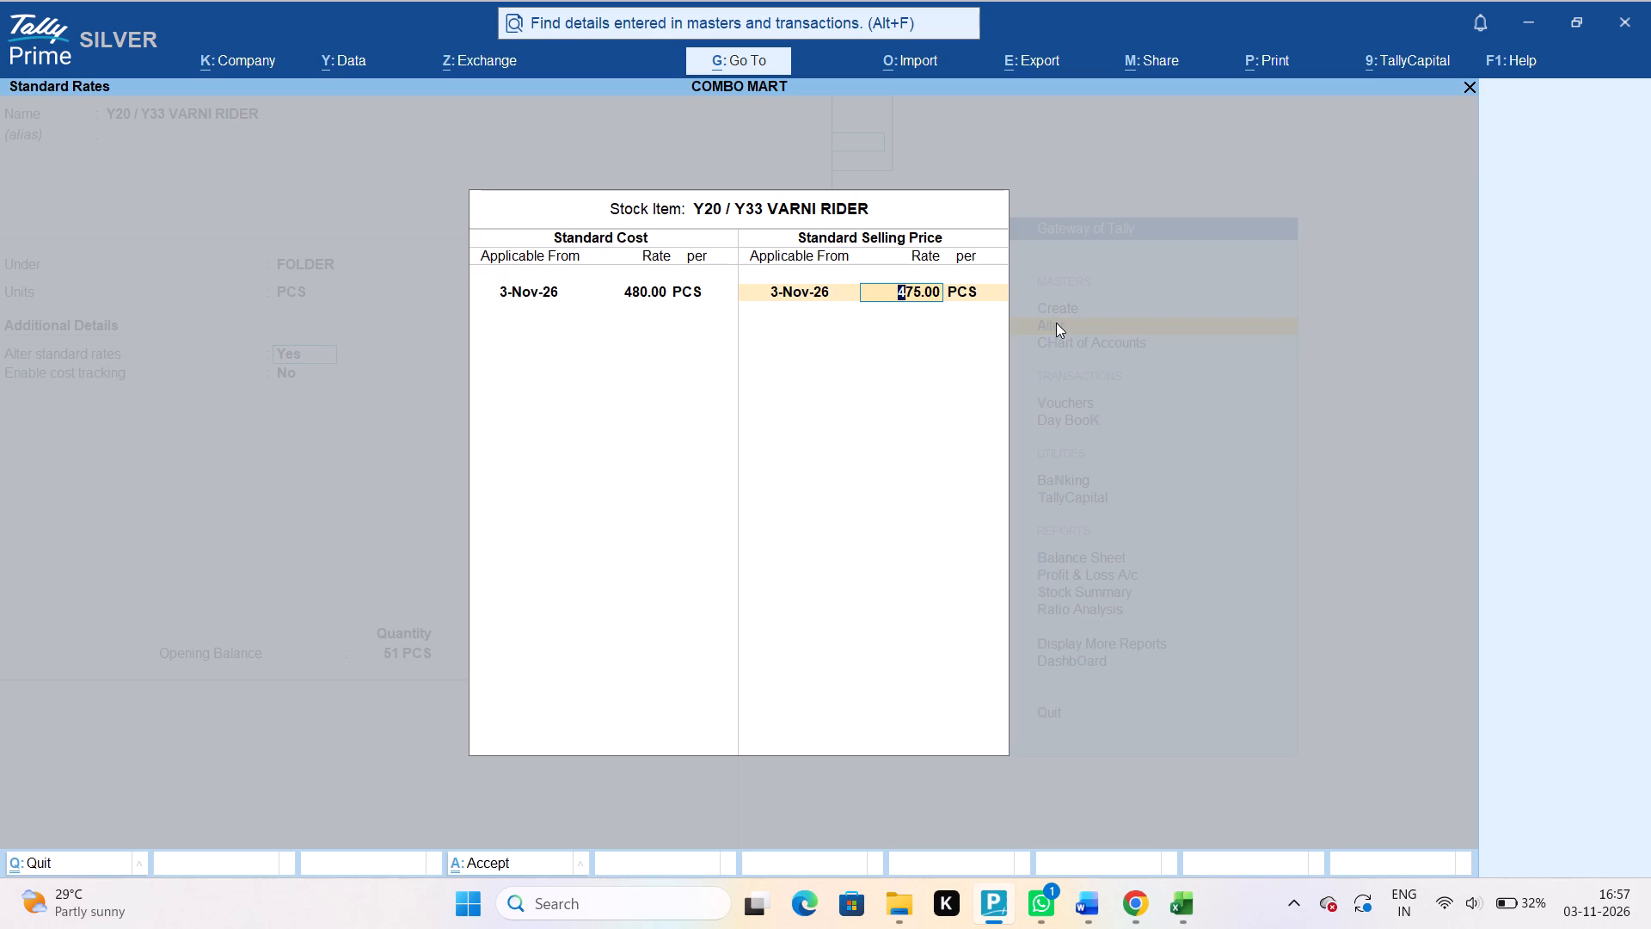
{"action": "type", "text": "500"}
{"action": "key", "text": "Return"}
{"action": "key", "text": "period"}
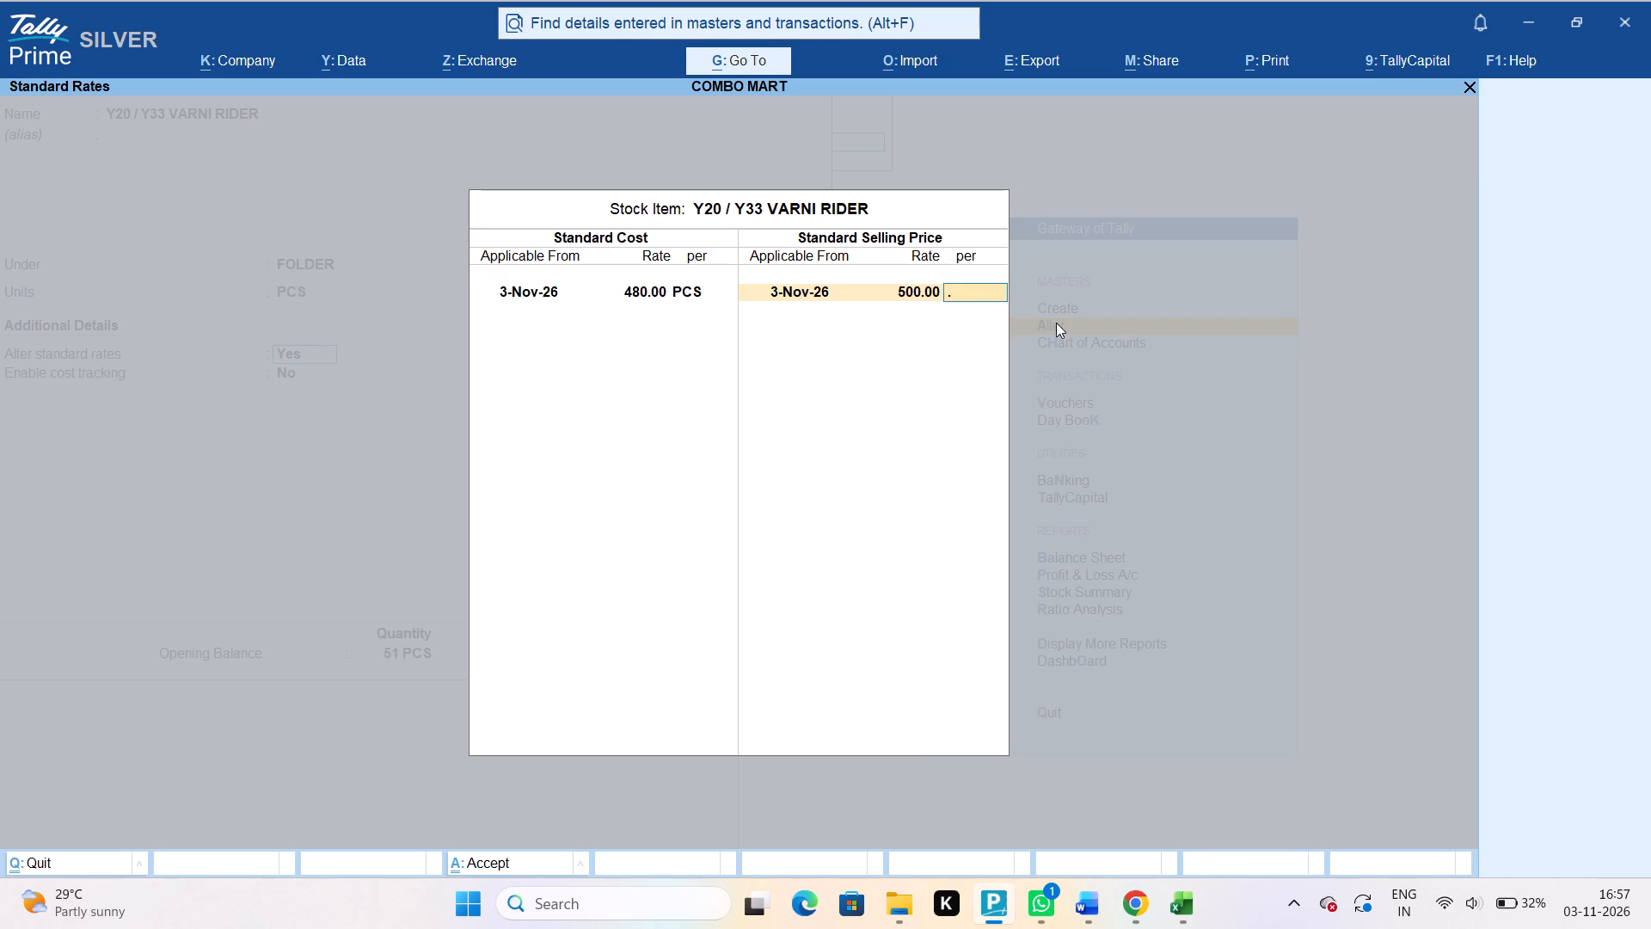
{"action": "key", "text": "BackSpace"}
{"action": "key", "text": "BackSpace"}
{"action": "key", "text": "BackSpace"}
{"action": "key", "text": "Return"}
{"action": "key", "text": "Return"}
{"action": "key", "text": "Return"}
{"action": "key", "text": "BackSpace"}
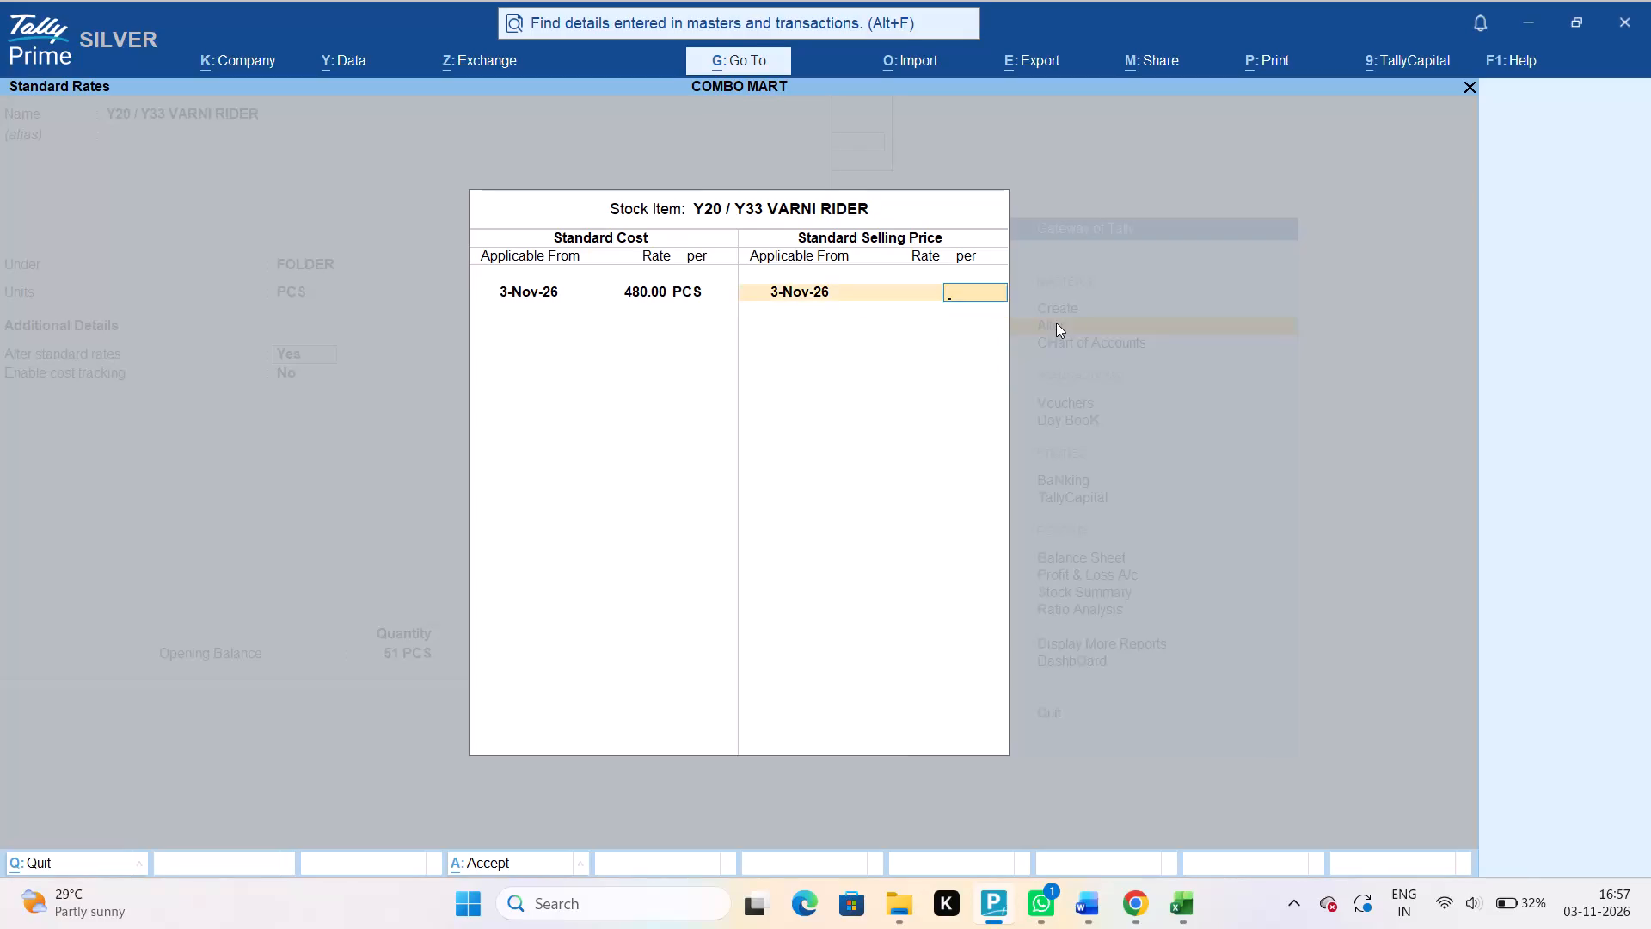
{"action": "key", "text": "BackSpace"}
{"action": "type", "text": "500"}
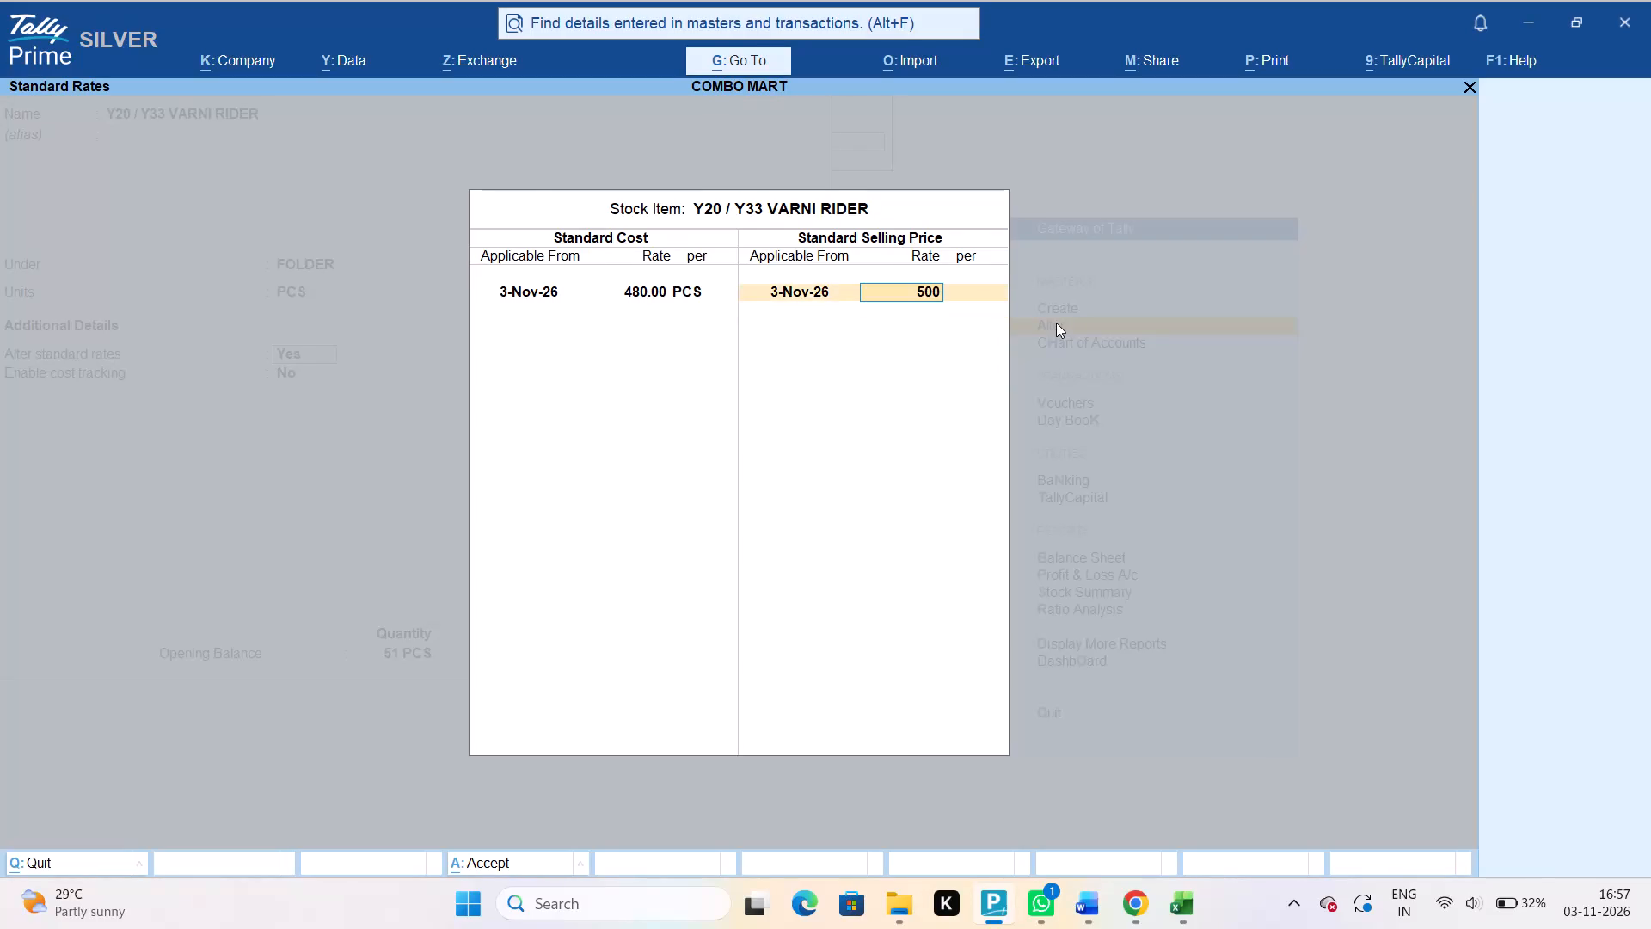
{"action": "key", "text": "Return"}
{"action": "key", "text": "Return"}
{"action": "key", "text": "Return"}
{"action": "key", "text": "Return"}
{"action": "key", "text": "Return"}
{"action": "key", "text": "Return"}
{"action": "key", "text": "Return"}
{"action": "key", "text": "Return"}
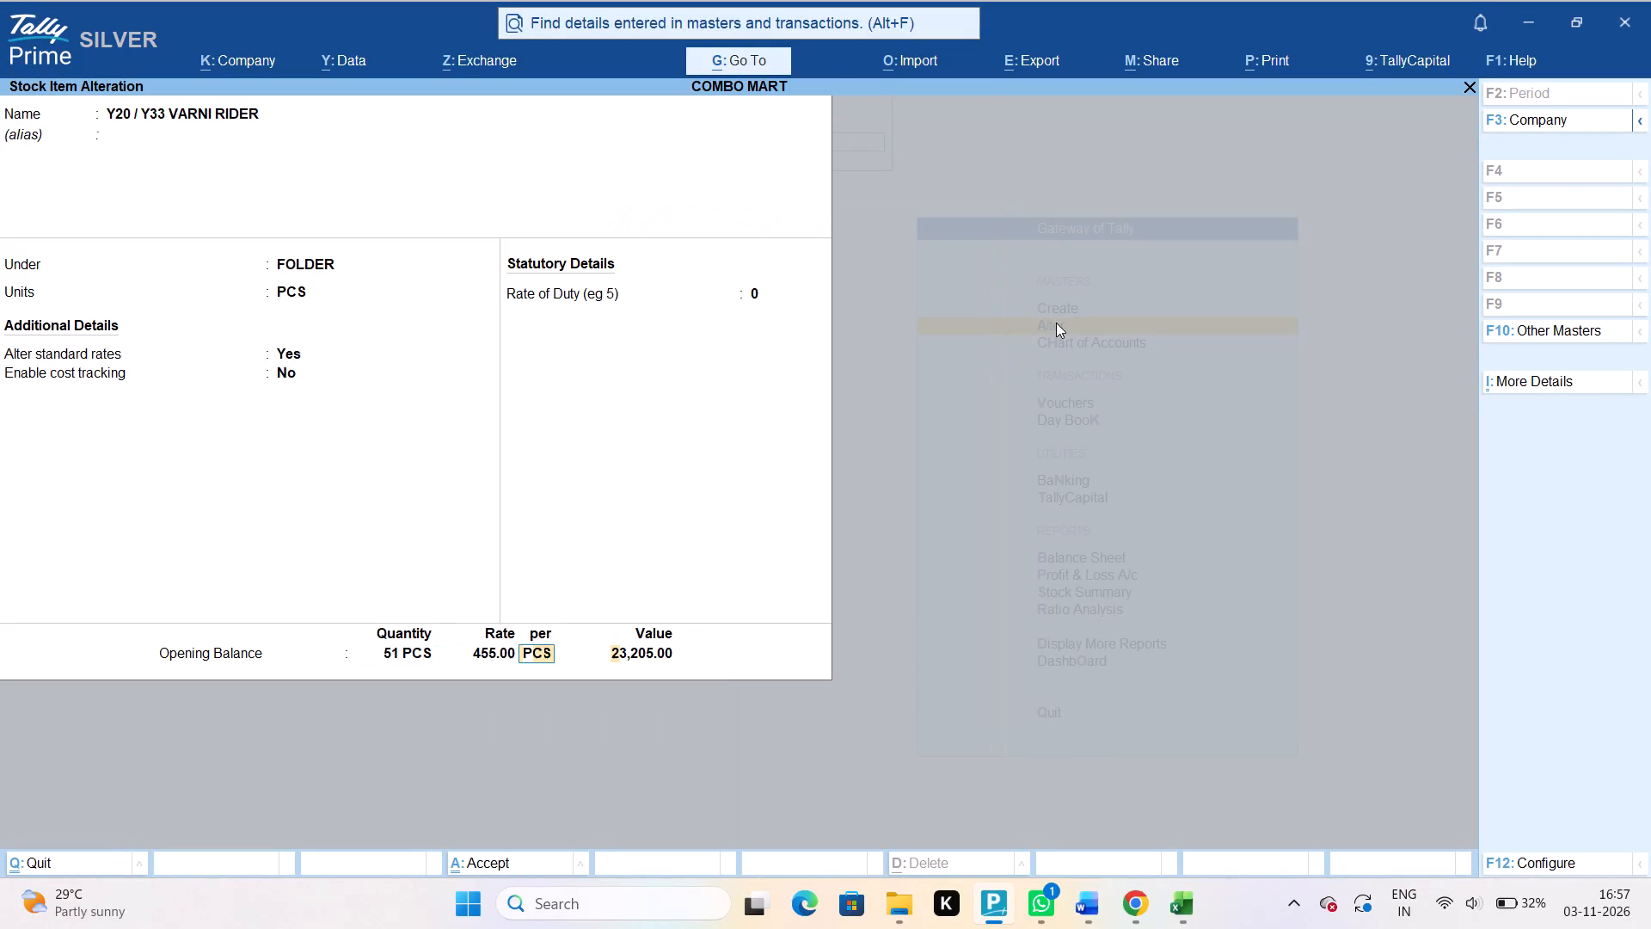
{"action": "key", "text": "Return"}
{"action": "key", "text": "Return"}
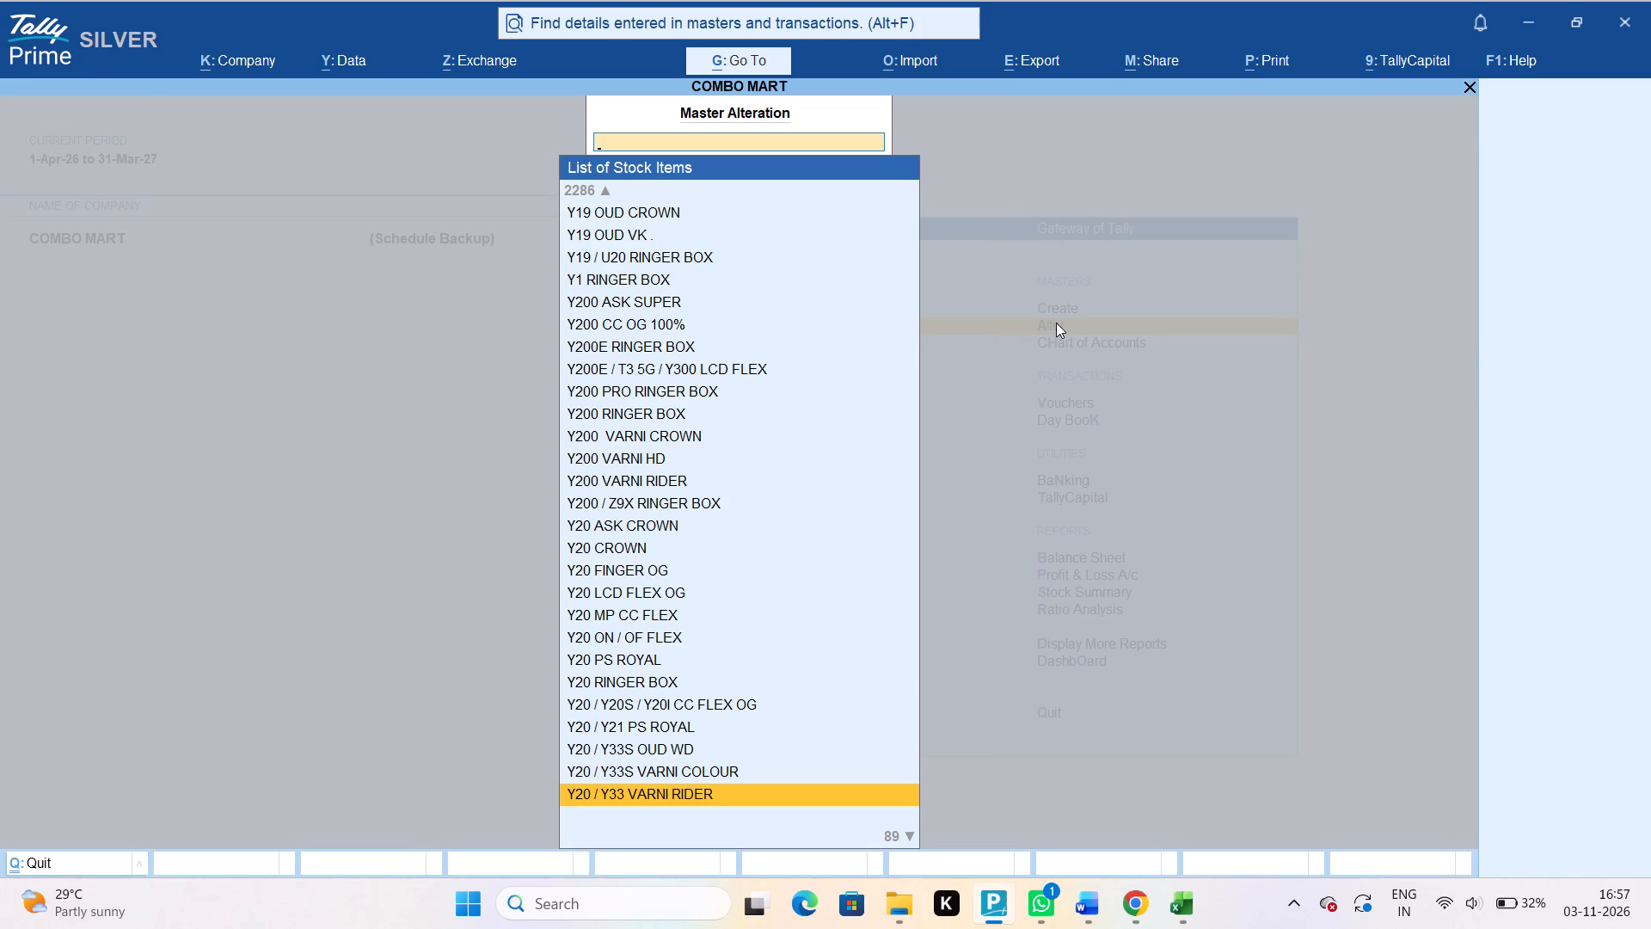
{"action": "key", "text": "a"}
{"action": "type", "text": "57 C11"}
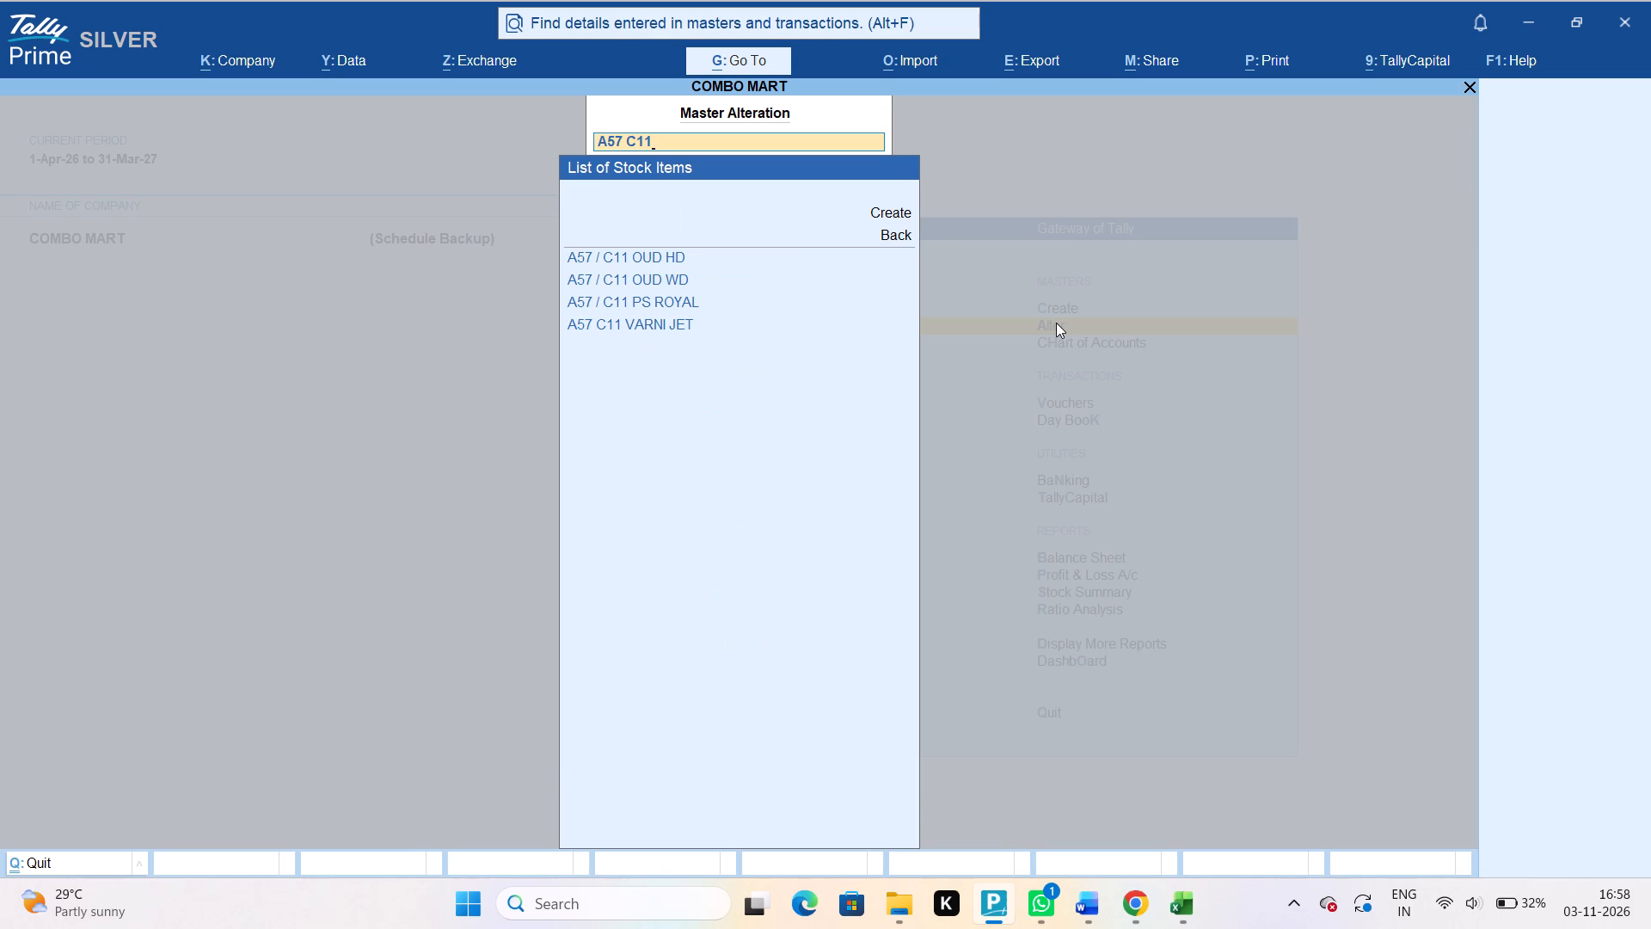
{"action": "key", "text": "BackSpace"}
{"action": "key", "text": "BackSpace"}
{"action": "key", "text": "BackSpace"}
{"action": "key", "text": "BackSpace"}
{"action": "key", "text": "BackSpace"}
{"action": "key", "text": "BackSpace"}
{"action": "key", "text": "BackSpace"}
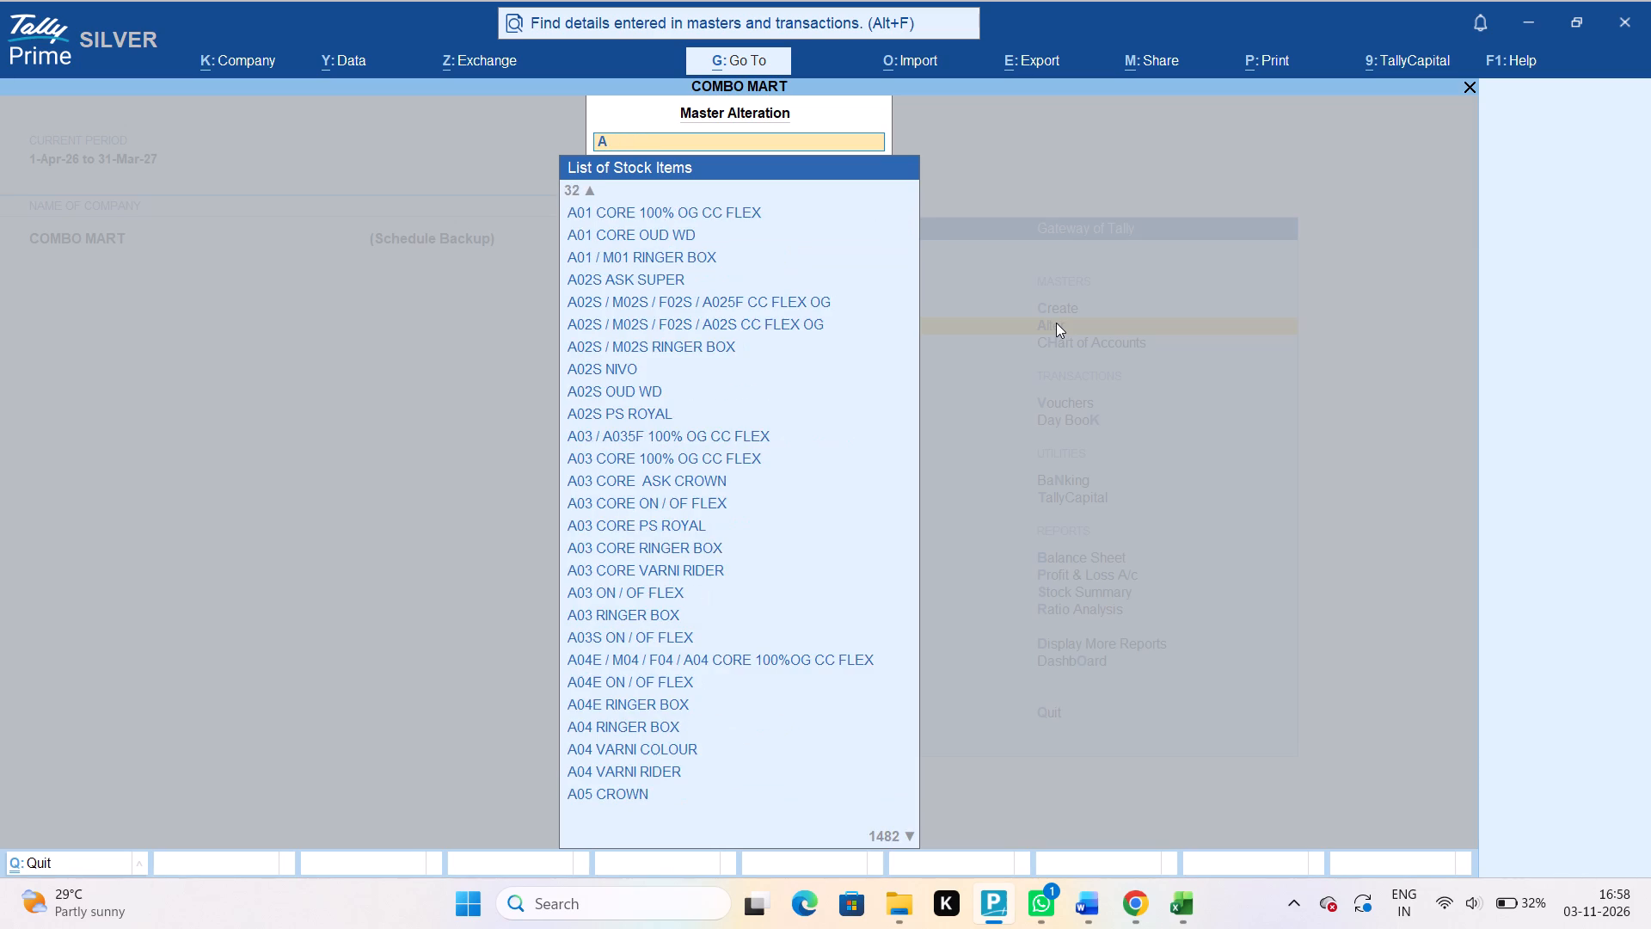
Open the stock item C11 / A57 VARNI RIDER for alteration.
{"action": "type", "text": "C11 A57 VA"}
{"action": "key", "text": "Down"}
{"action": "key", "text": "Down"}
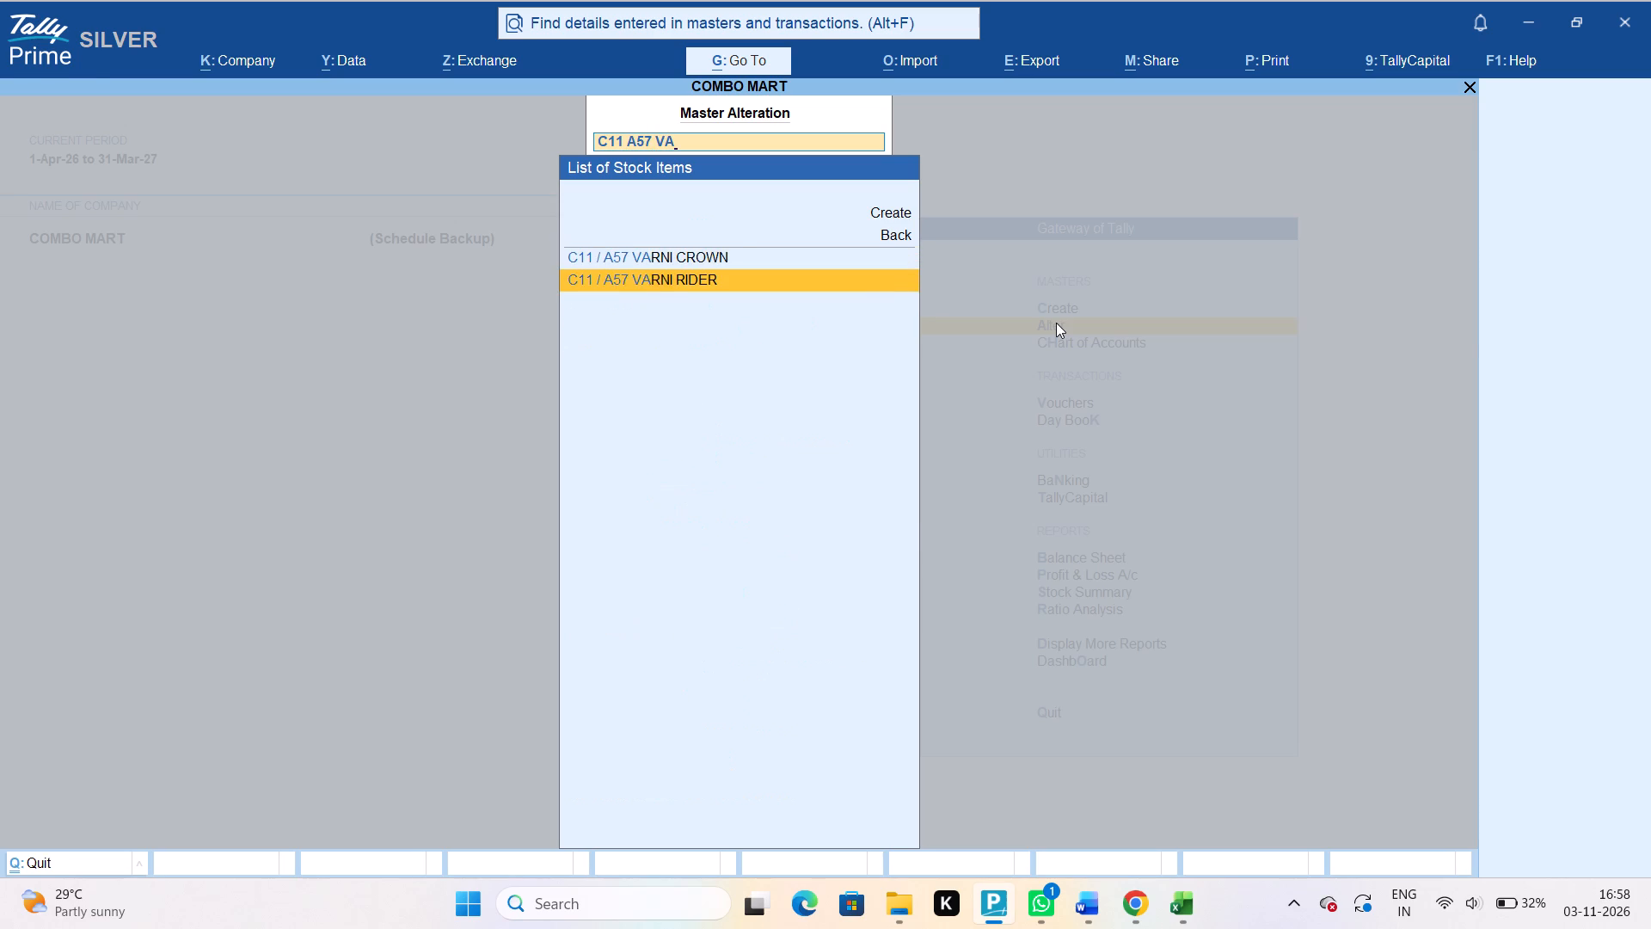
{"action": "key", "text": "Return"}
Enable altering standard rates for C11 / A57 VARNI RIDER and set its standard cost to 490 per PCS applicable from 3-Nov-26.
{"action": "key", "text": "Return"}
{"action": "key", "text": "Return"}
{"action": "key", "text": "Return"}
{"action": "key", "text": "Return"}
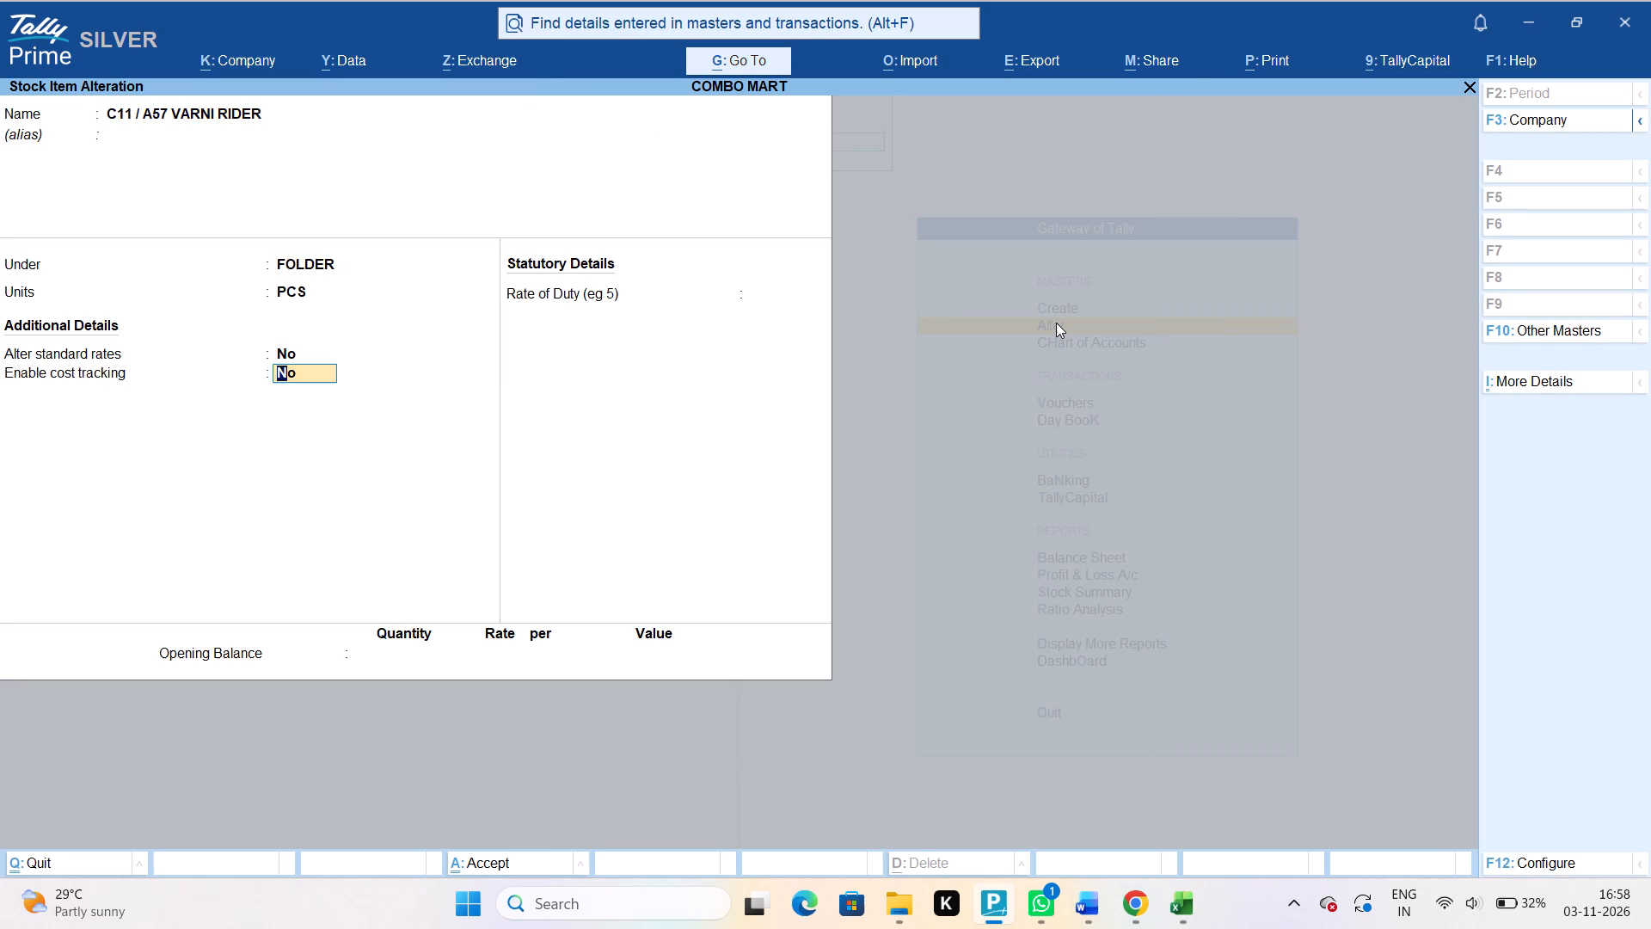
{"action": "key", "text": "BackSpace"}
{"action": "type", "text": "YES"}
{"action": "key", "text": "Return"}
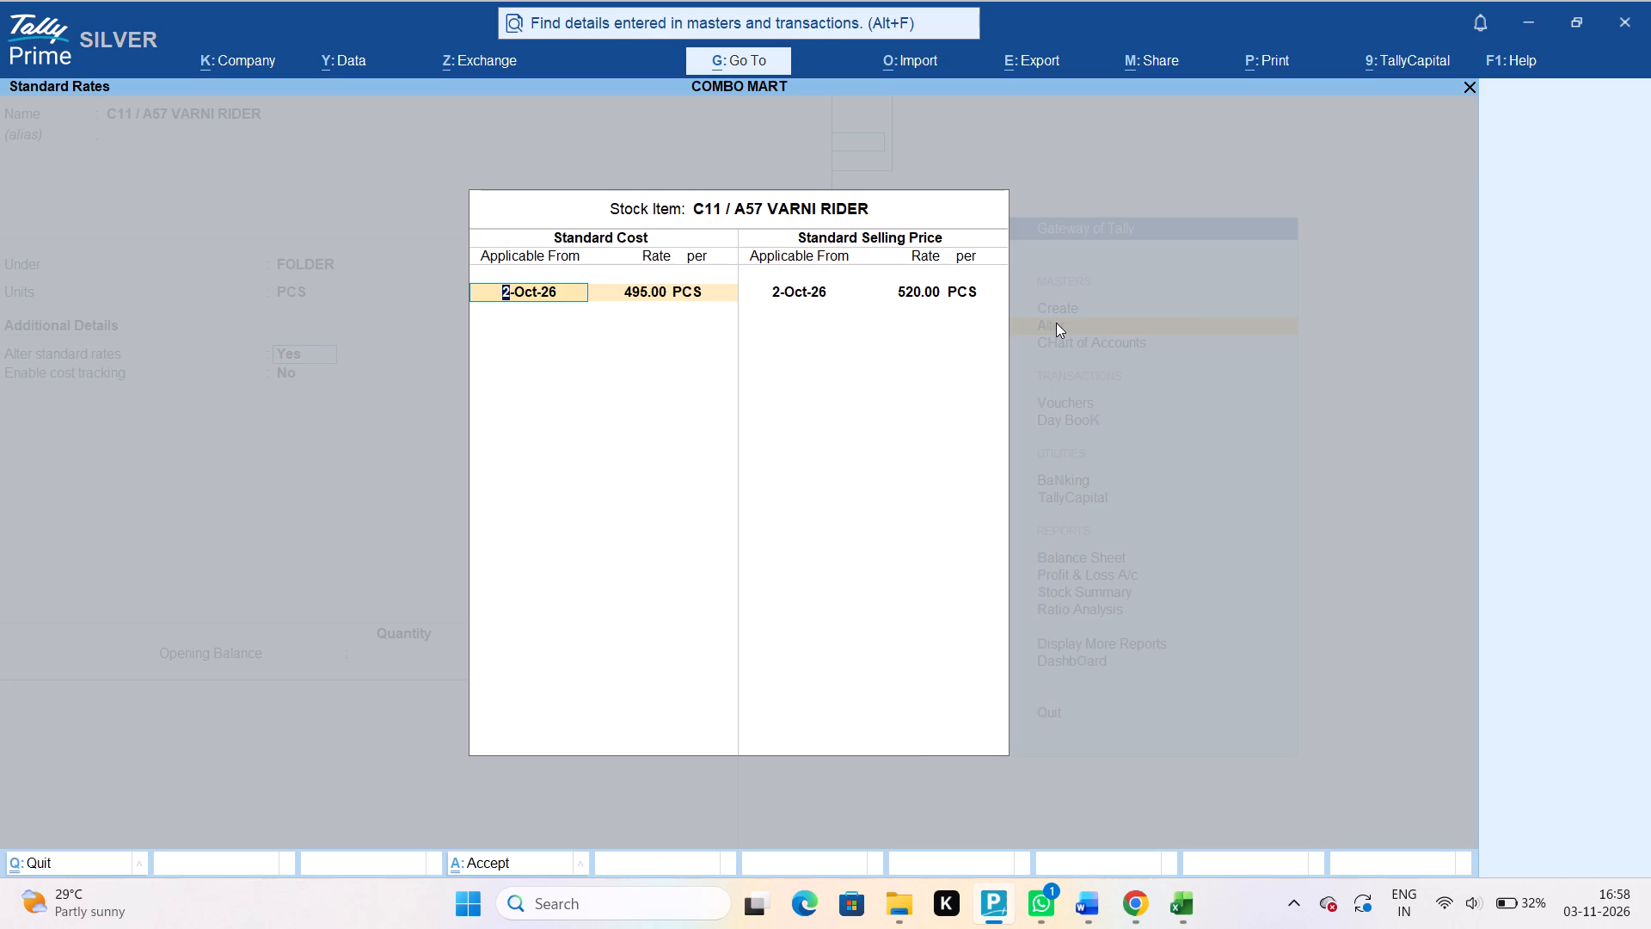
{"action": "type", "text": "3-11"}
{"action": "key", "text": "Return"}
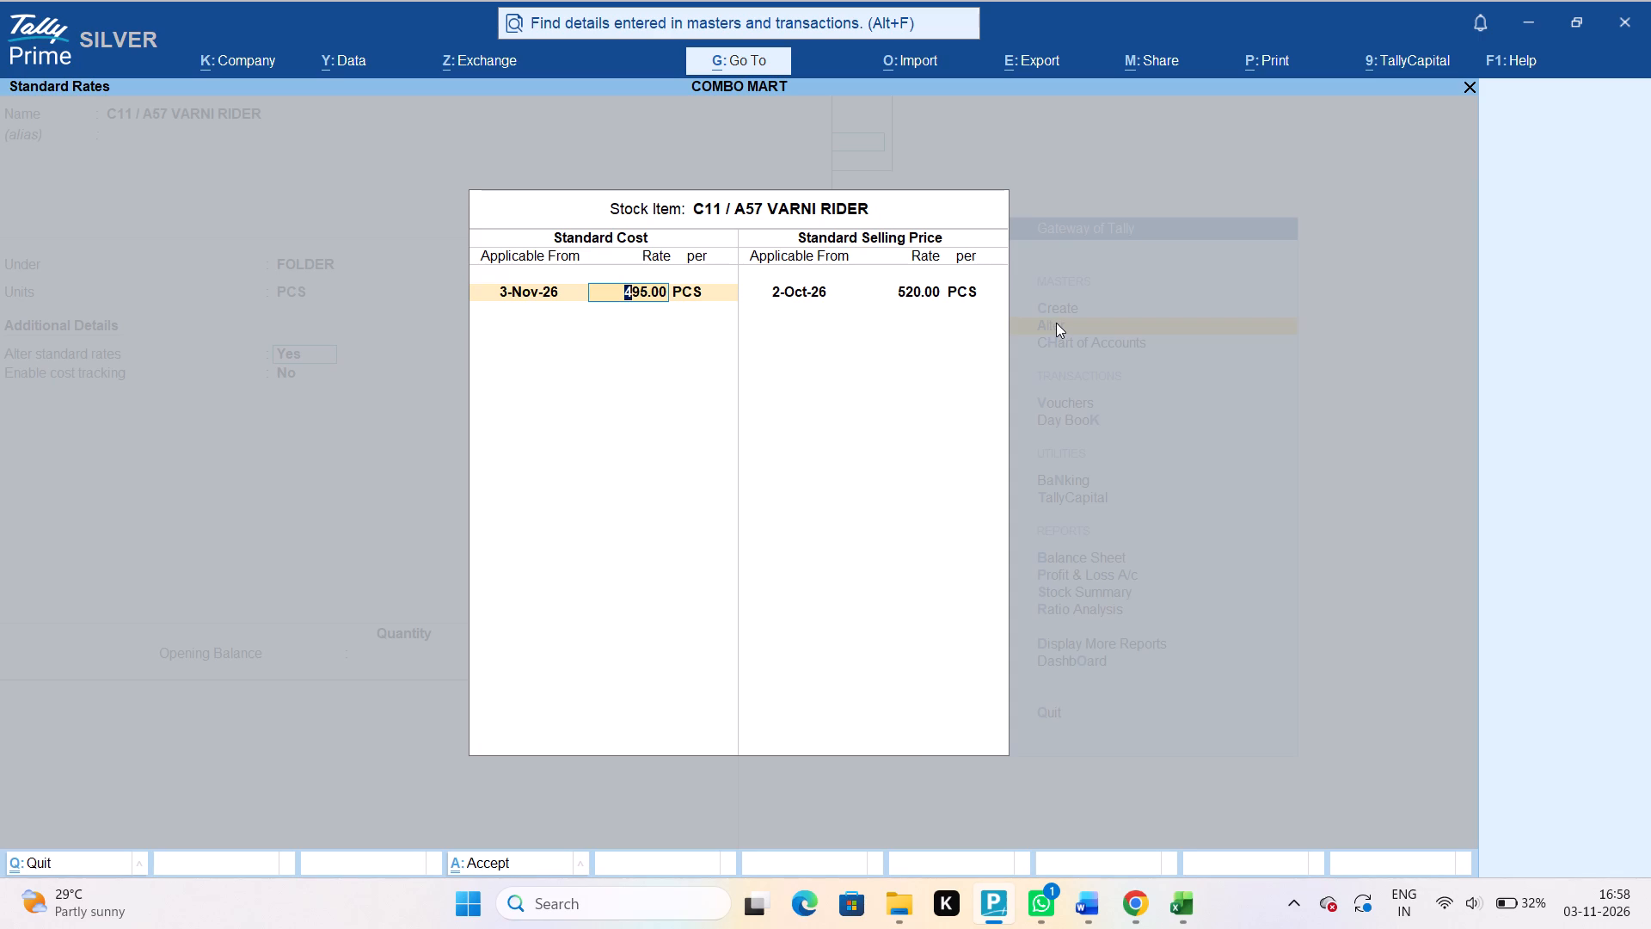
{"action": "type", "text": "490"}
{"action": "key", "text": "Return"}
{"action": "key", "text": "Return"}
{"action": "key", "text": "Return"}
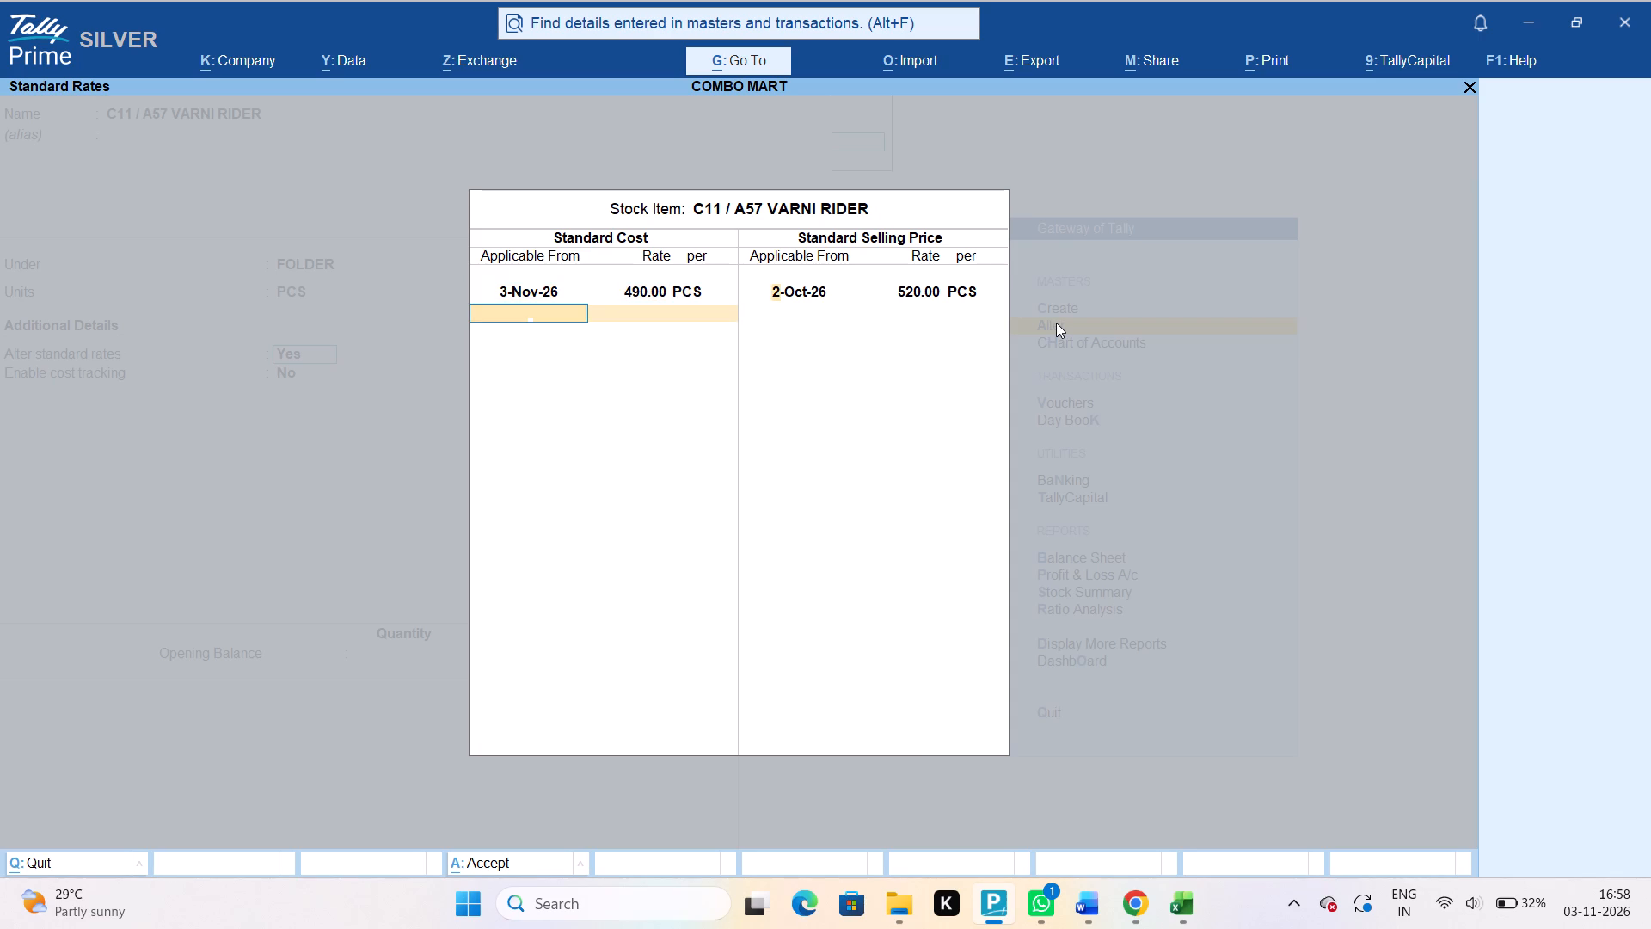
Set the standard selling price to 510 per PCS applicable from 3-Nov-26 and save the C11 / A57 VARNI RIDER item.
{"action": "type", "text": "3-11"}
{"action": "key", "text": "Return"}
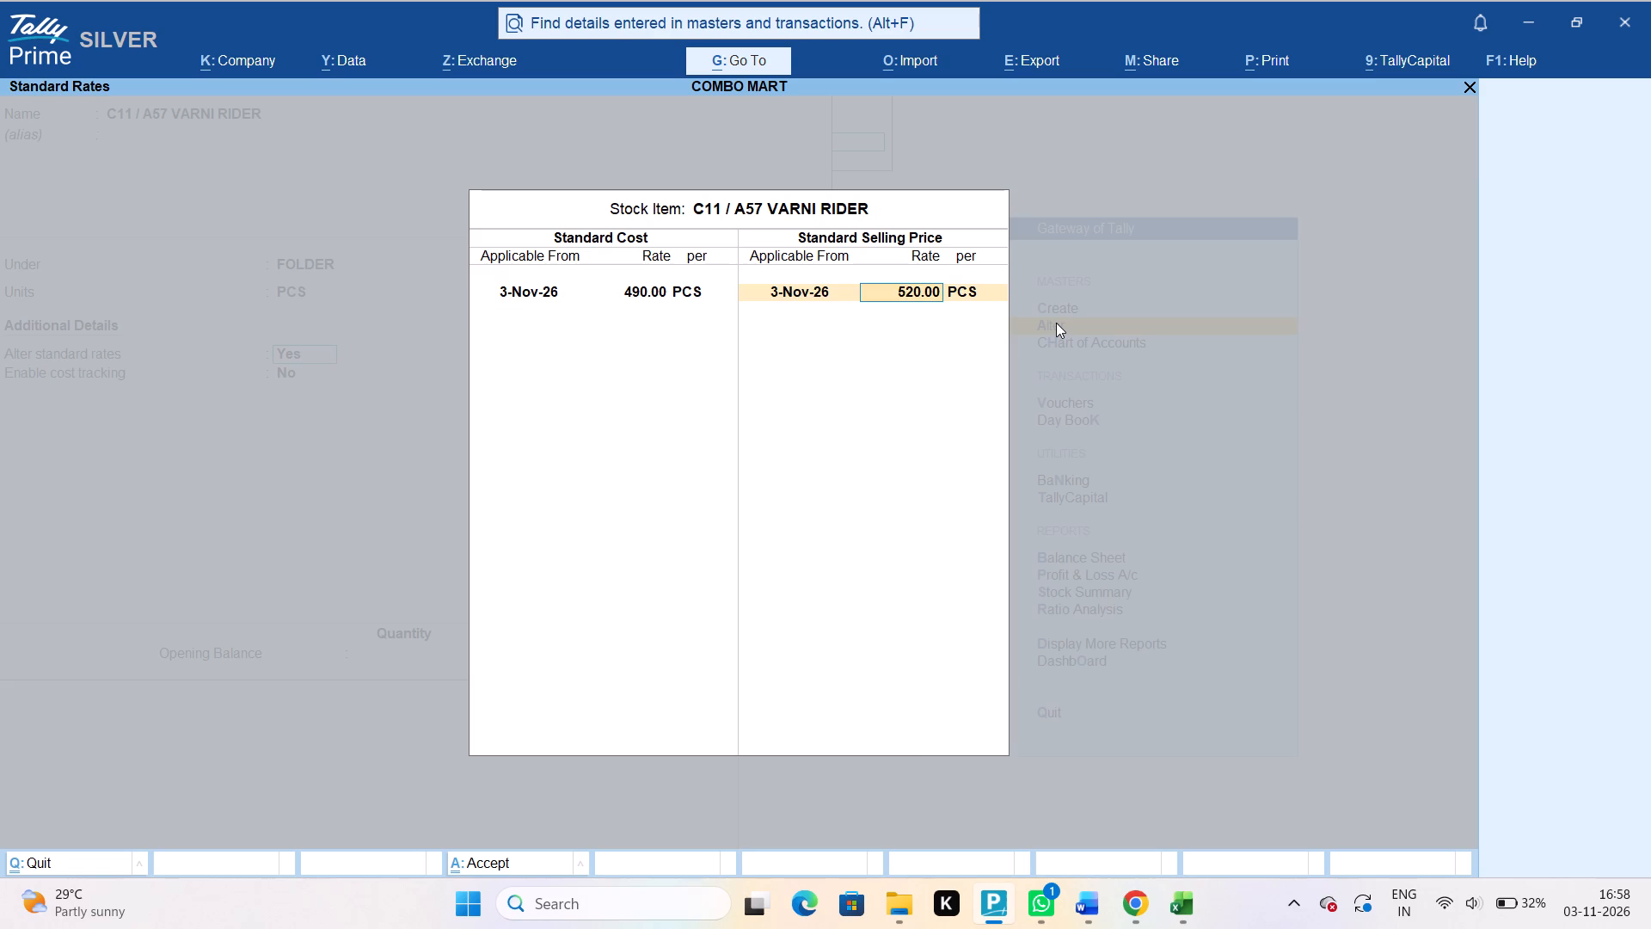
{"action": "type", "text": "510"}
{"action": "key", "text": "Return"}
{"action": "key", "text": "ctrl+a"}
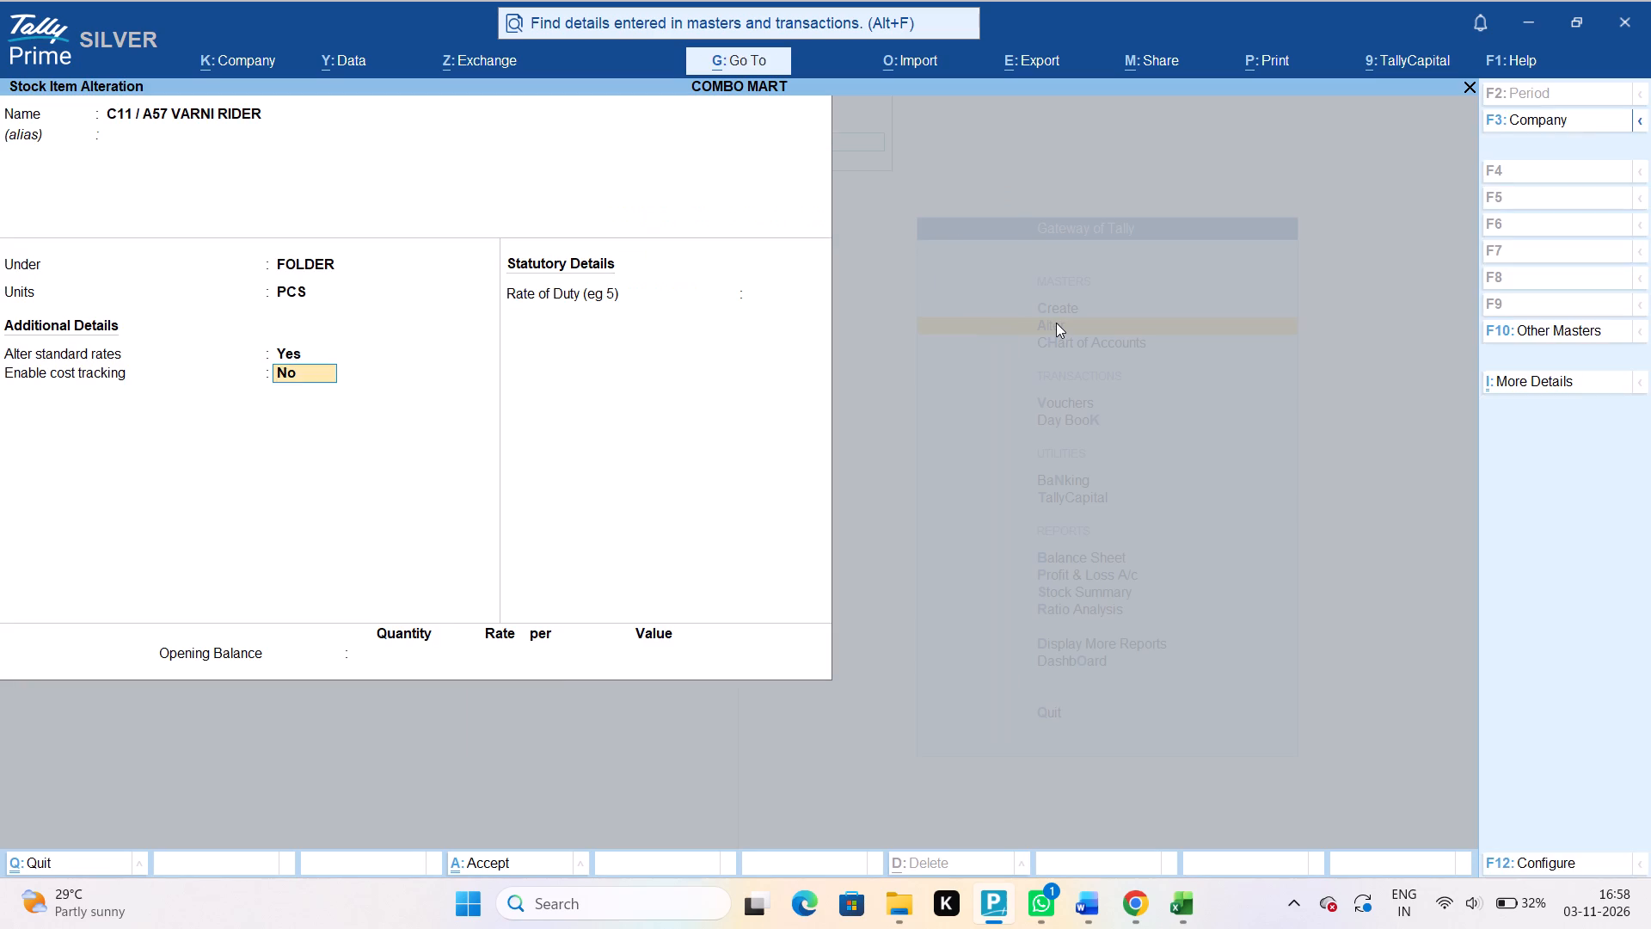
{"action": "key", "text": "ctrl+a"}
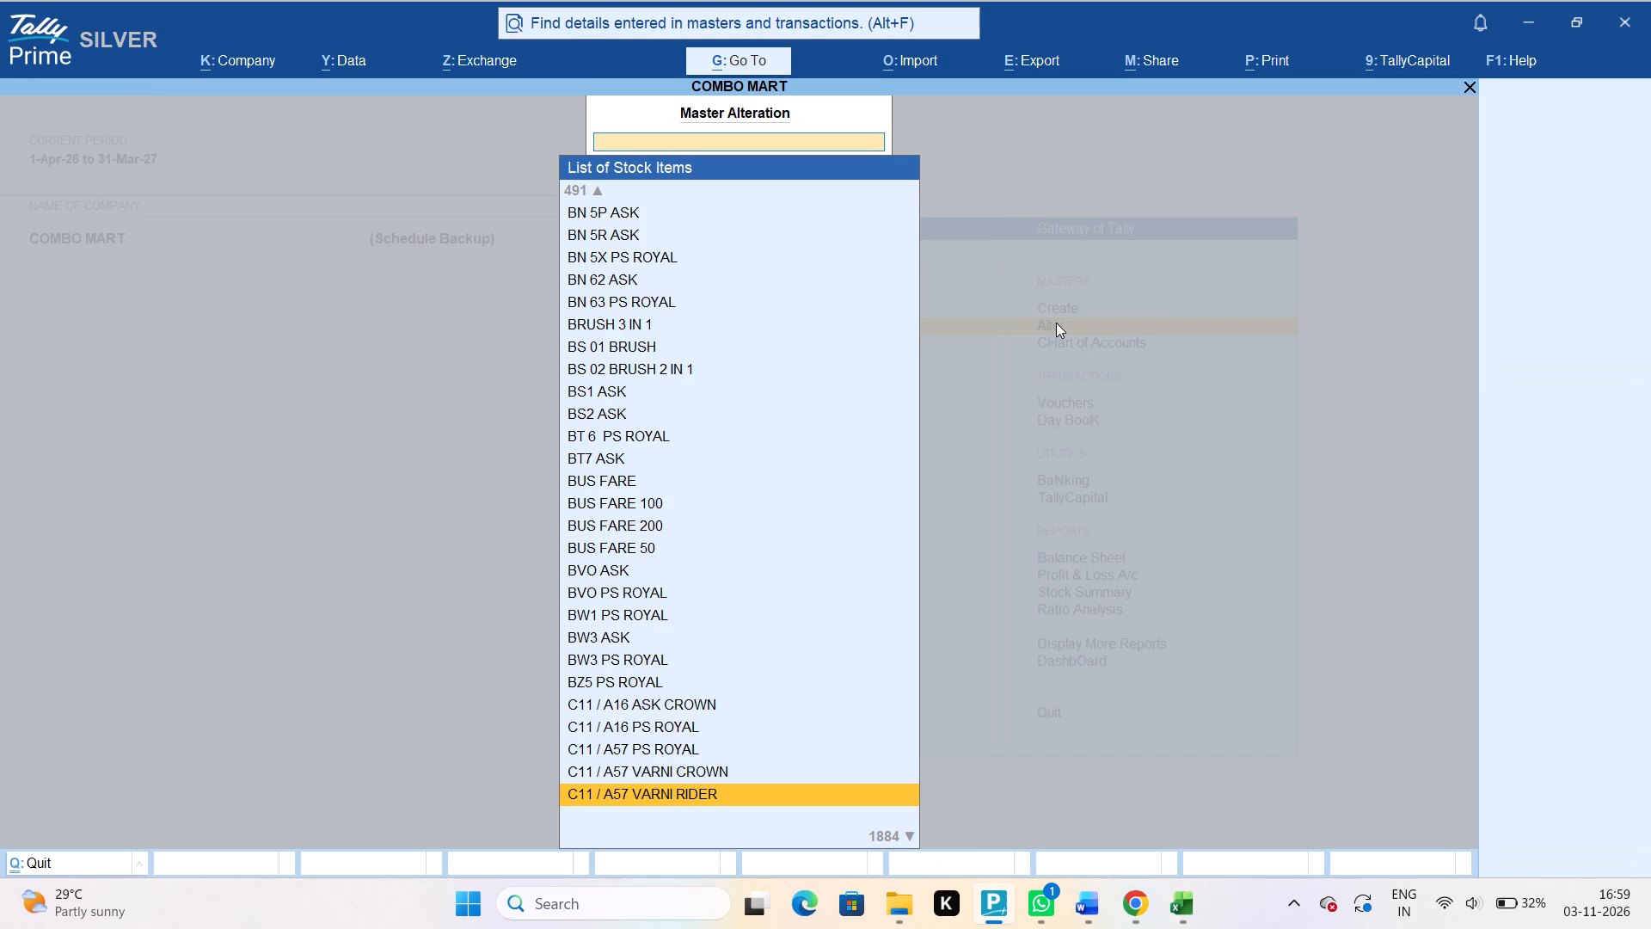
Open the stock item Y12 VARNI RIDER for alteration.
{"action": "type", "text": "Y12"}
{"action": "key", "text": "space"}
{"action": "type", "text": "VAR"}
{"action": "key", "text": "Down"}
{"action": "key", "text": "Down"}
{"action": "key", "text": "Down"}
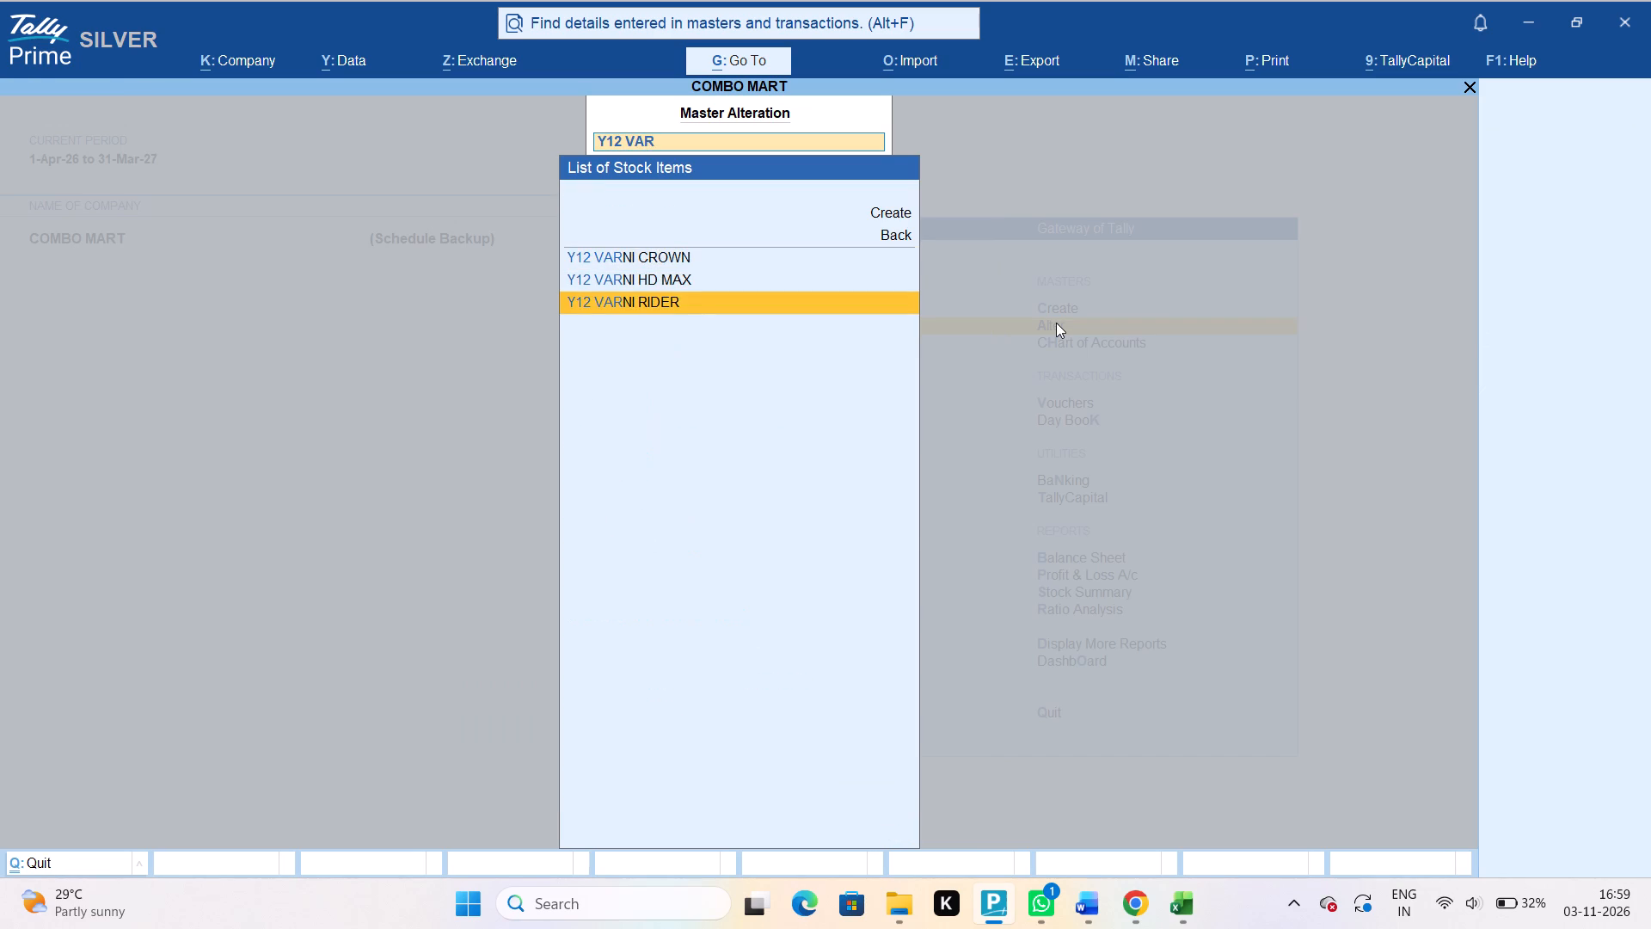
{"action": "key", "text": "Return"}
Enable altering standard rates for Y12 VARNI RIDER and set its standard cost to 490 per PCS applicable from 3-Nov-26.
{"action": "key", "text": "Return"}
{"action": "key", "text": "Return"}
{"action": "key", "text": "Return"}
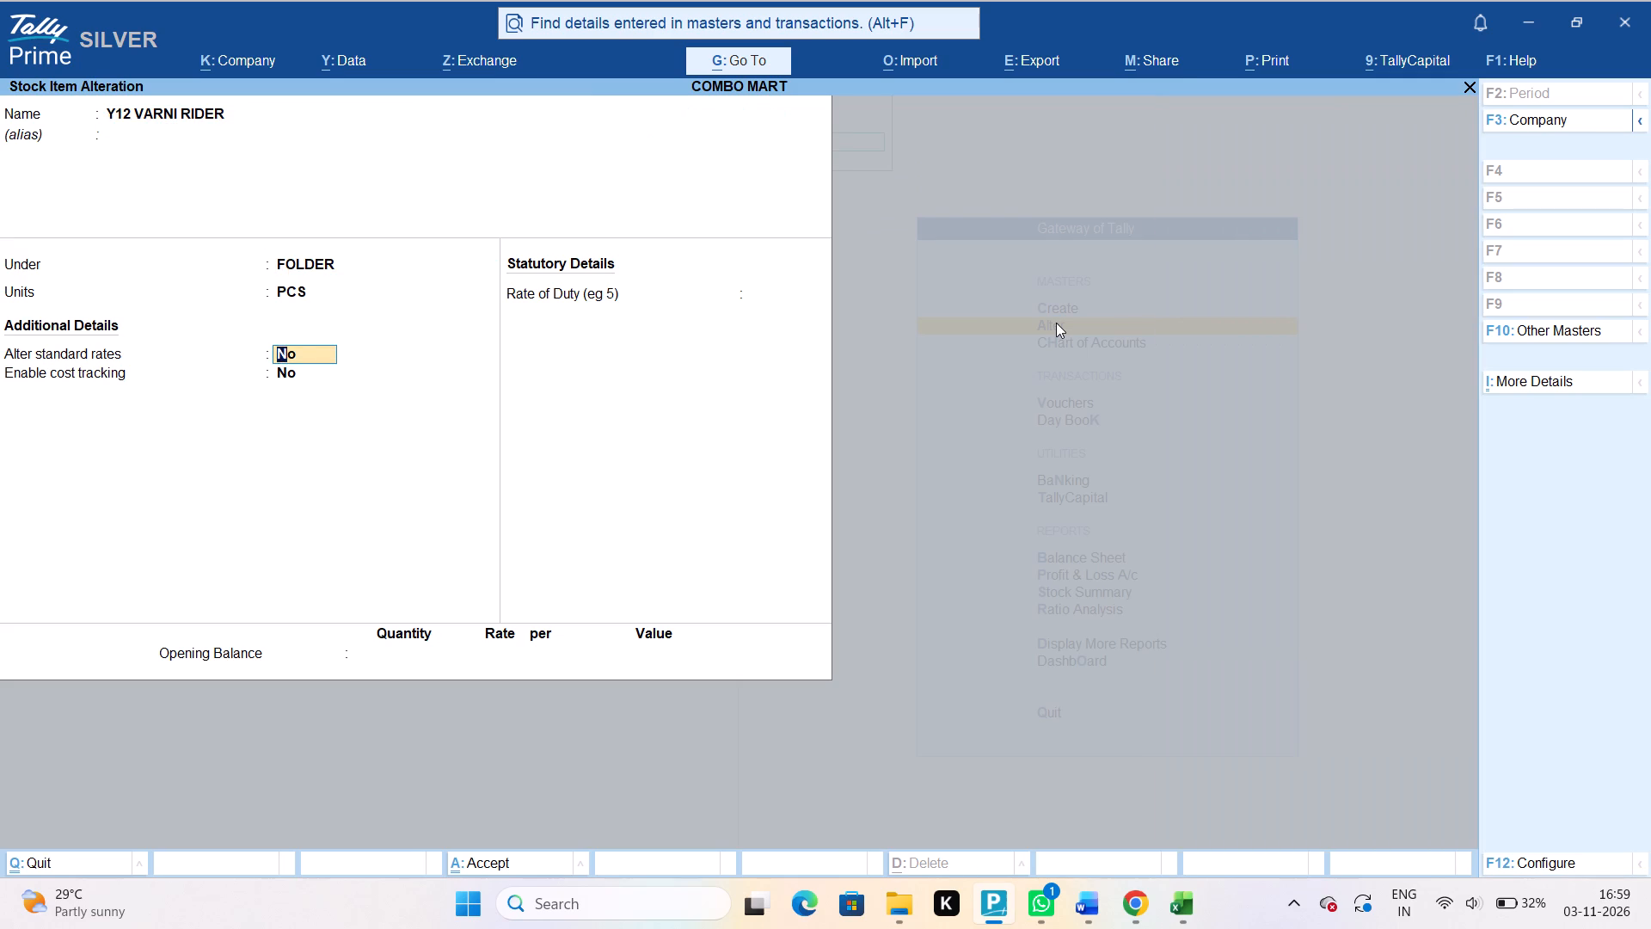
{"action": "type", "text": "YES"}
{"action": "key", "text": "Return"}
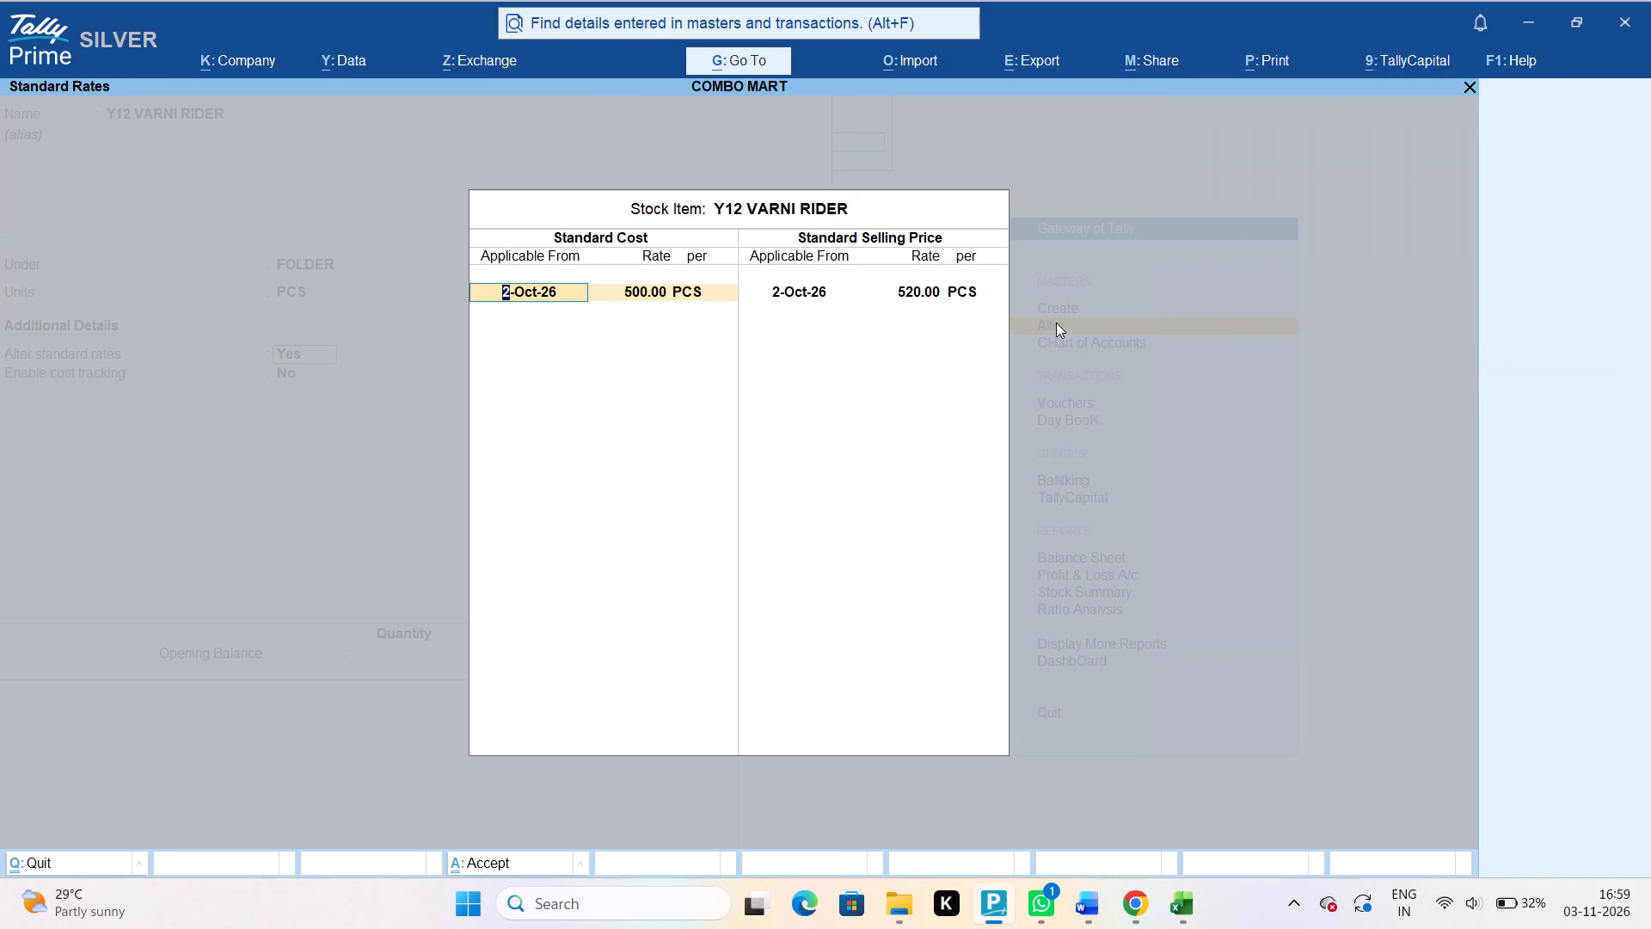
{"action": "type", "text": "3-11"}
{"action": "key", "text": "Return"}
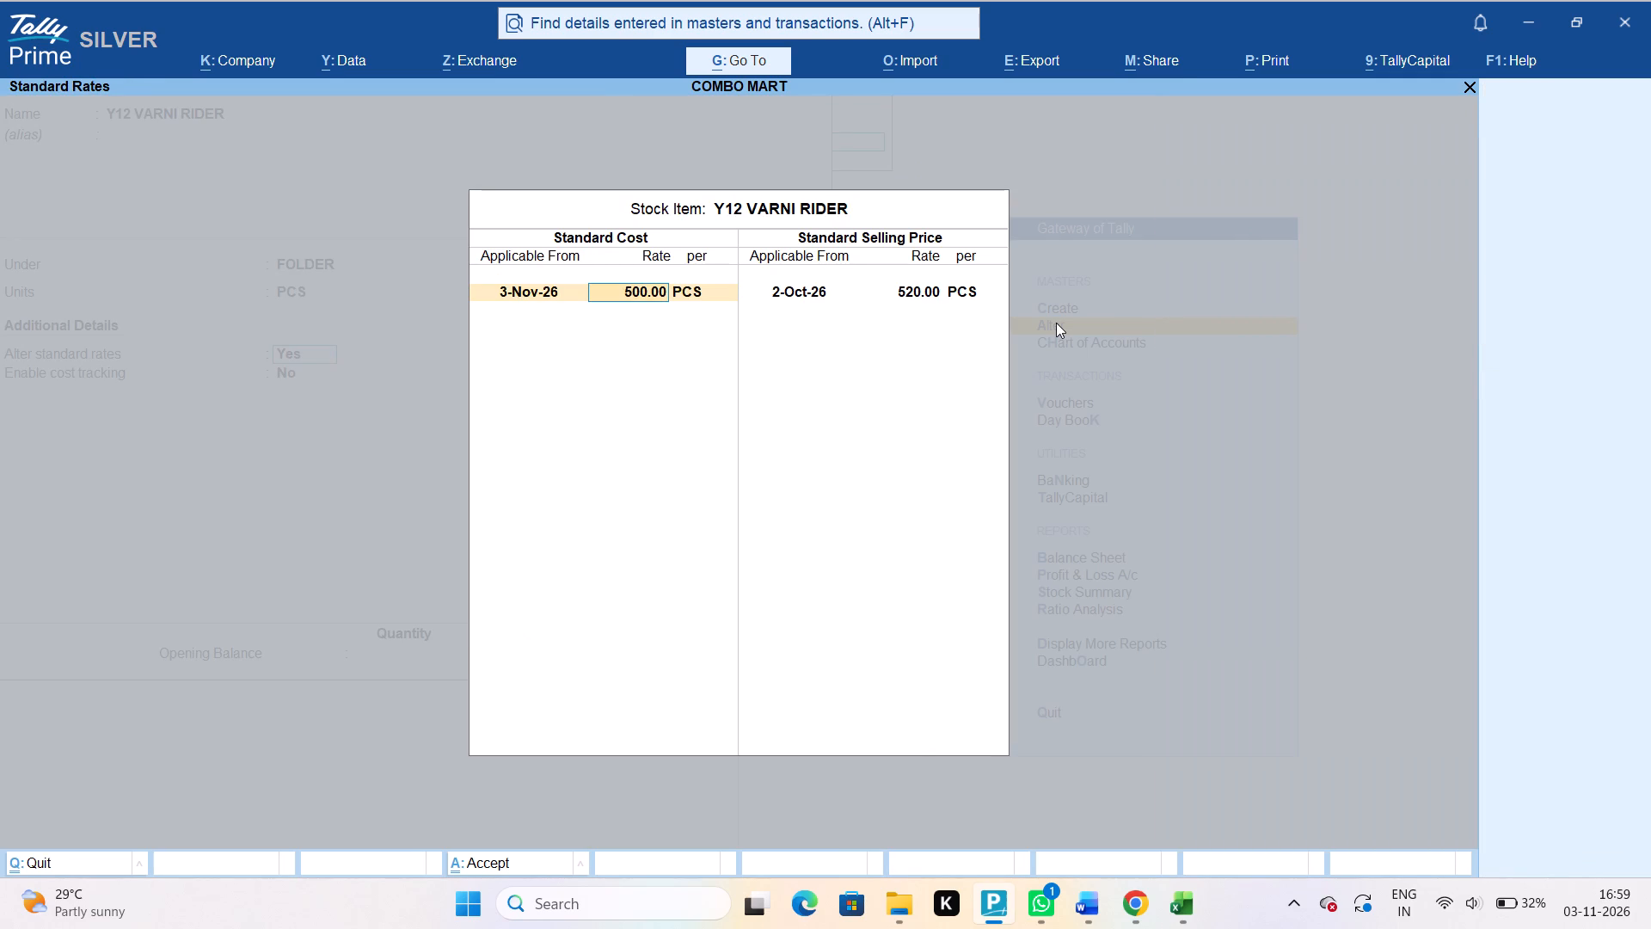
{"action": "type", "text": "490"}
{"action": "key", "text": "Return"}
{"action": "key", "text": "Return"}
{"action": "key", "text": "Return"}
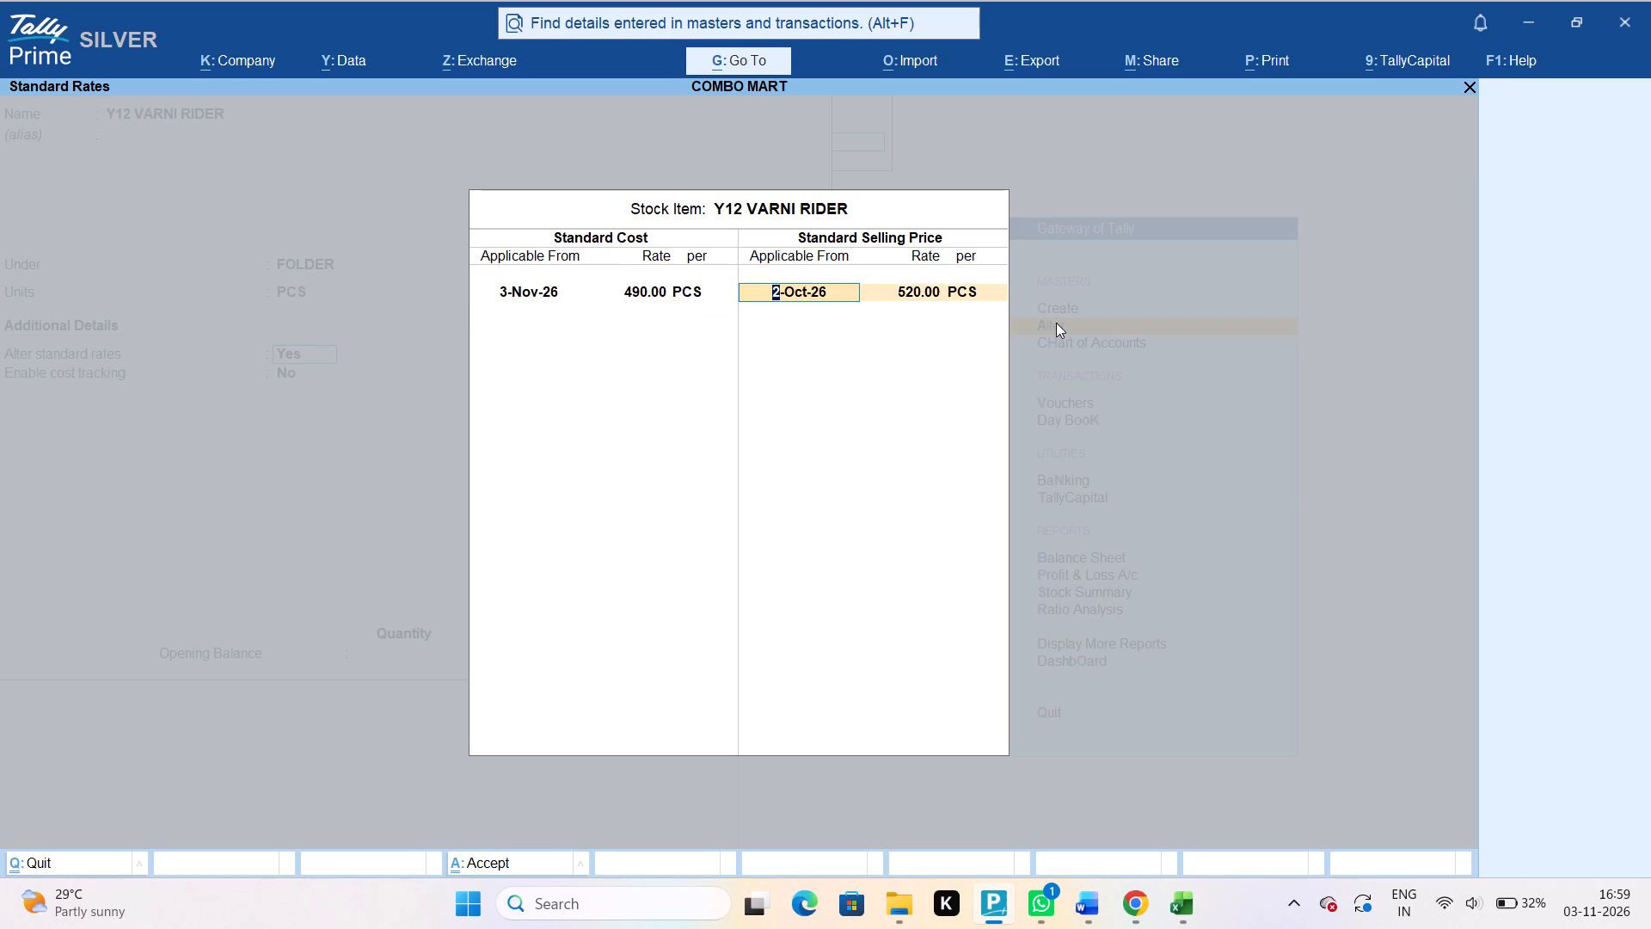
Set the standard selling price to 510 per PCS applicable from 3-Nov-26 and save the Y12 VARNI RIDER item.
{"action": "type", "text": "3-11"}
{"action": "key", "text": "Return"}
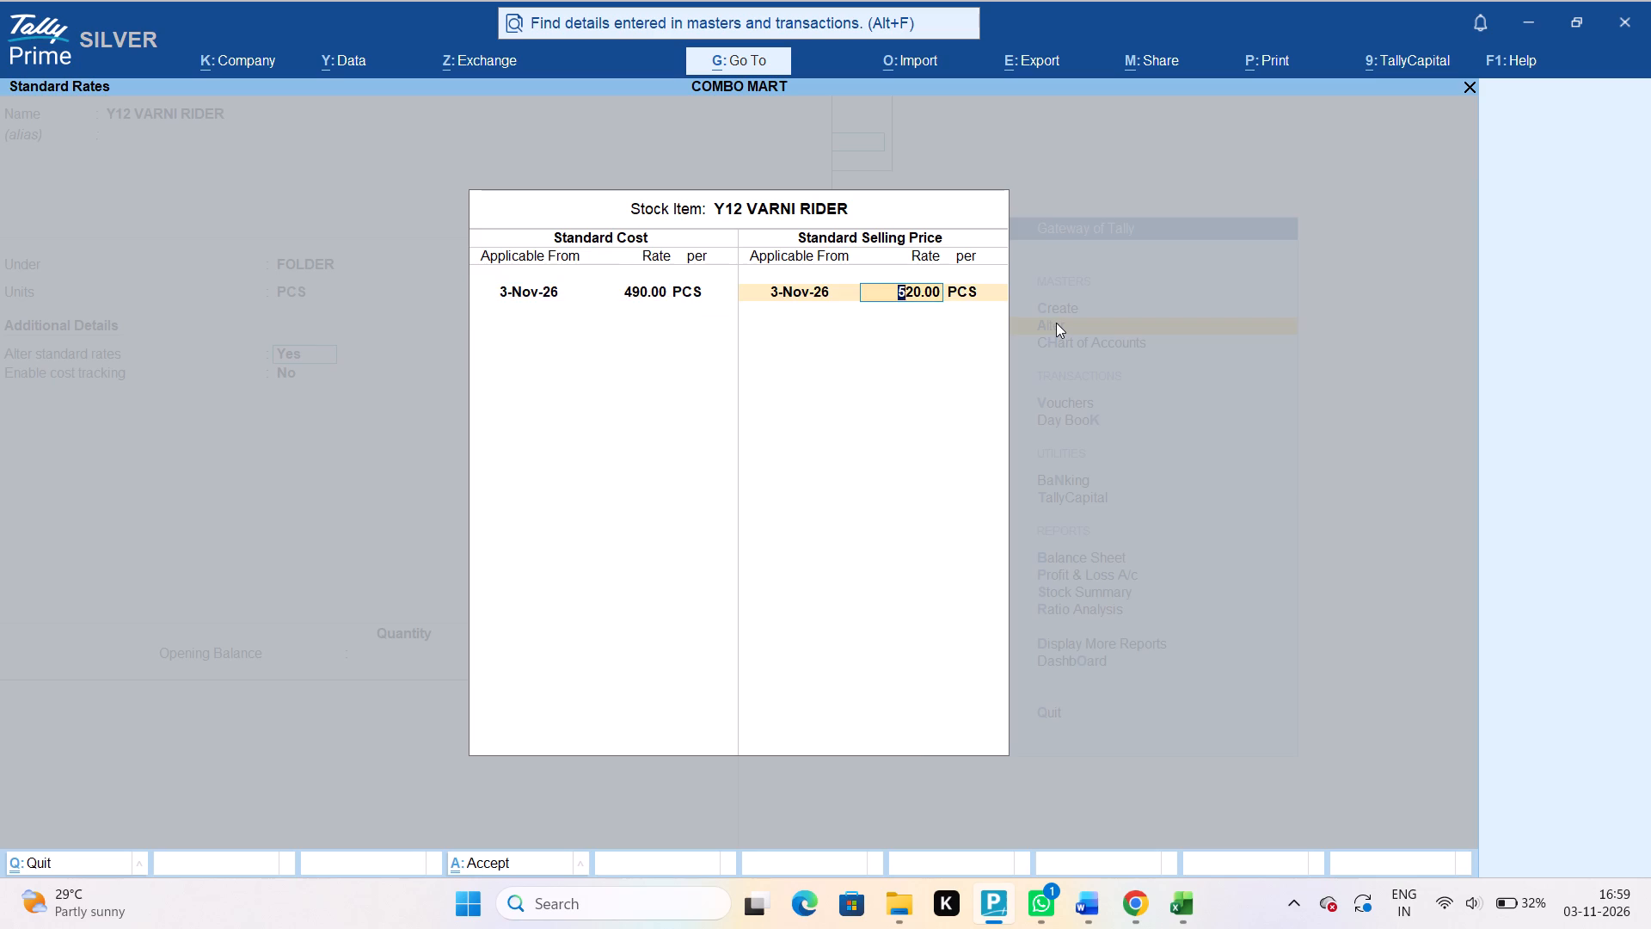
{"action": "type", "text": "510"}
{"action": "key", "text": "Return"}
{"action": "key", "text": "Return"}
{"action": "key", "text": "Return"}
{"action": "key", "text": "Return"}
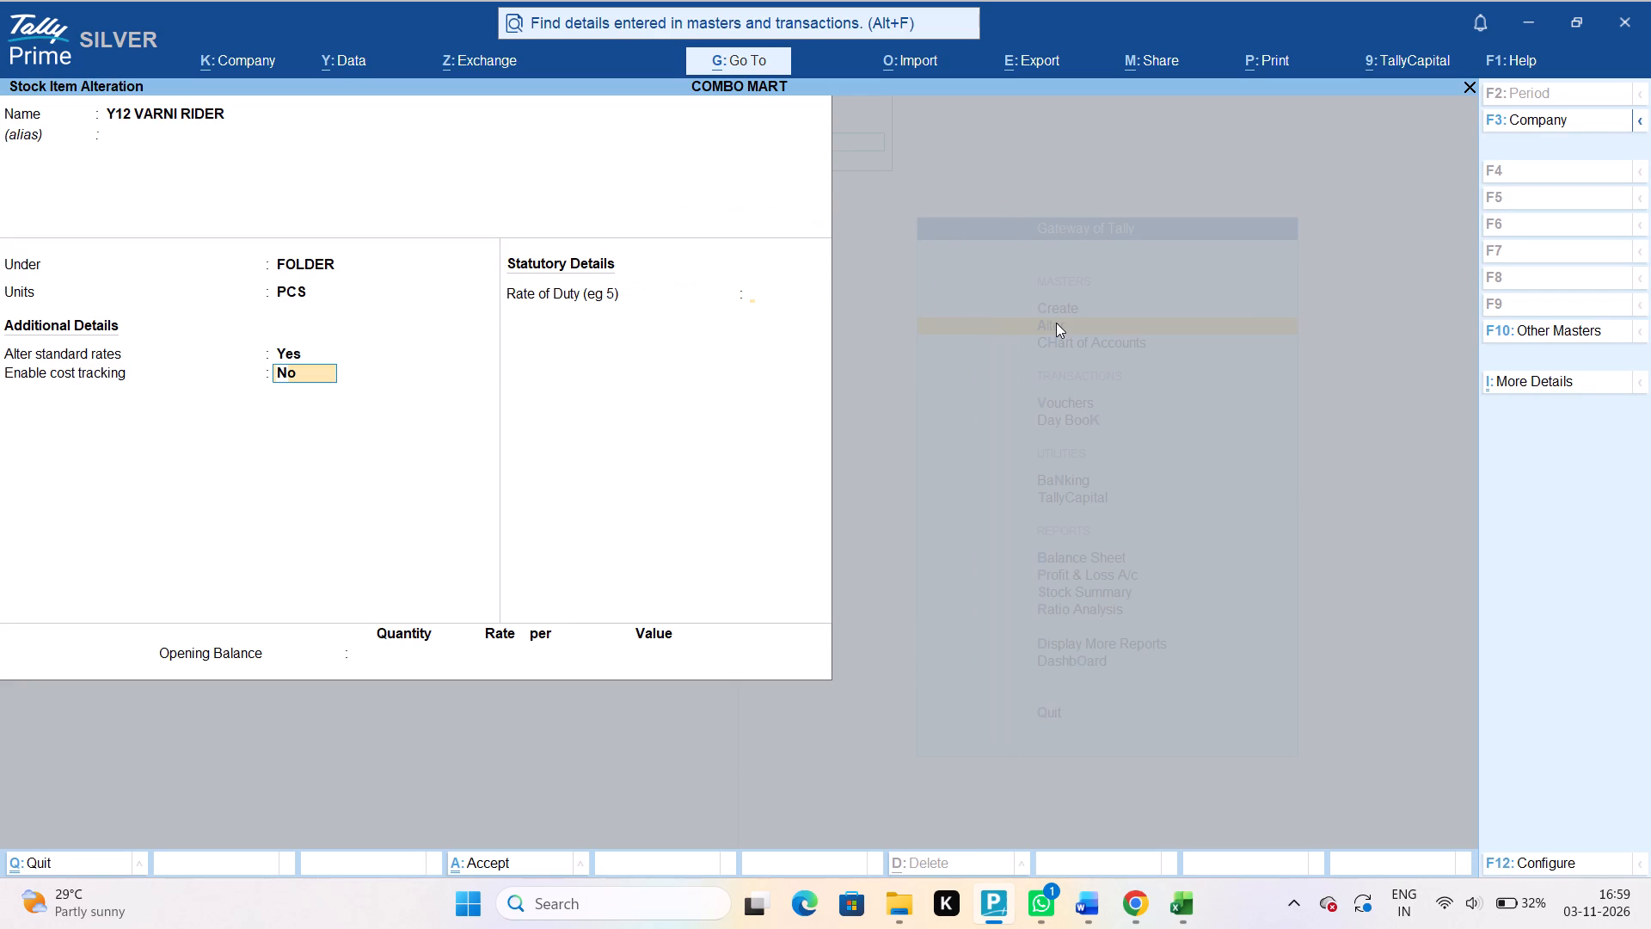
{"action": "key", "text": "Return"}
{"action": "key", "text": "Return"}
{"action": "key", "text": "Return"}
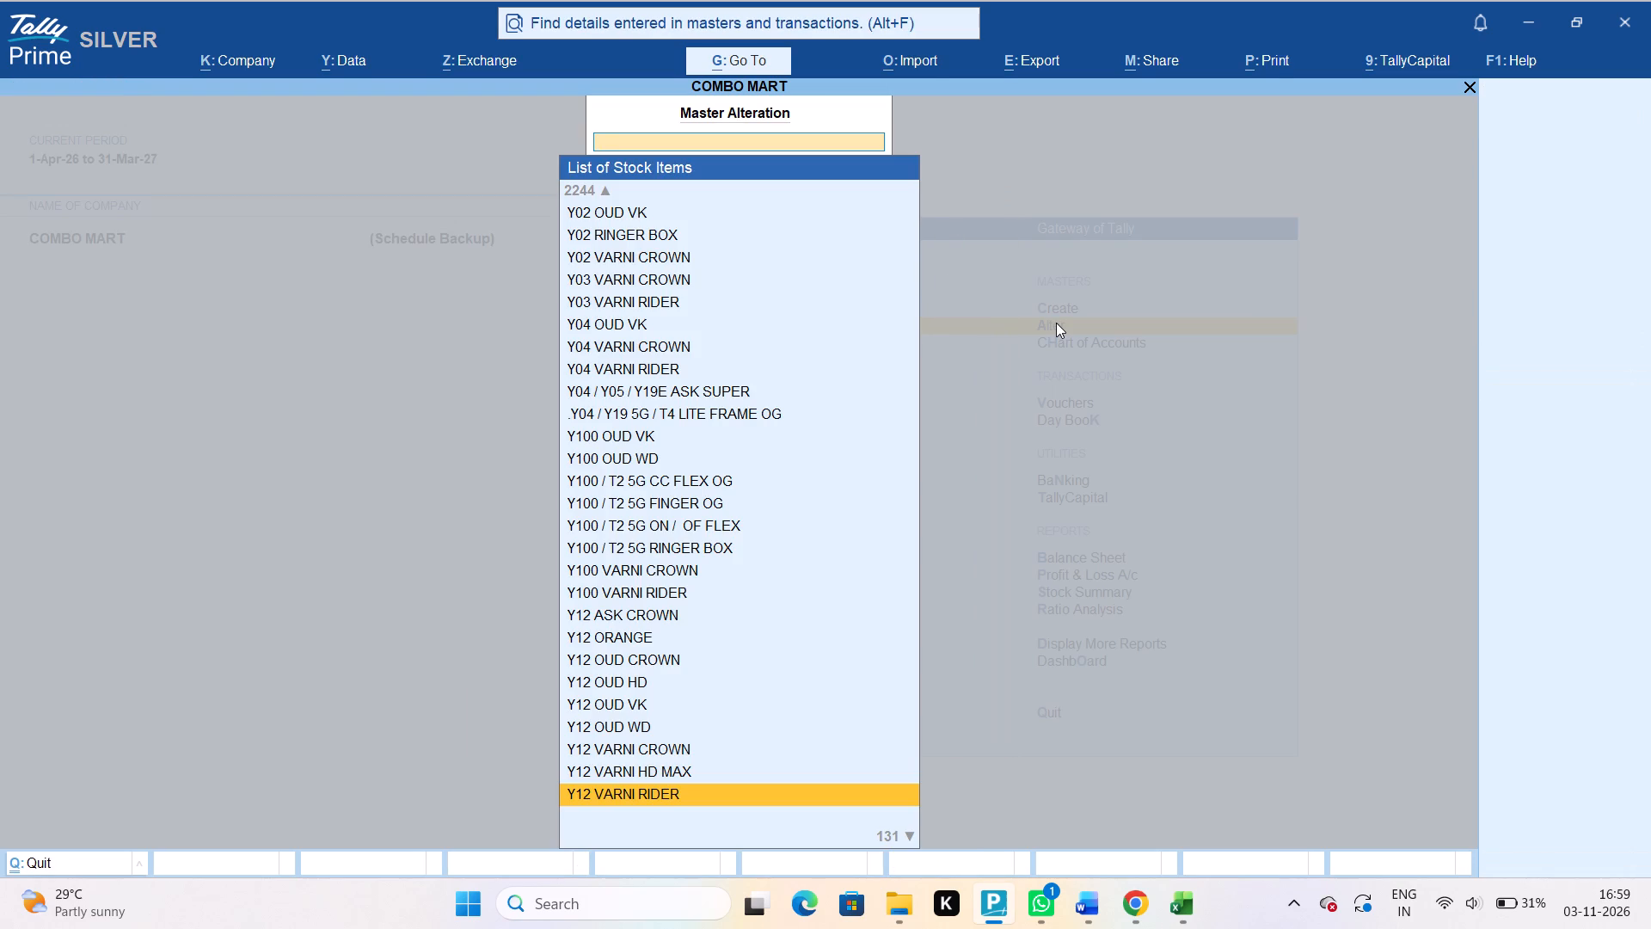
Open the stock item V20 VARNI RIDER for alteration.
{"action": "type", "text": "V20"}
{"action": "key", "text": "space"}
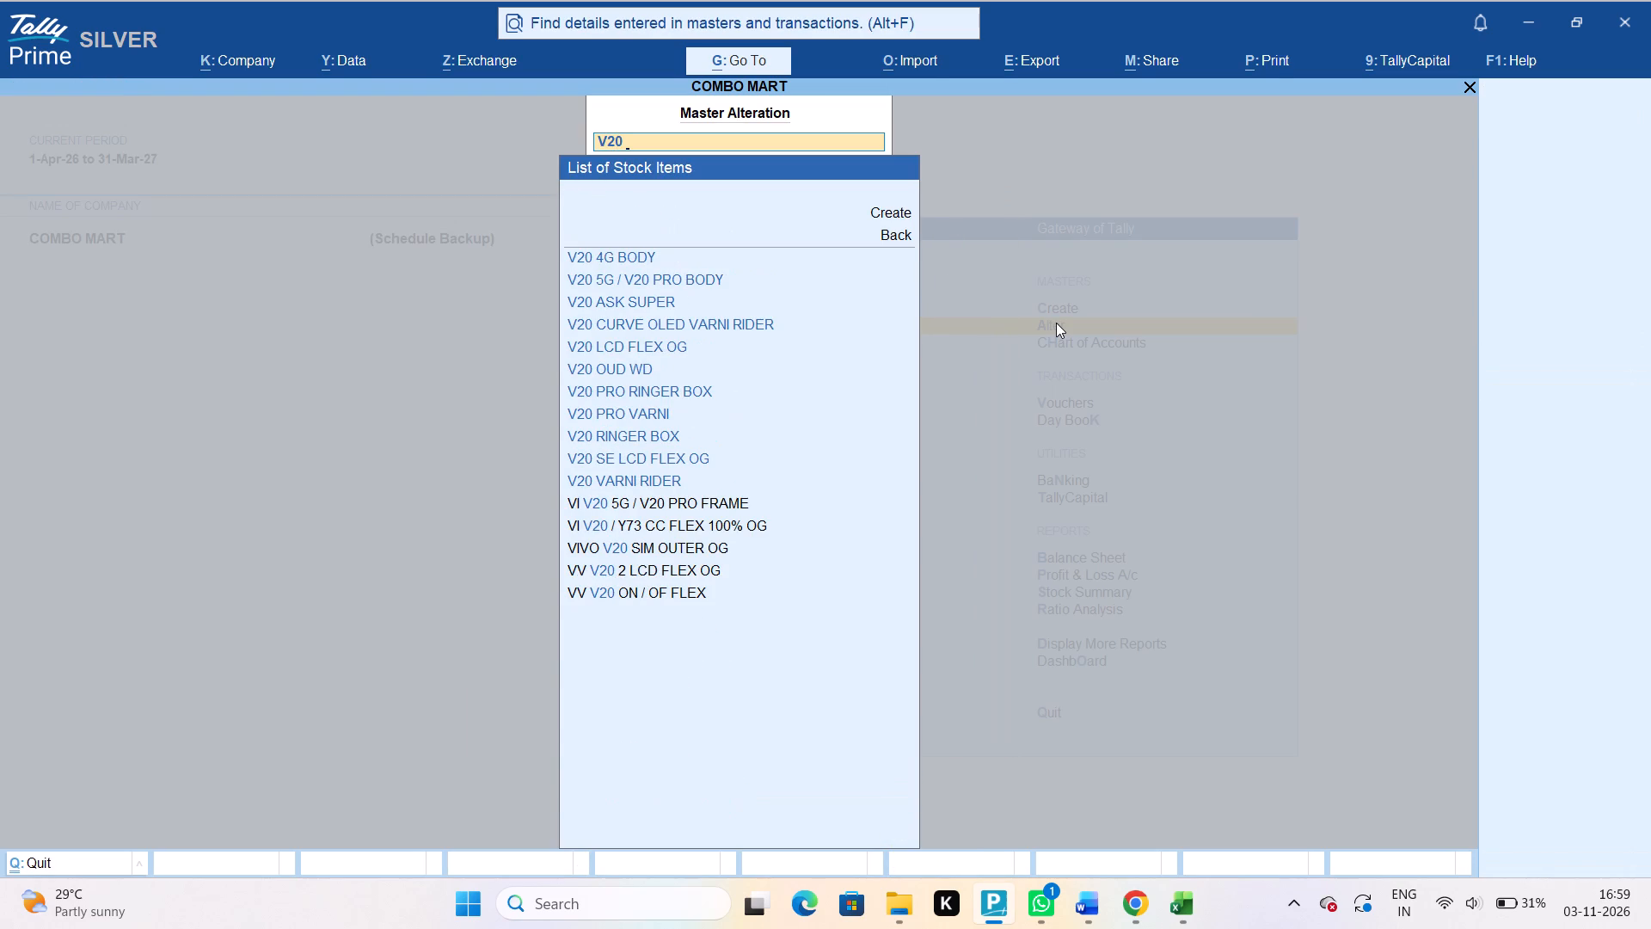
{"action": "type", "text": "VAR"}
{"action": "key", "text": "Return"}
{"action": "key", "text": "Return"}
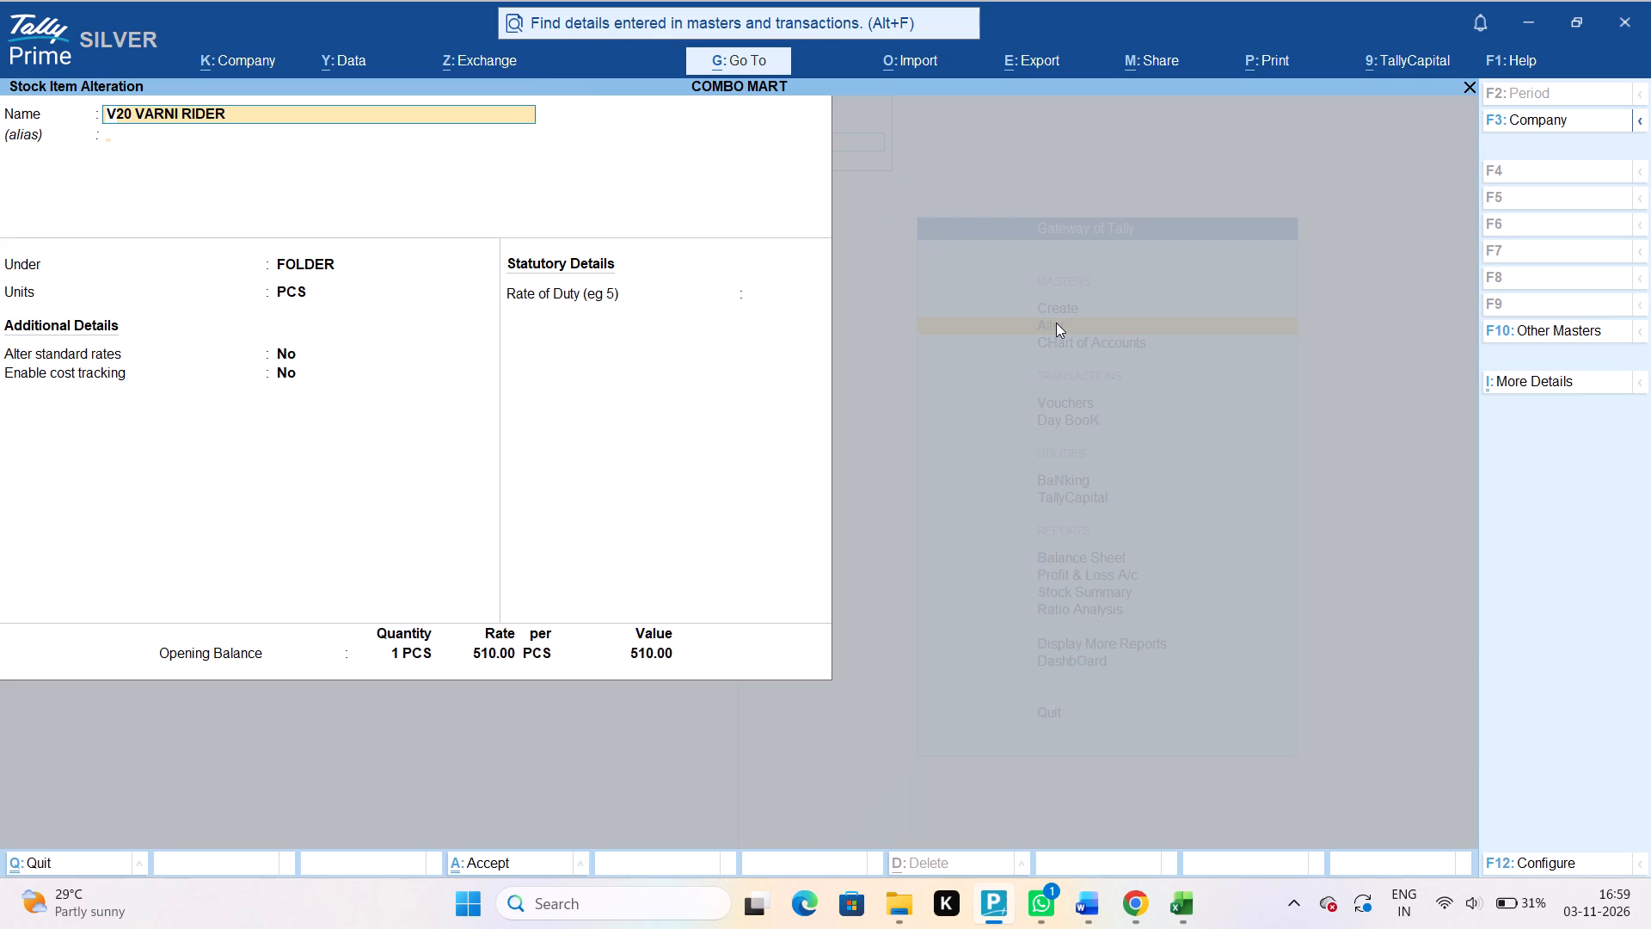
Enable altering standard rates for V20 VARNI RIDER and set its standard cost to 525 per PCS applicable from 3-Nov-26.
{"action": "key", "text": "Return"}
{"action": "key", "text": "Return"}
{"action": "type", "text": "YES"}
{"action": "key", "text": "Return"}
{"action": "type", "text": "3-11"}
{"action": "key", "text": "Return"}
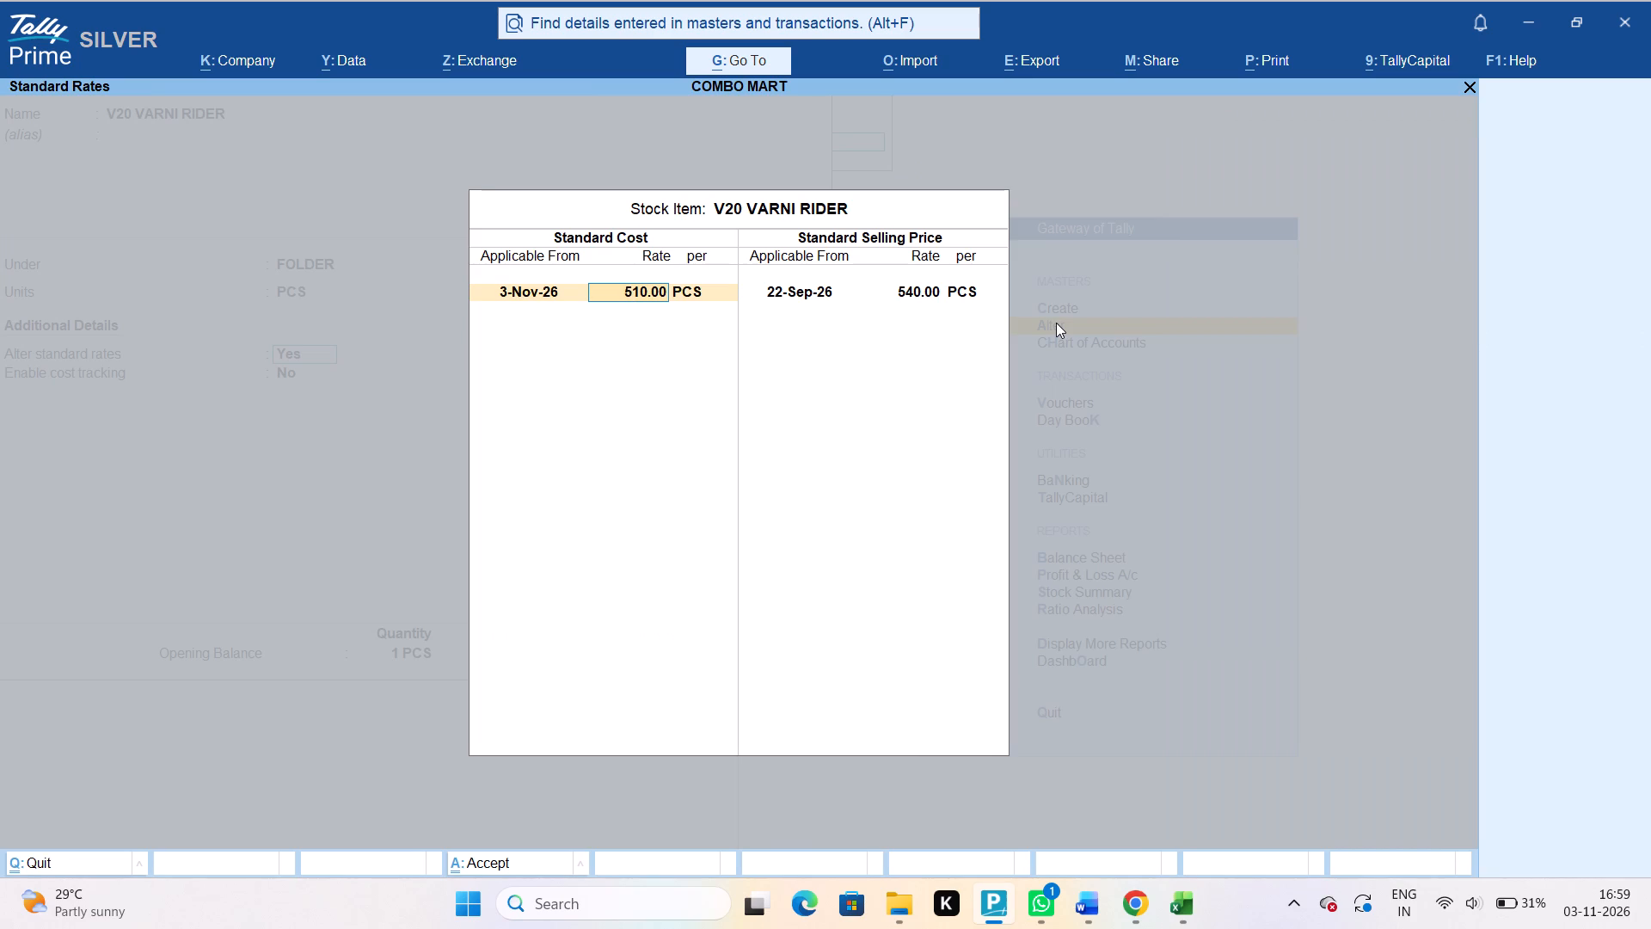
{"action": "type", "text": "525"}
{"action": "key", "text": "Return"}
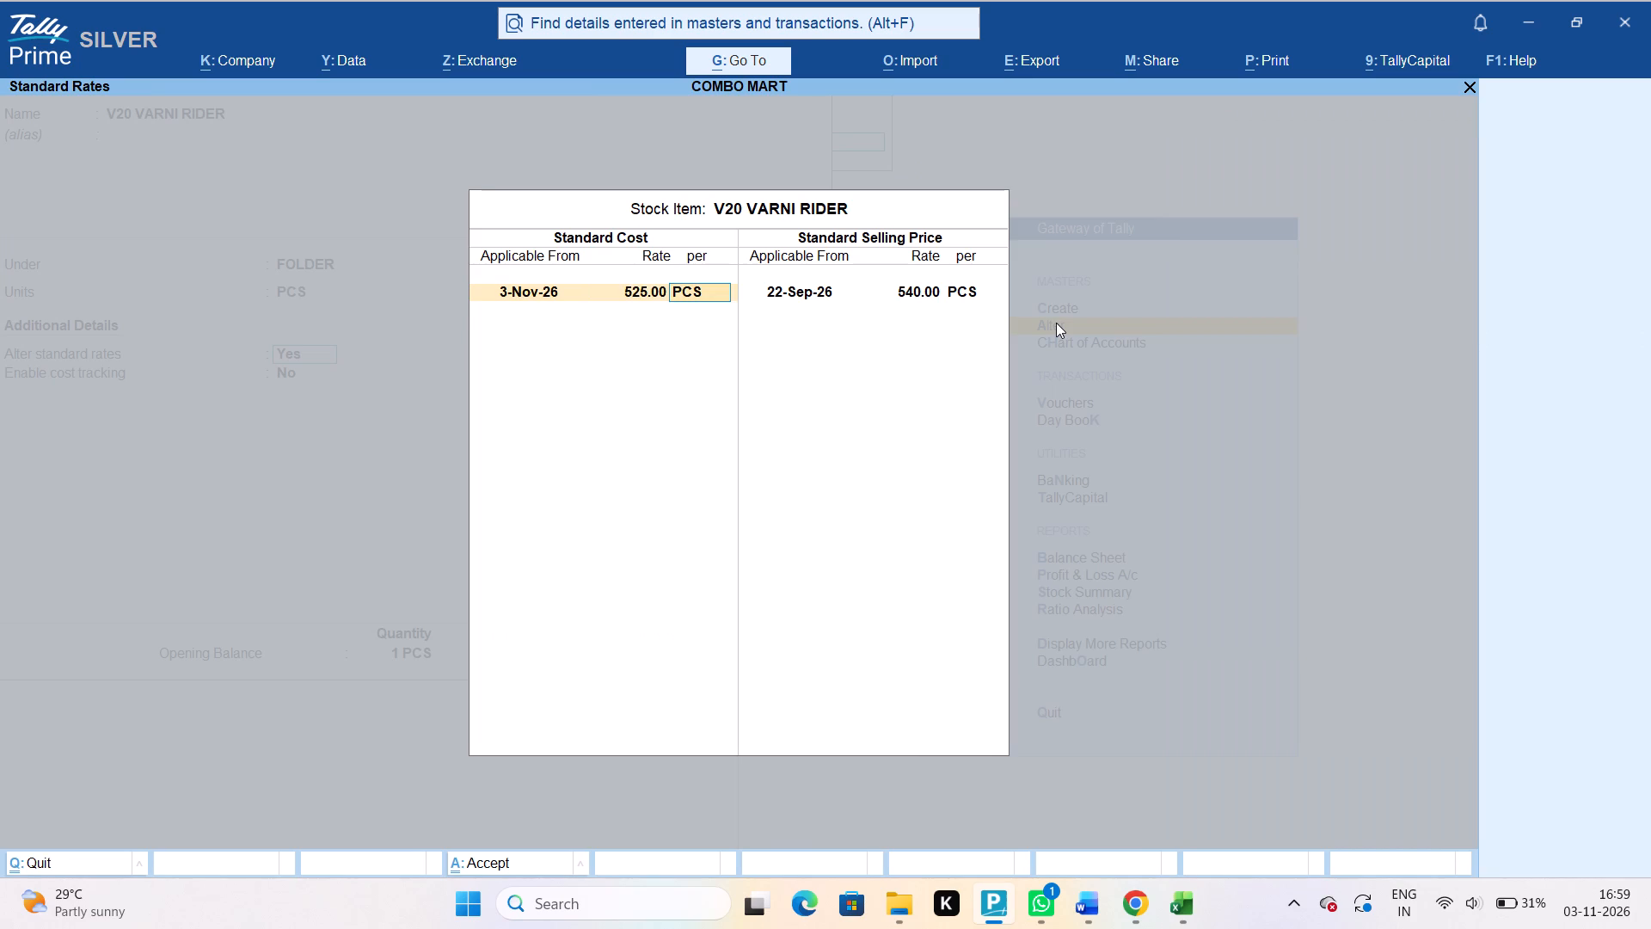
{"action": "key", "text": "Return"}
{"action": "key", "text": "Return"}
Set the standard selling price to 545 per PCS applicable from 3-Nov-26 and save the V20 VARNI RIDER item.
{"action": "type", "text": "3-11"}
{"action": "key", "text": "Return"}
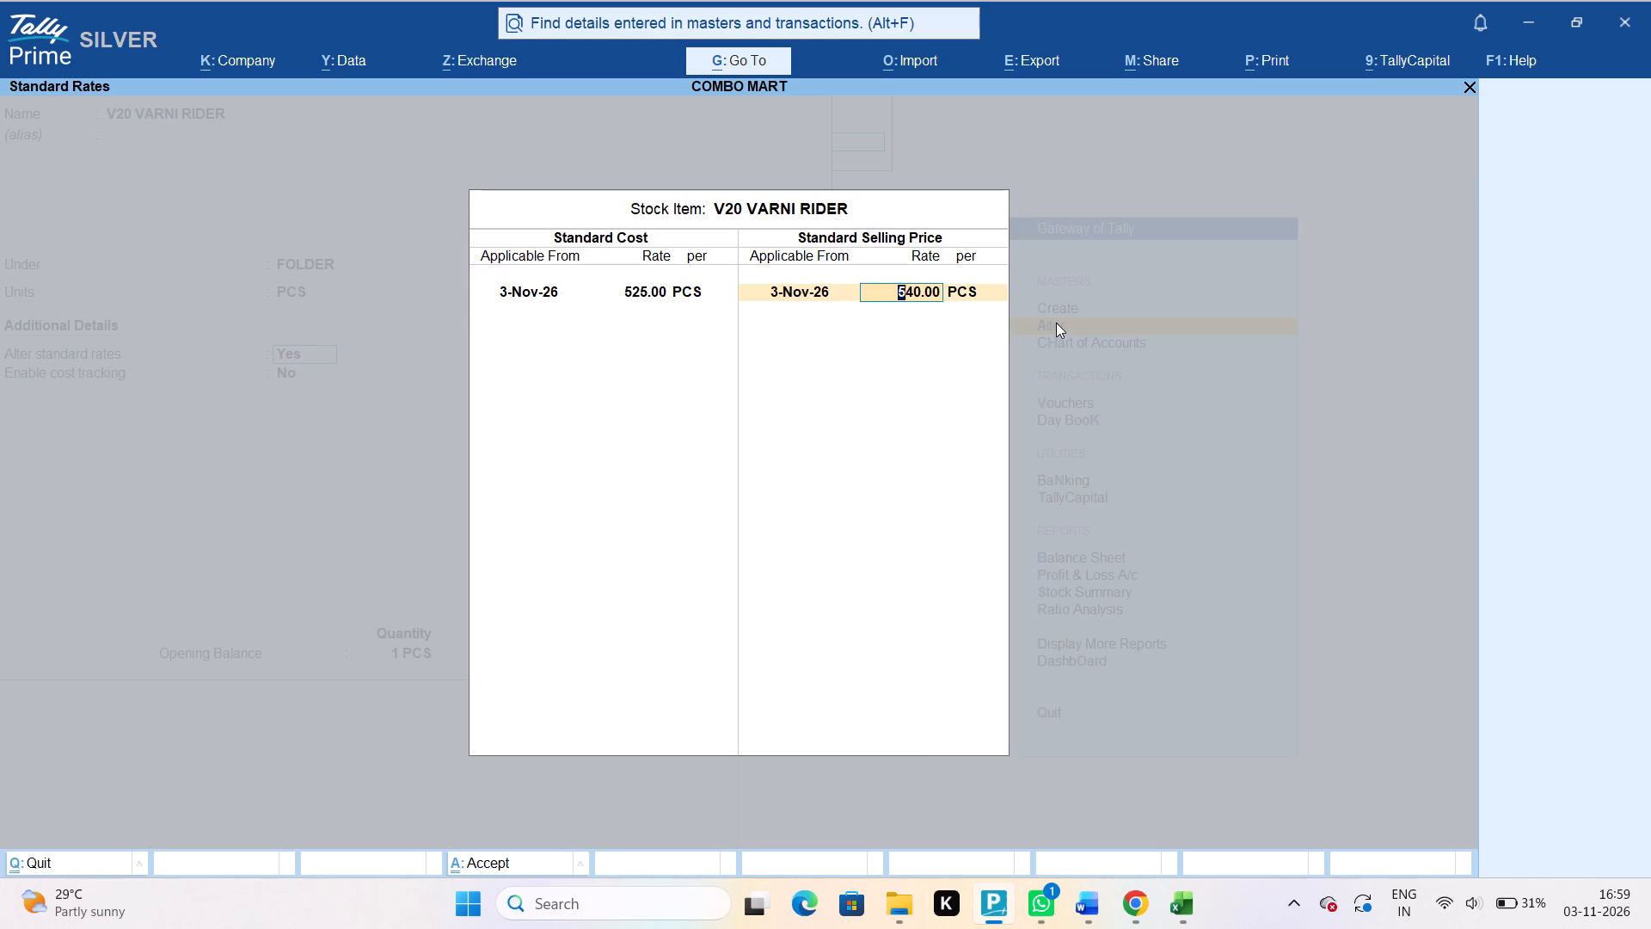
{"action": "type", "text": "545"}
{"action": "key", "text": "Return"}
{"action": "key", "text": "Return"}
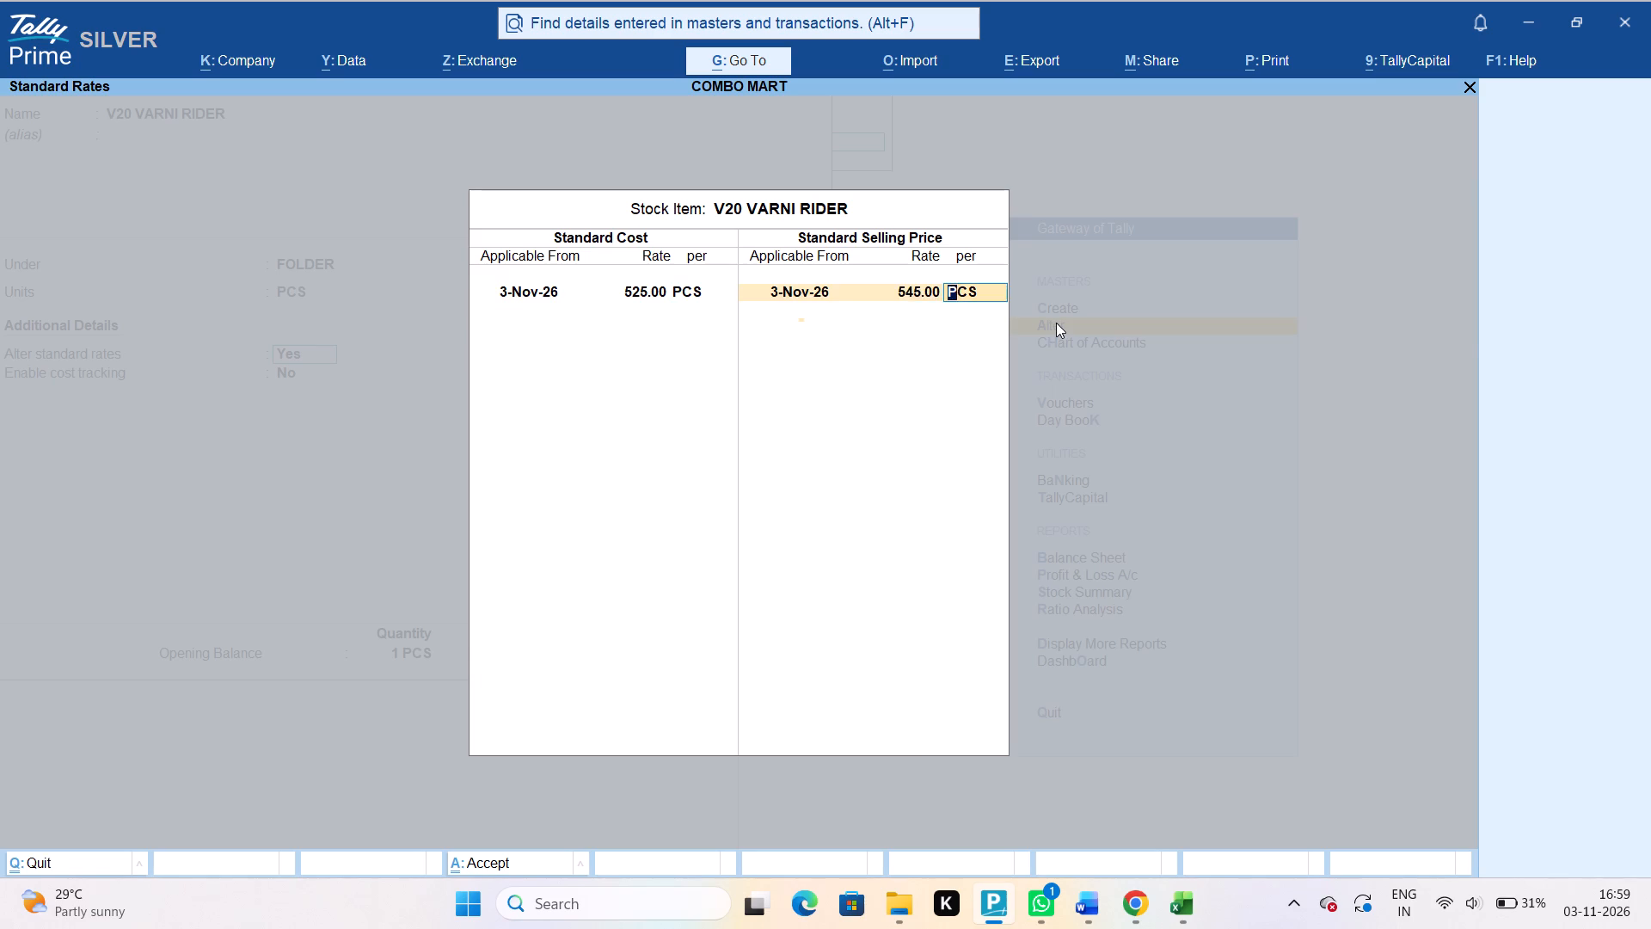
{"action": "key", "text": "Return"}
{"action": "key", "text": "Return"}
{"action": "key", "text": "Return"}
{"action": "key", "text": "Return"}
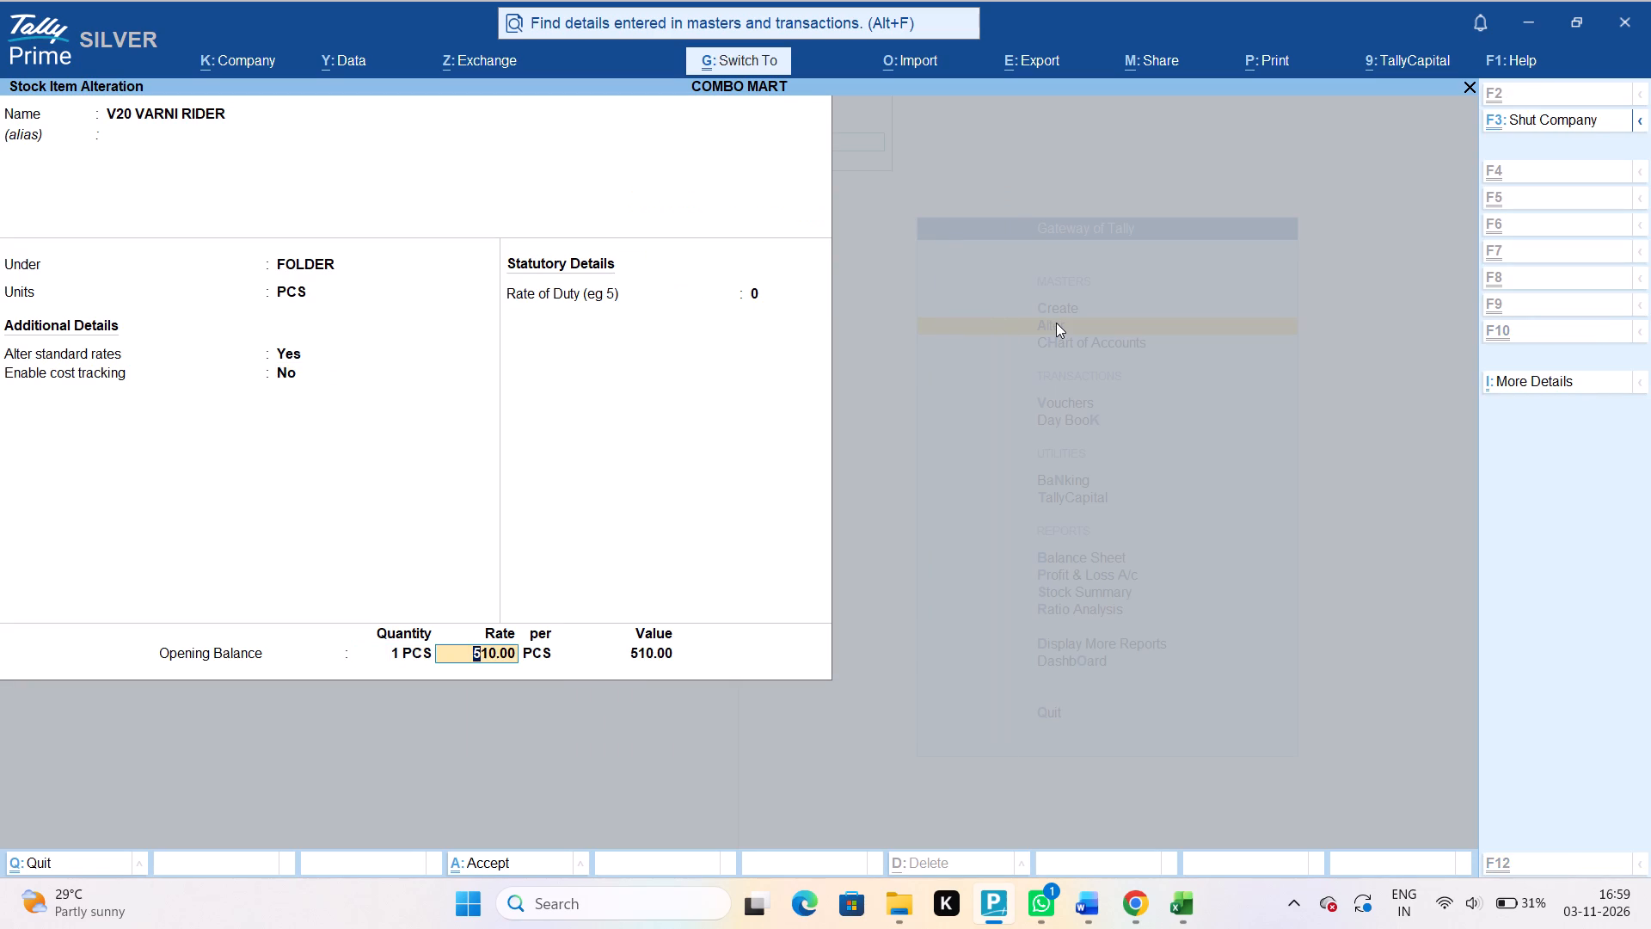
{"action": "key", "text": "ctrl+a"}
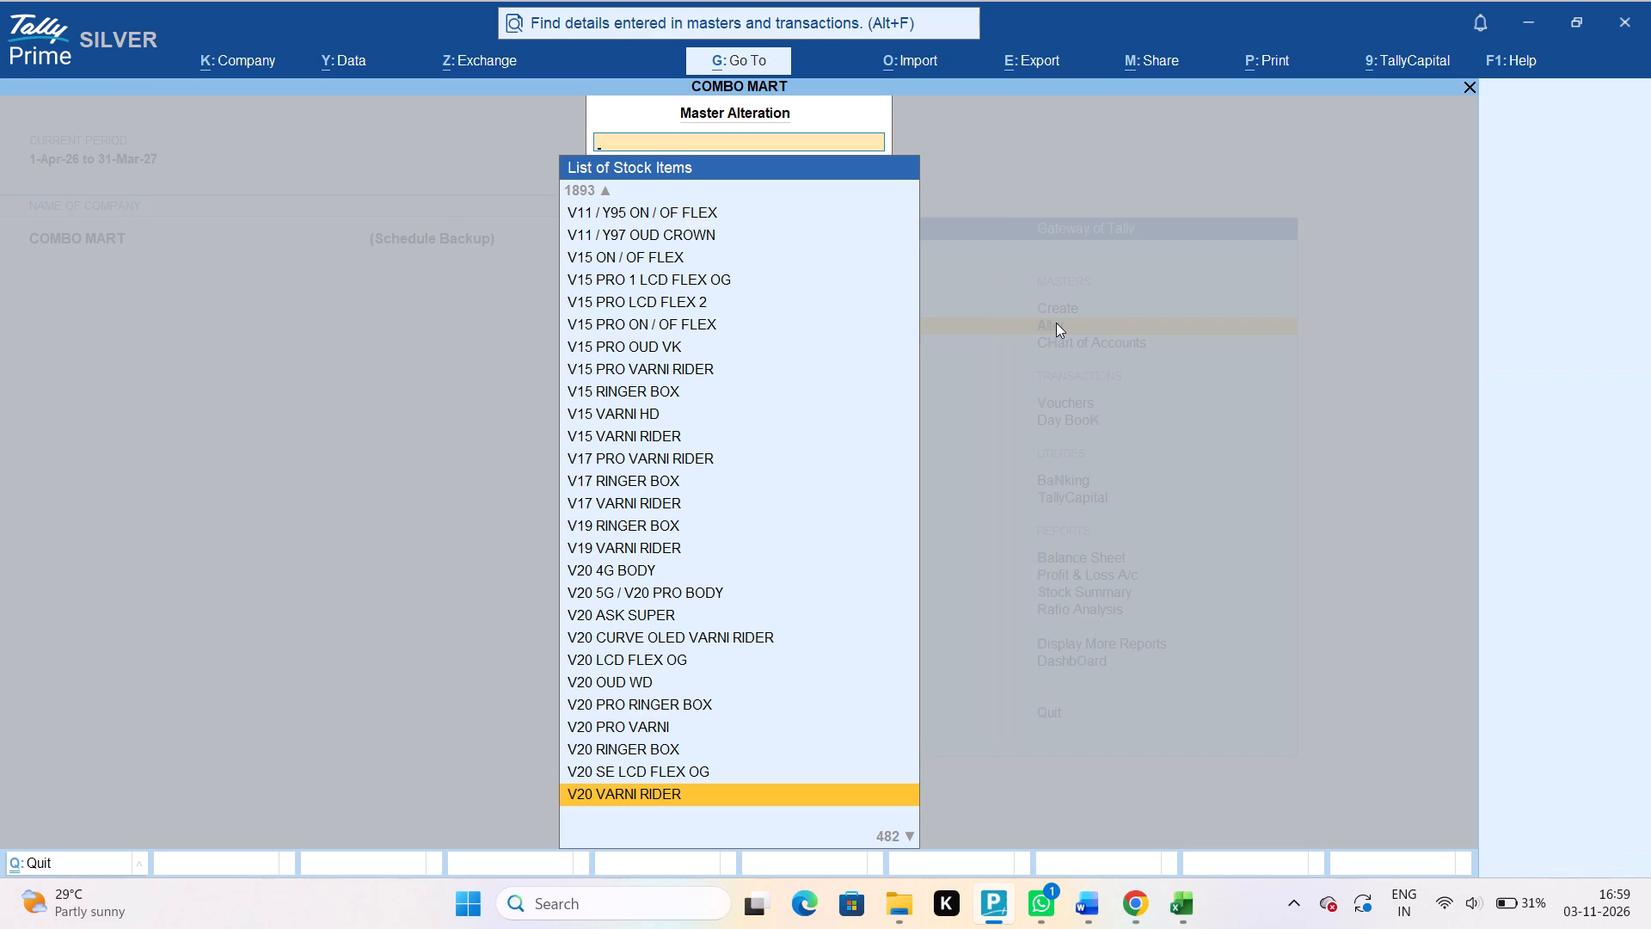
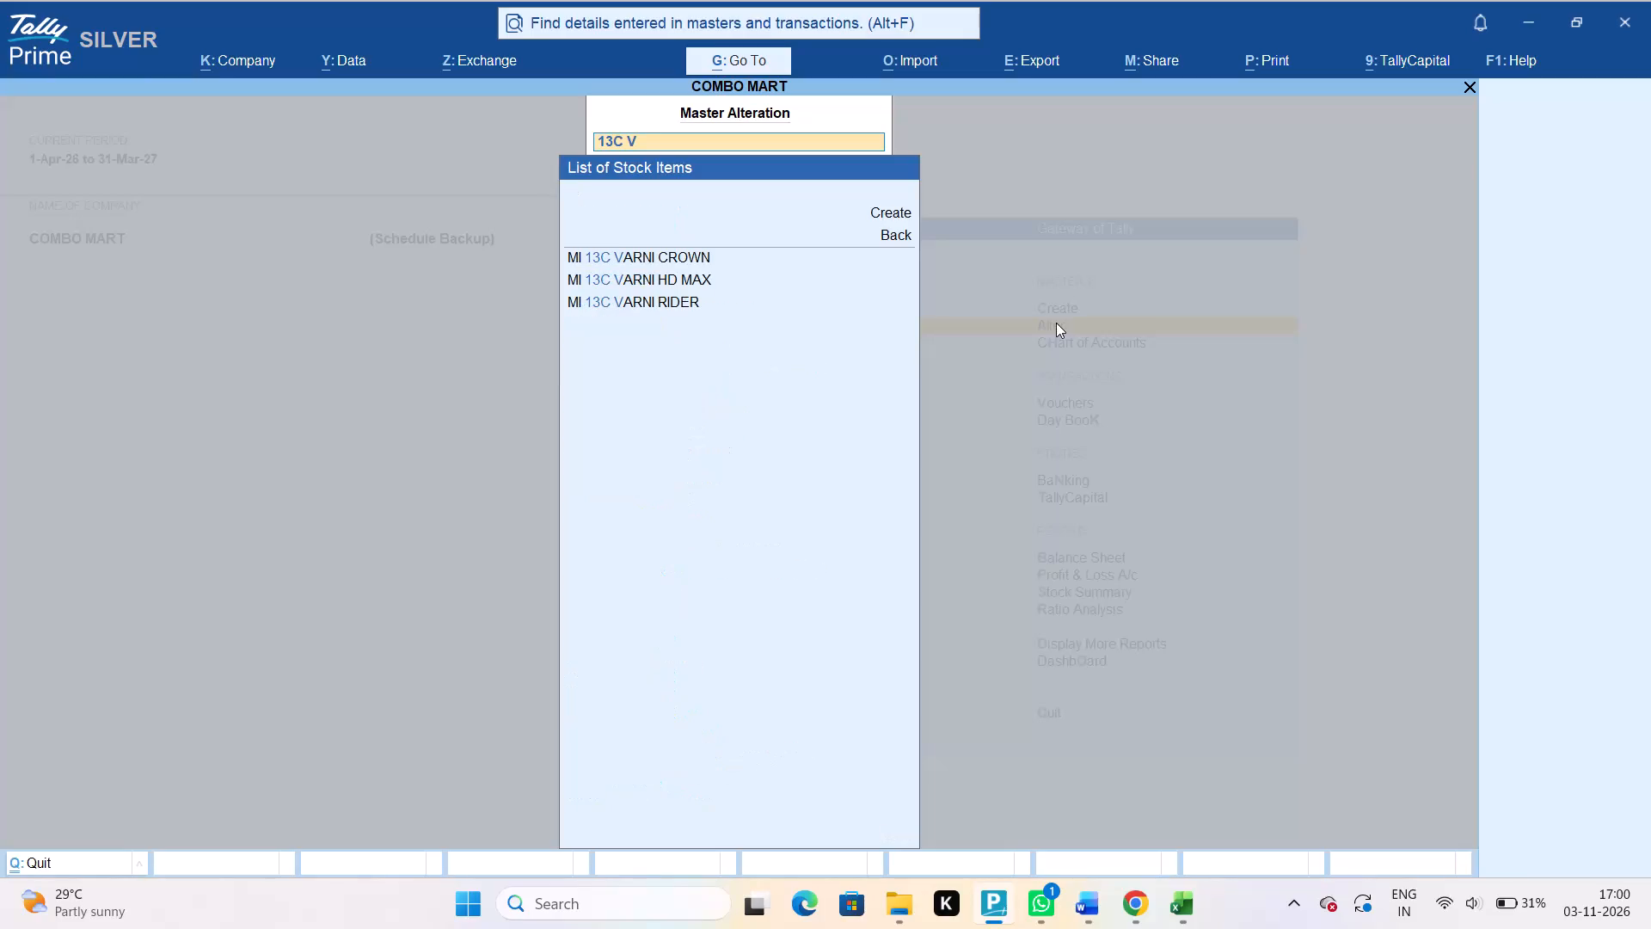
Open MI 13C VARNI RIDER, enable altering standard rates and set its standard cost to 515 per PCS applicable from 3-Nov-26.
{"action": "key", "text": "Down"}
{"action": "key", "text": "Down"}
{"action": "key", "text": "Down"}
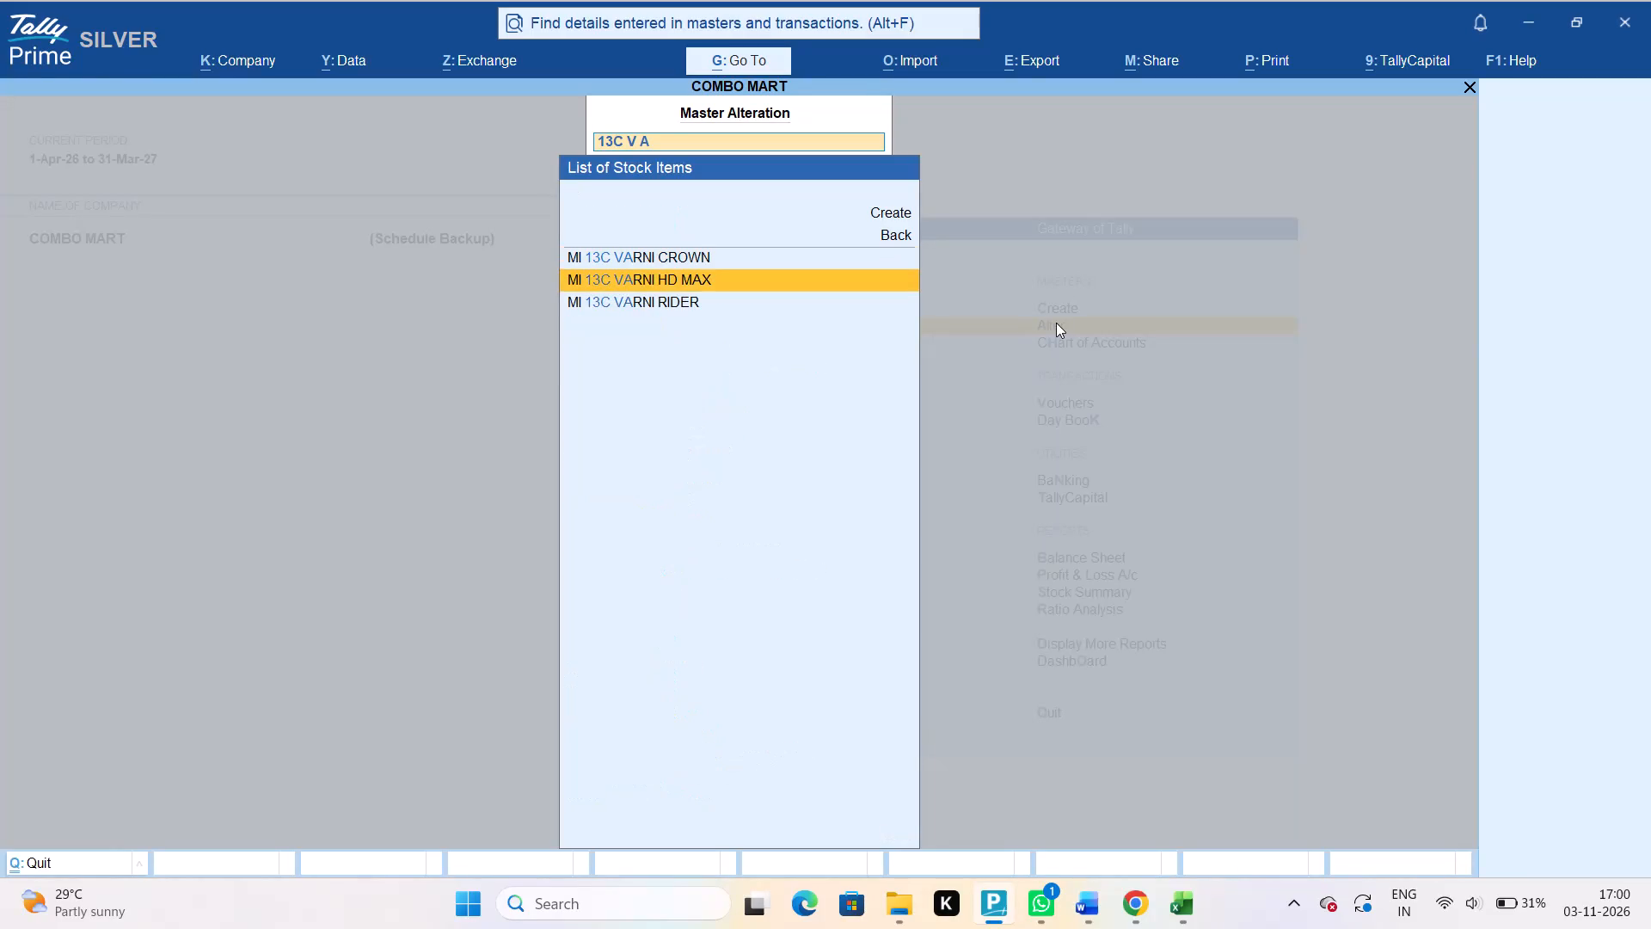
{"action": "key", "text": "Return"}
{"action": "key", "text": "Return"}
{"action": "key", "text": "Return"}
{"action": "key", "text": "Return"}
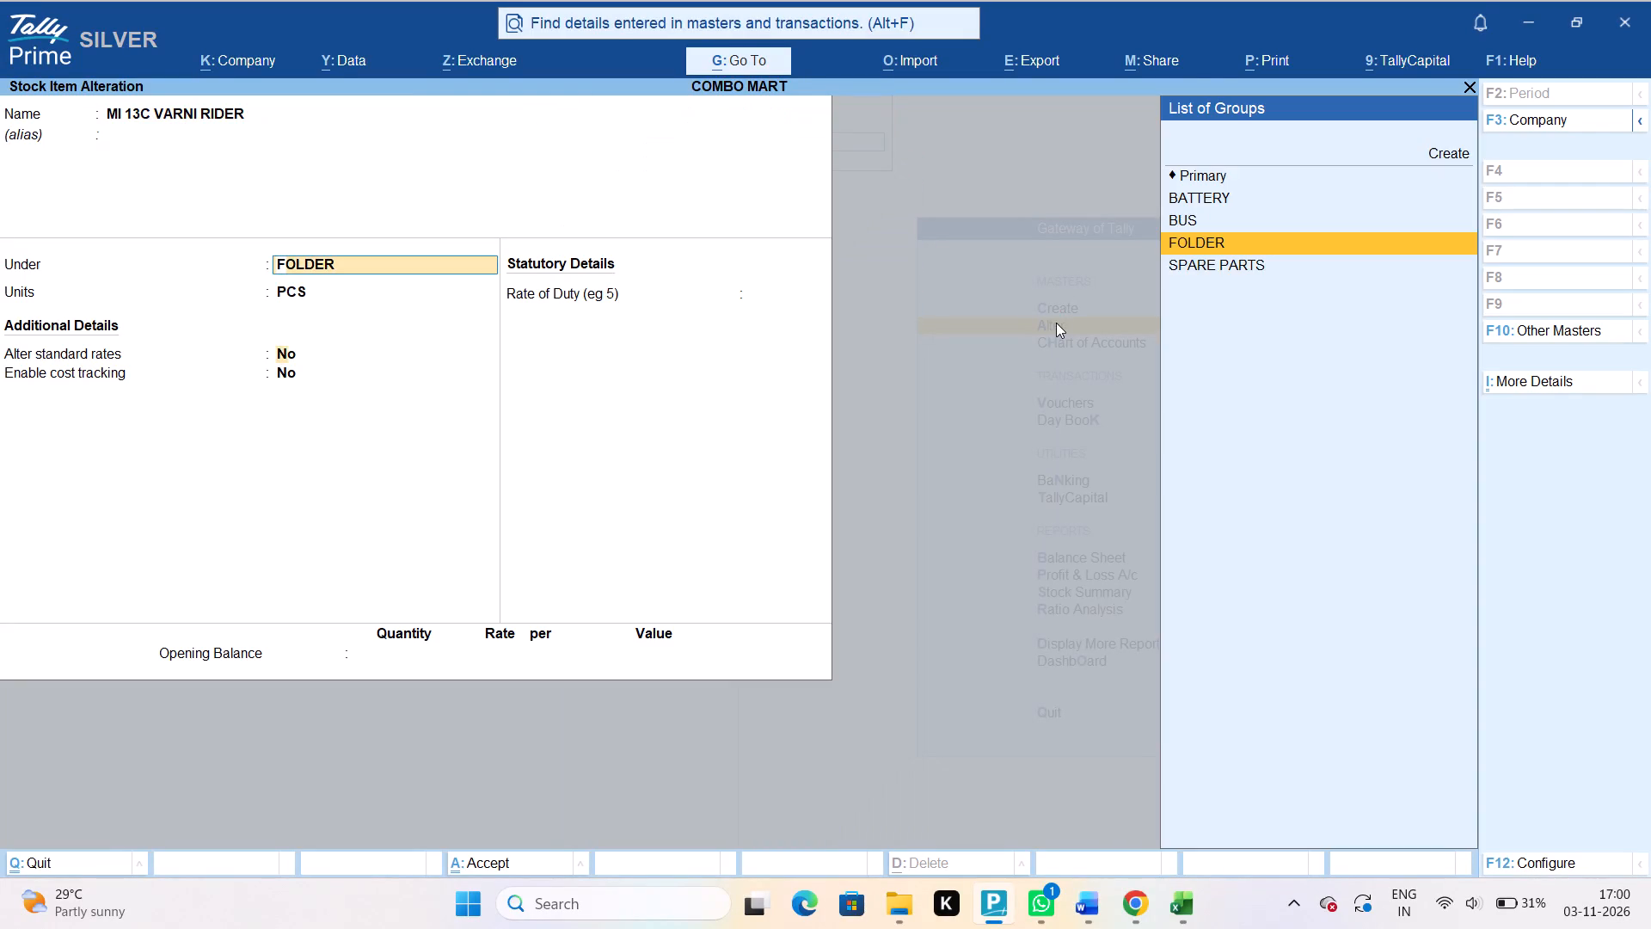
{"action": "type", "text": "YES"}
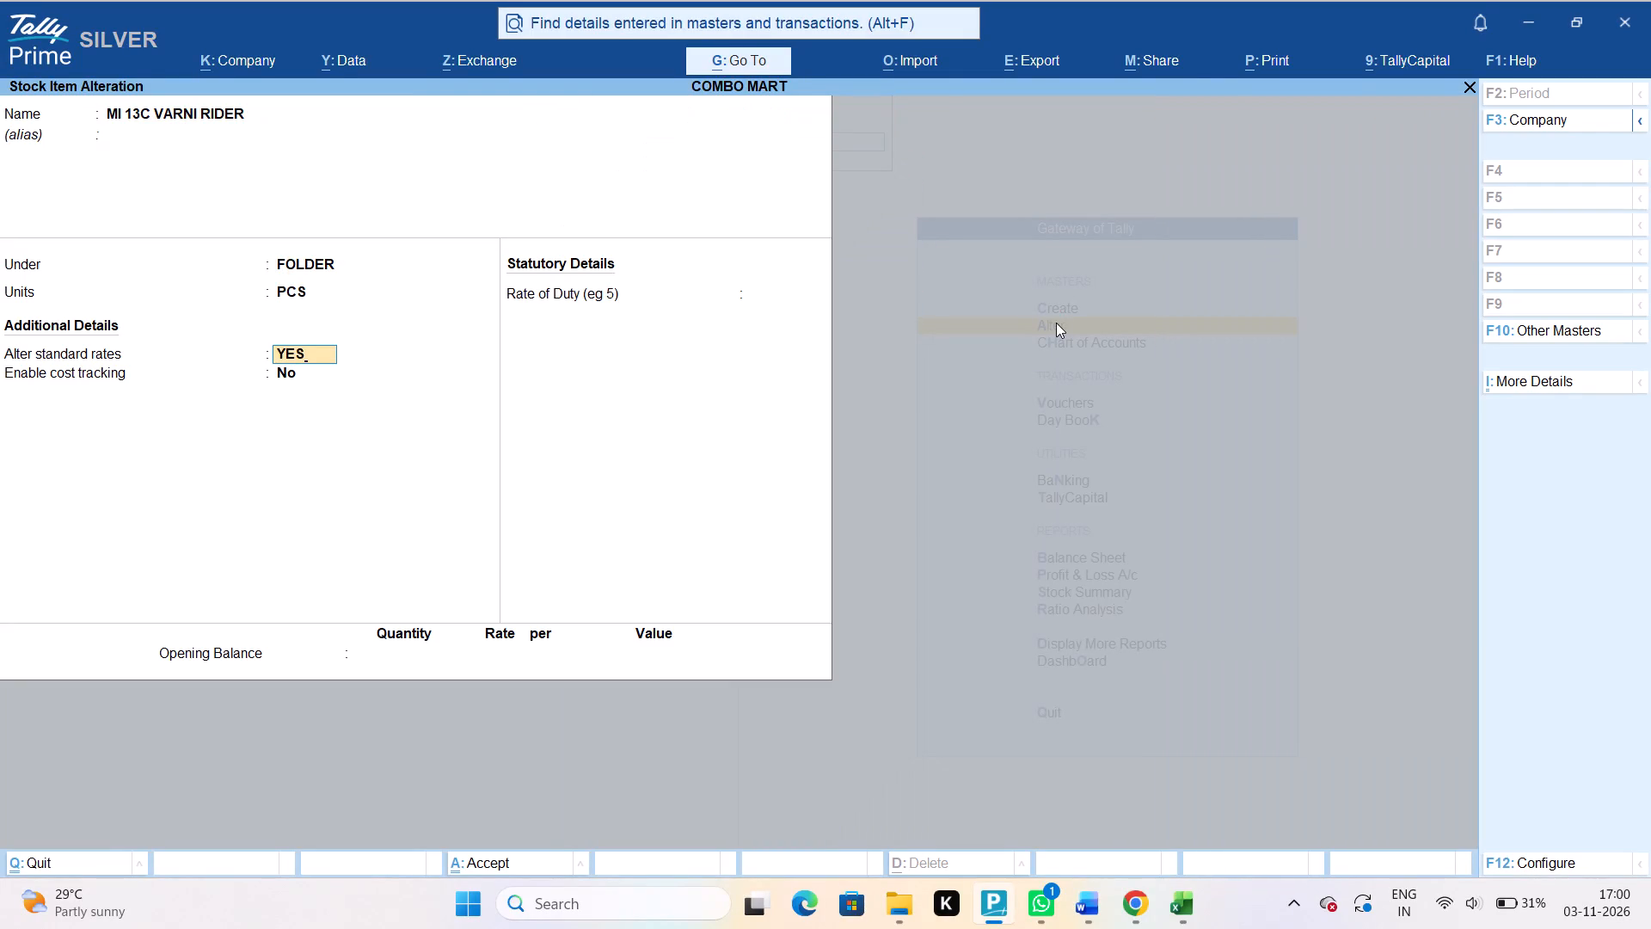
{"action": "key", "text": "Return"}
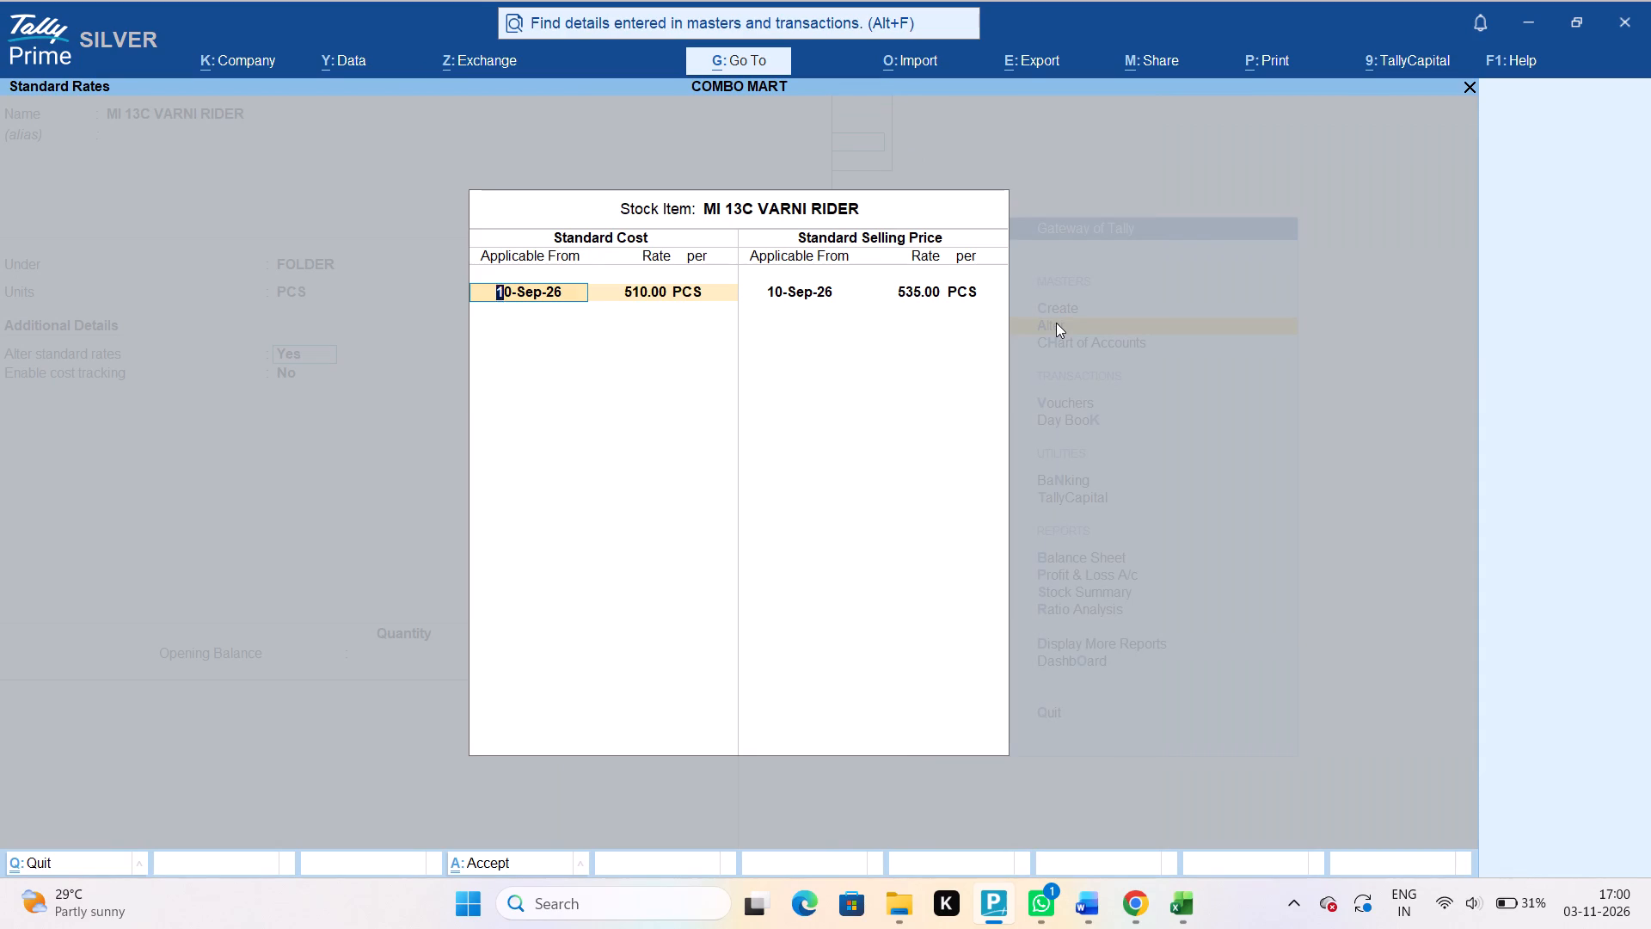
{"action": "type", "text": "3-11"}
{"action": "key", "text": "Return"}
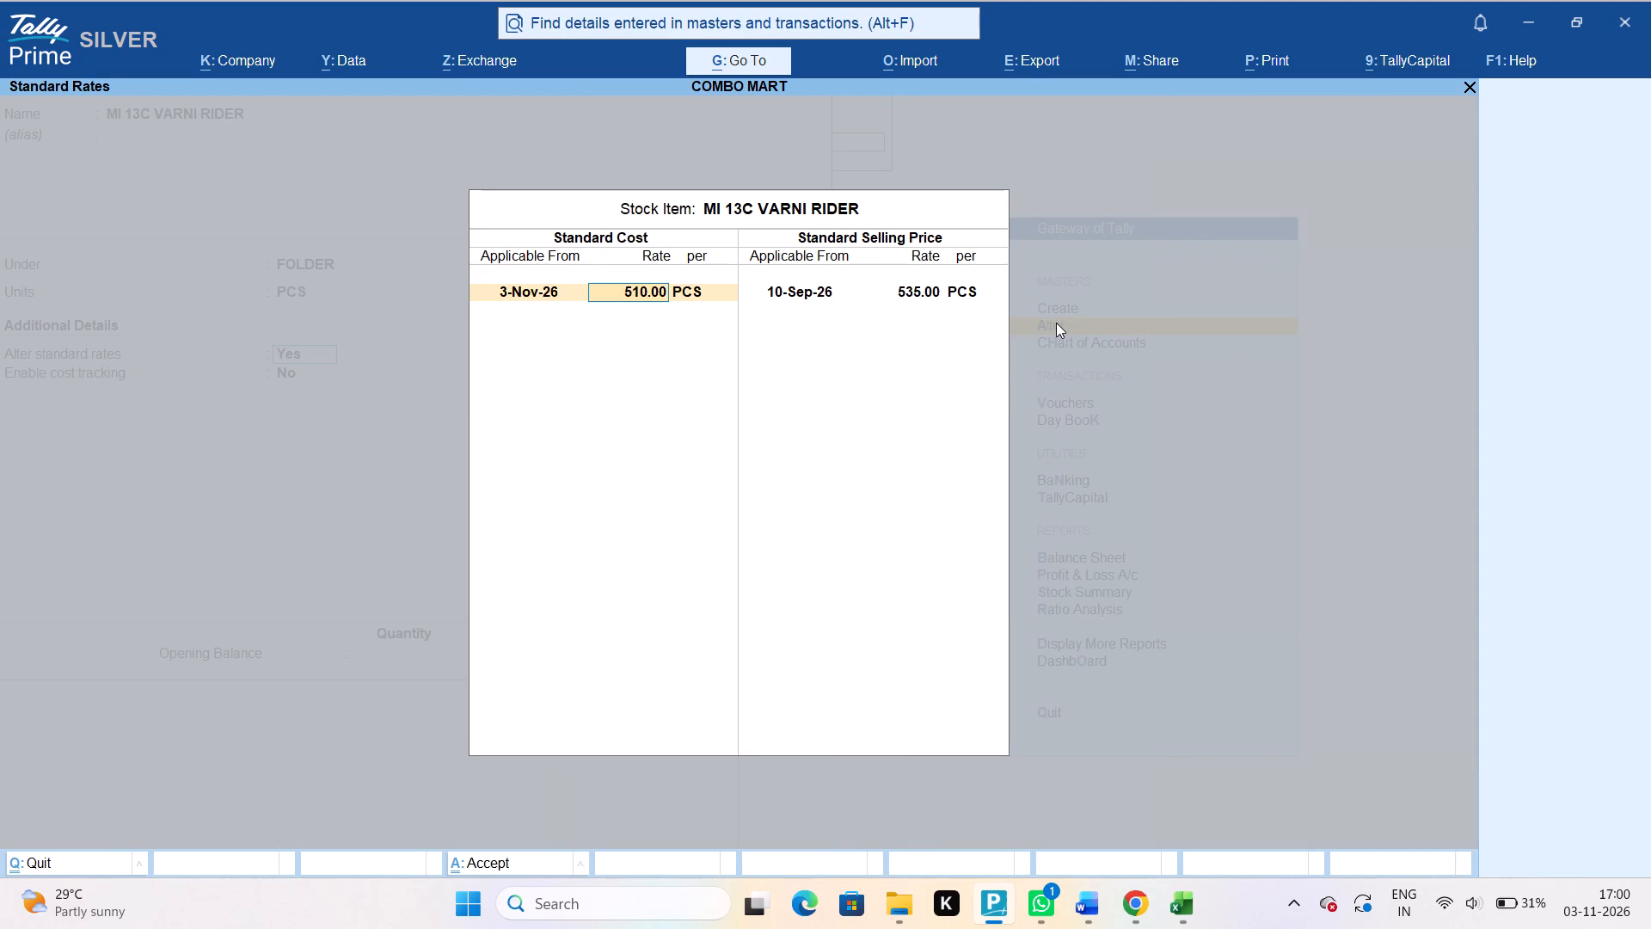
{"action": "type", "text": "515"}
{"action": "key", "text": "Return"}
{"action": "key", "text": "Return"}
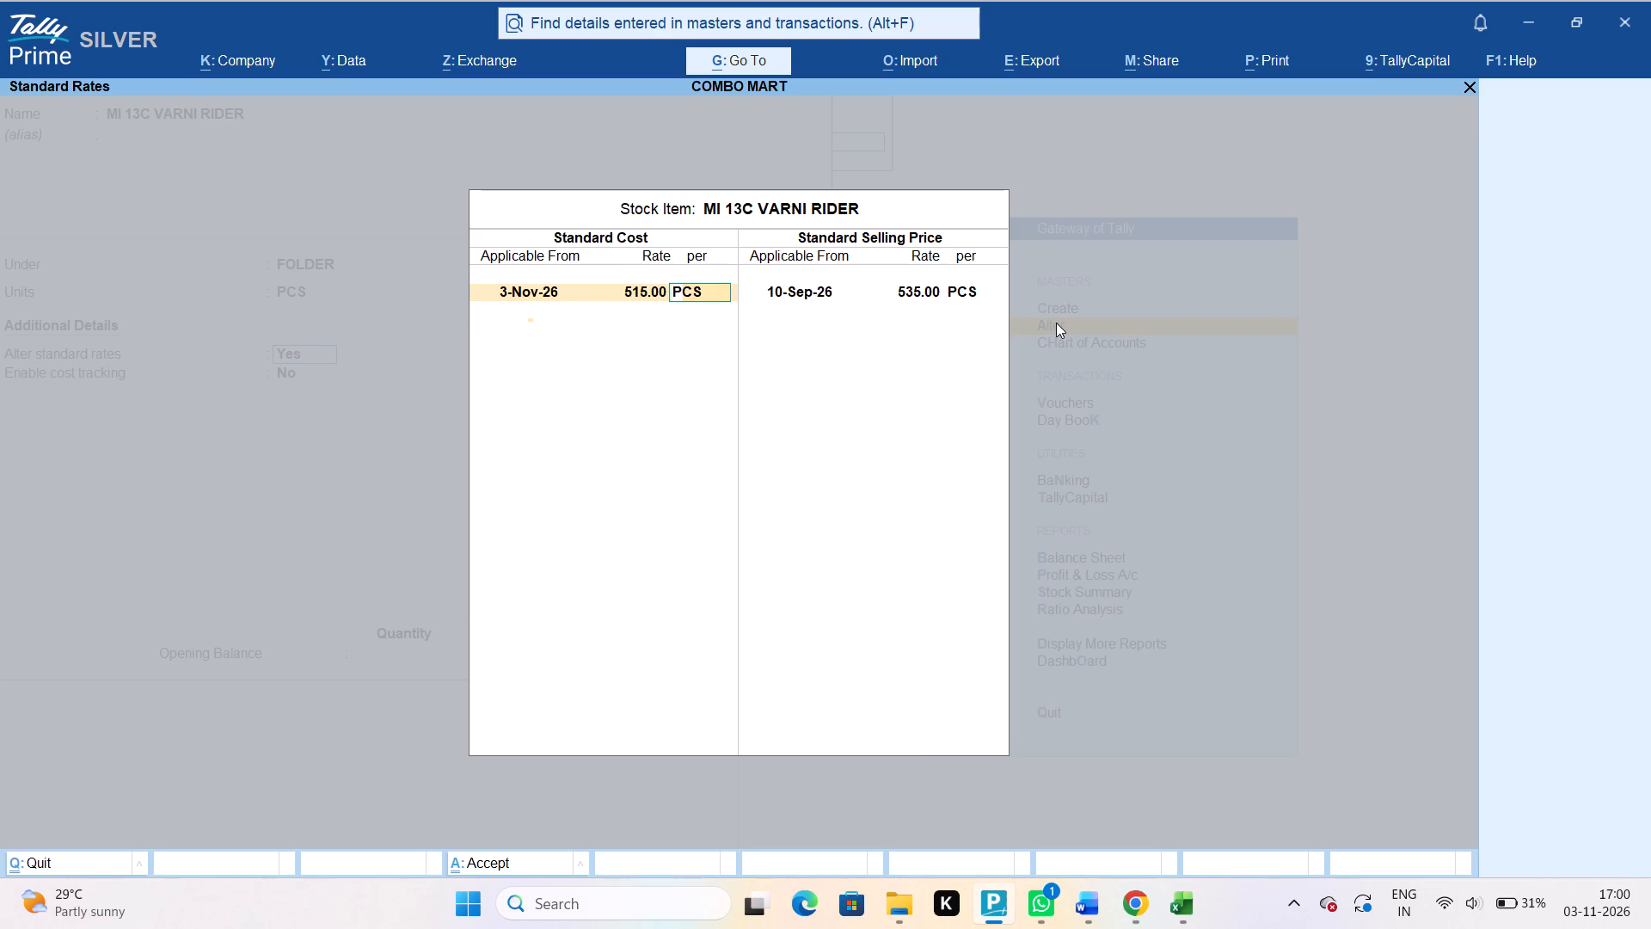
{"action": "key", "text": "Return"}
Set the standard selling price to 535 per PCS applicable from 3-Nov-26, save MI 13C VARNI RIDER and return to item selection.
{"action": "type", "text": "3-11"}
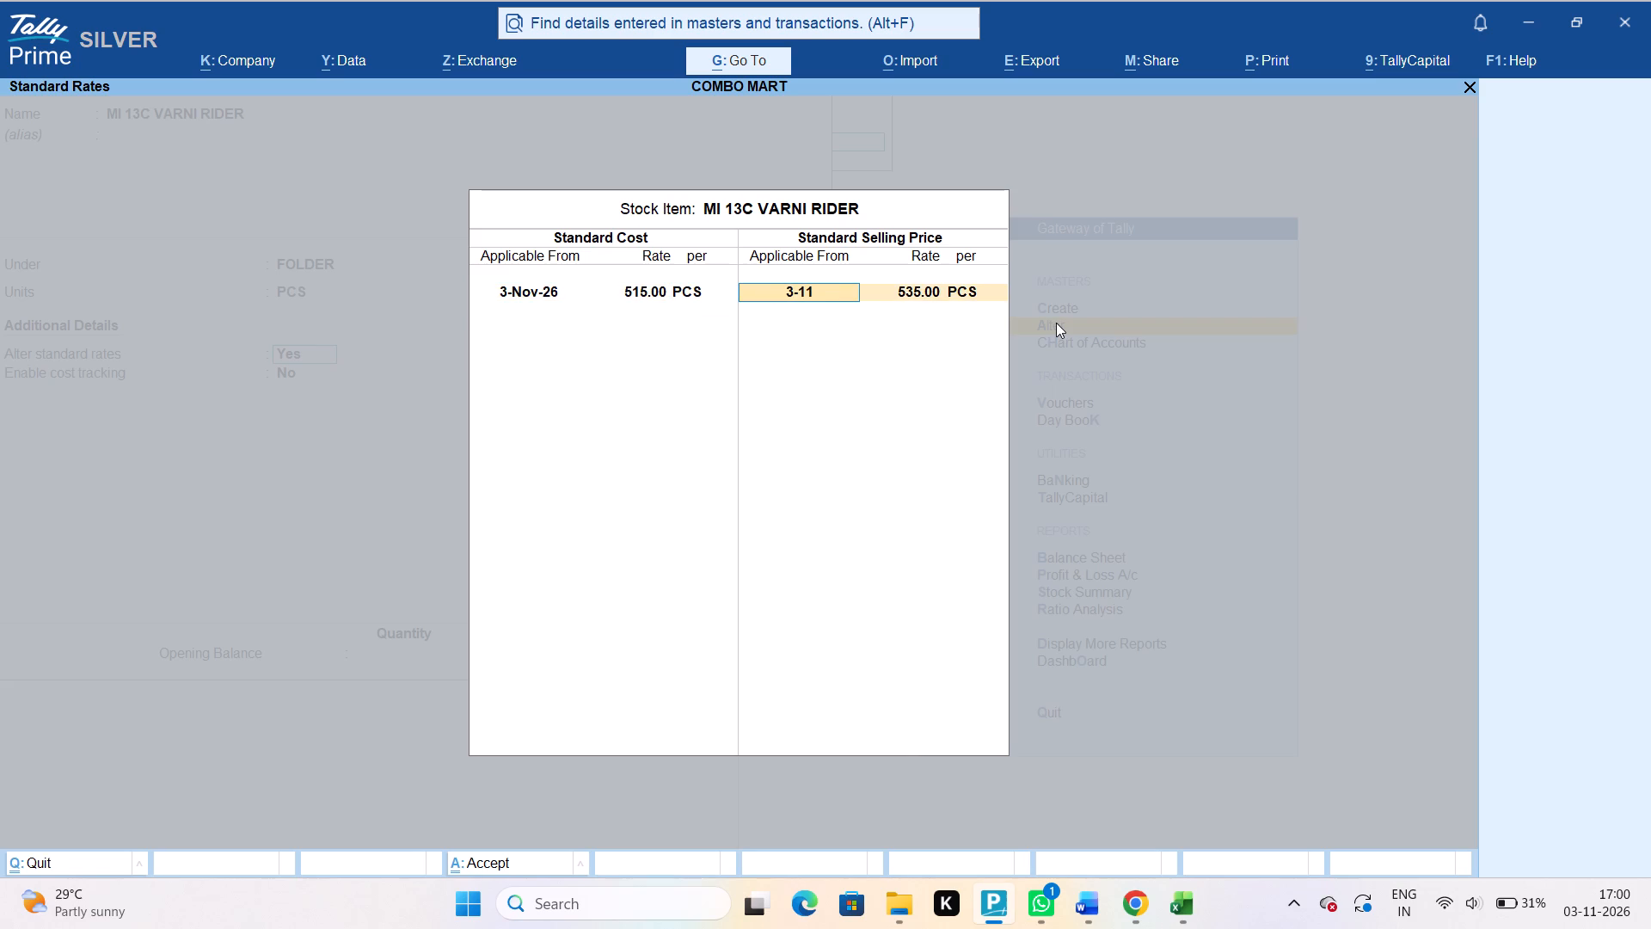
{"action": "key", "text": "Return"}
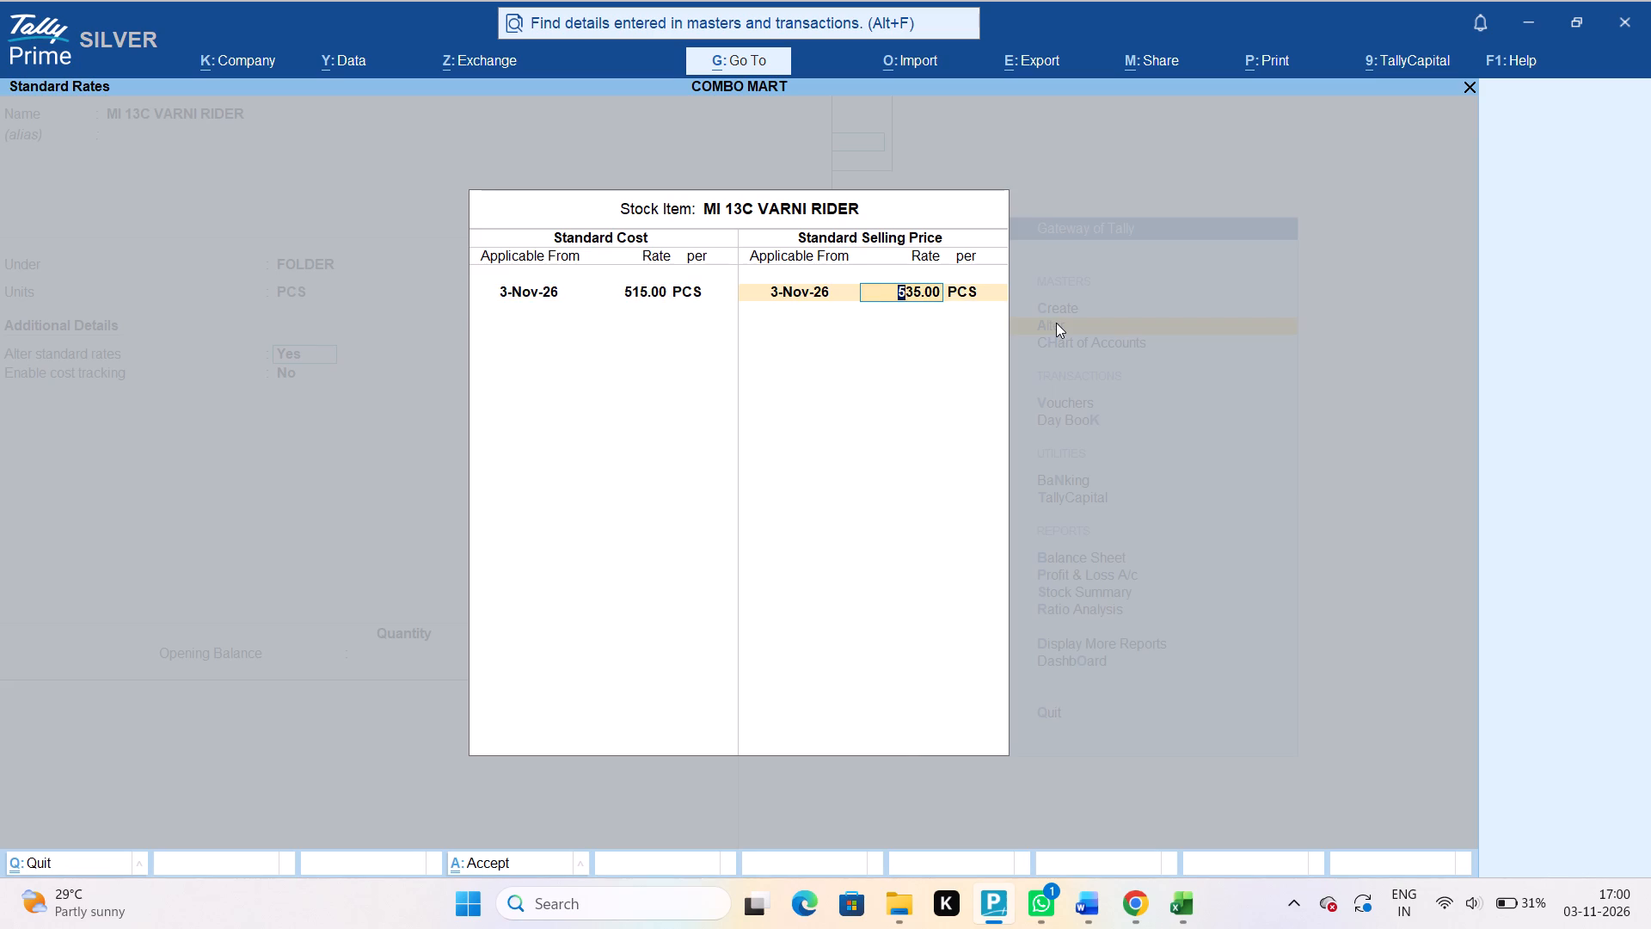
{"action": "type", "text": "535"}
{"action": "key", "text": "Return"}
{"action": "key", "text": "Return"}
{"action": "key", "text": "Return"}
{"action": "key", "text": "Return"}
{"action": "key", "text": "Return"}
{"action": "key", "text": "Return"}
{"action": "key", "text": "Return"}
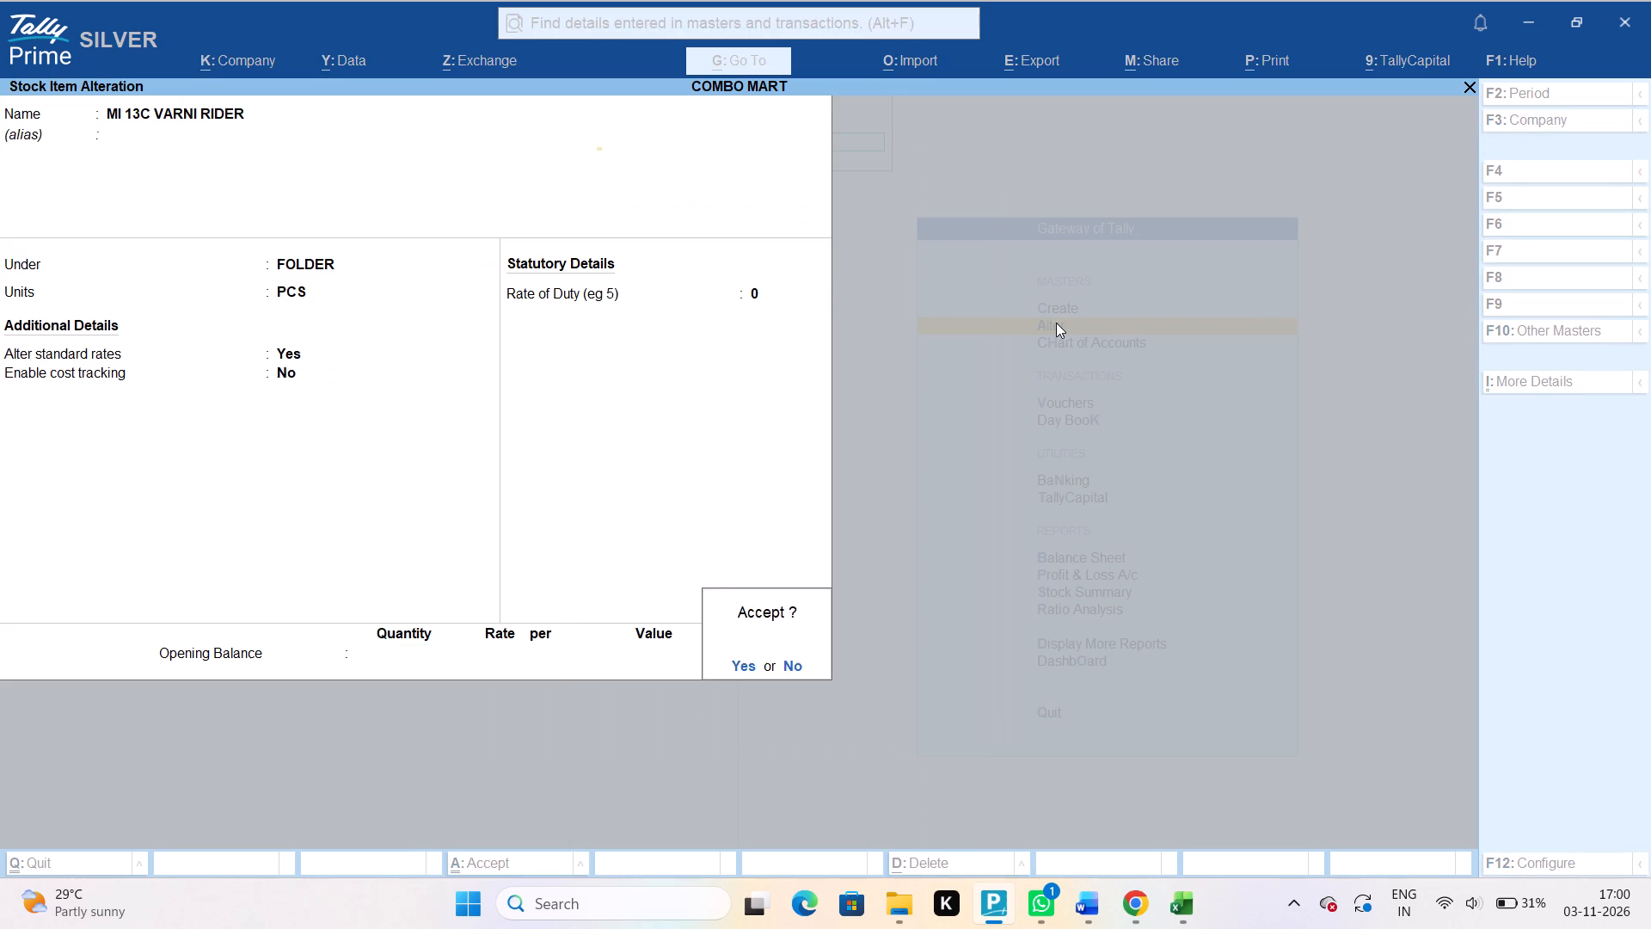
{"action": "key", "text": "Return"}
{"action": "key", "text": "Escape"}
{"action": "key", "text": "Escape"}
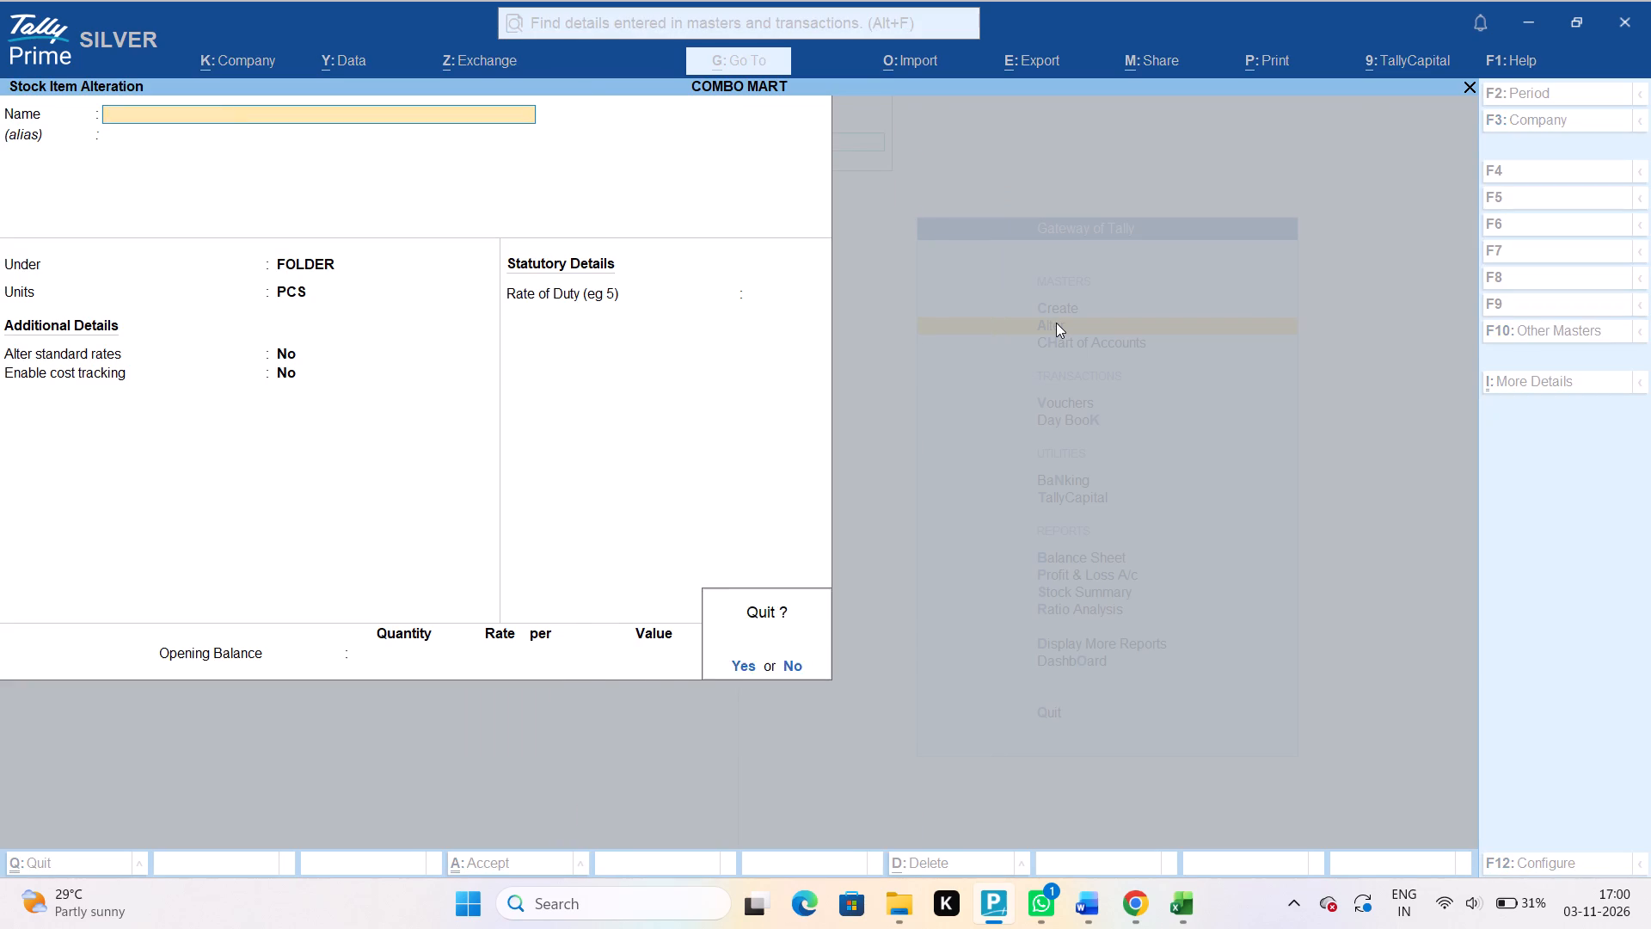
{"action": "key", "text": "Escape"}
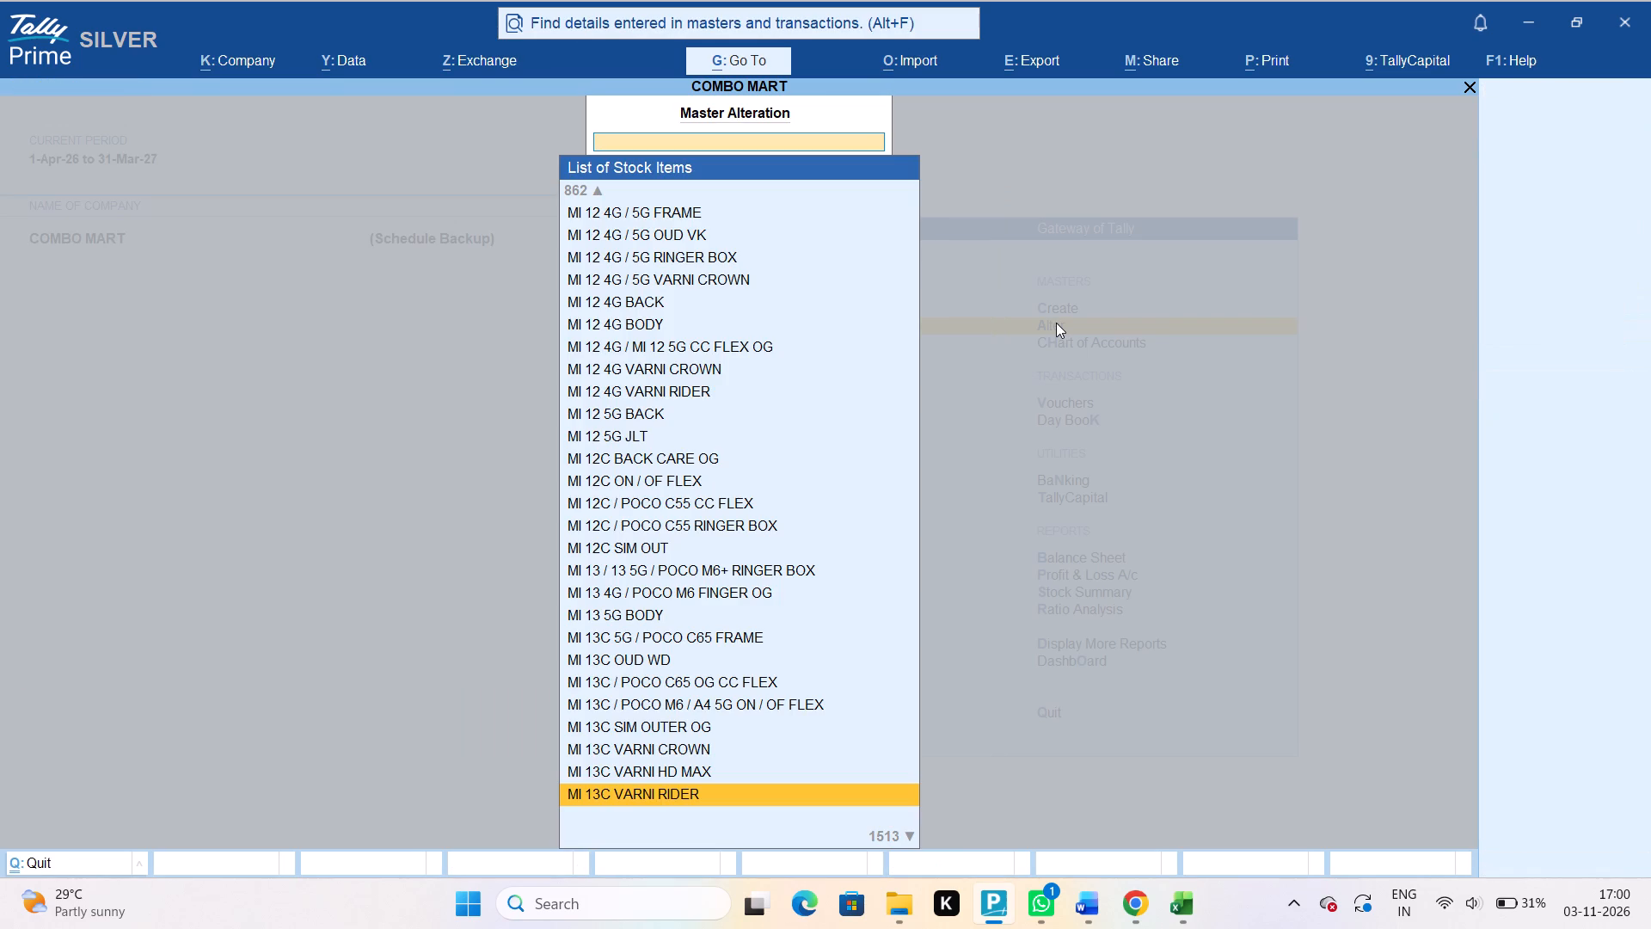
Open the stock item A14 5G VARNI RIDER for alteration.
{"action": "type", "text": "A14"}
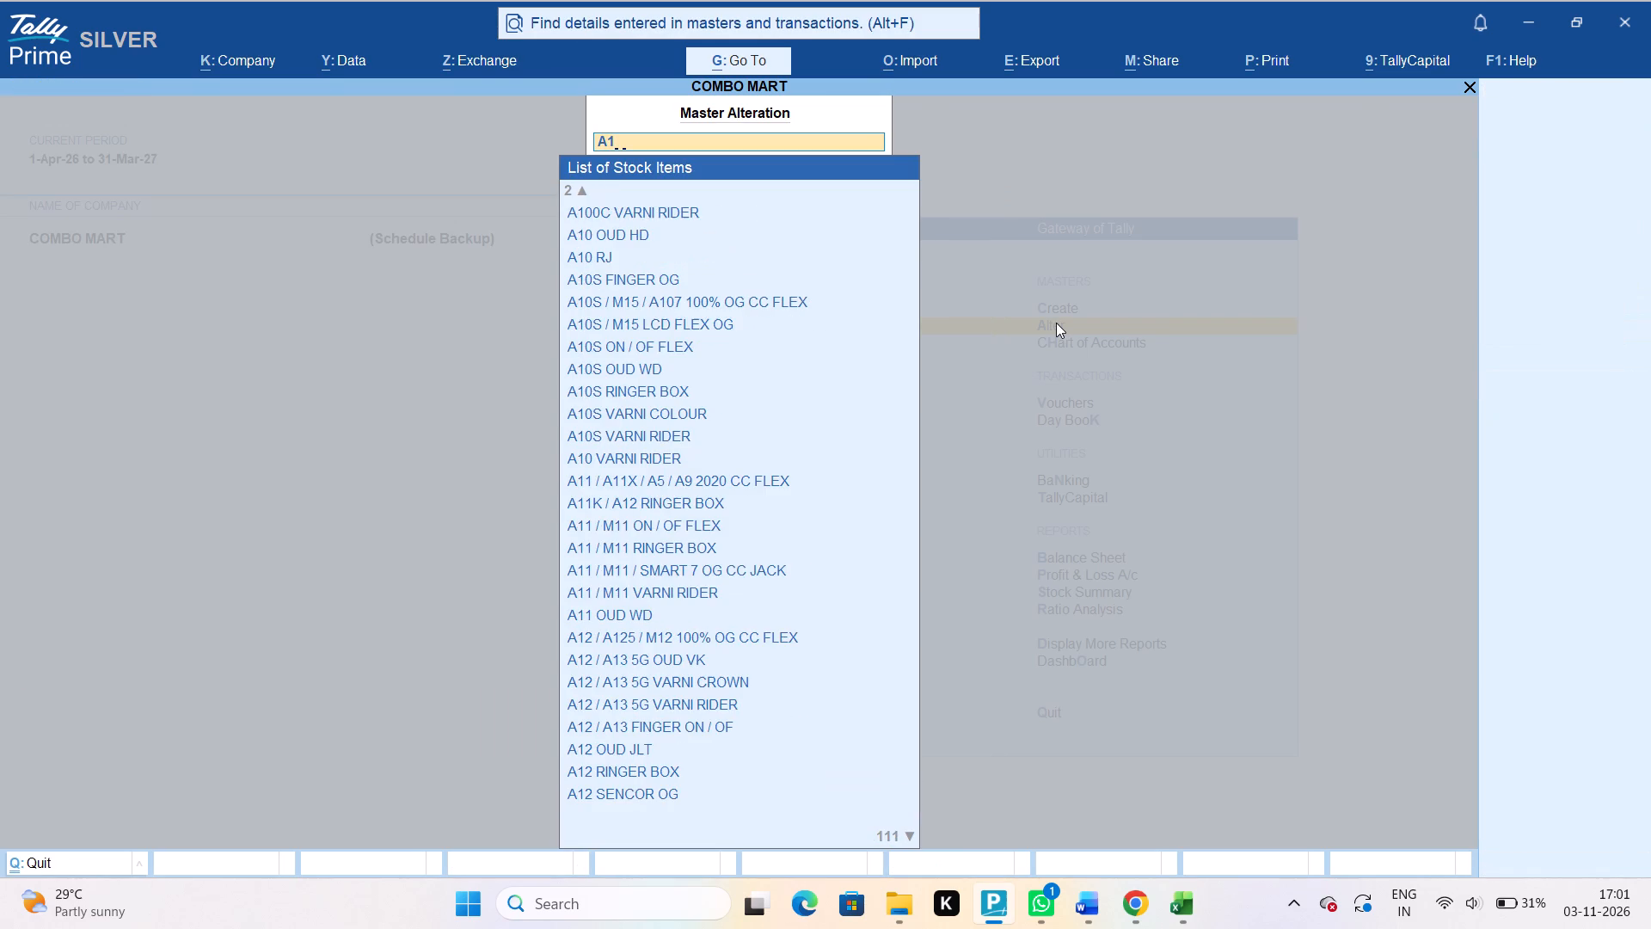
{"action": "key", "text": "space"}
{"action": "type", "text": "5G V"}
{"action": "key", "text": "Down"}
{"action": "key", "text": "Down"}
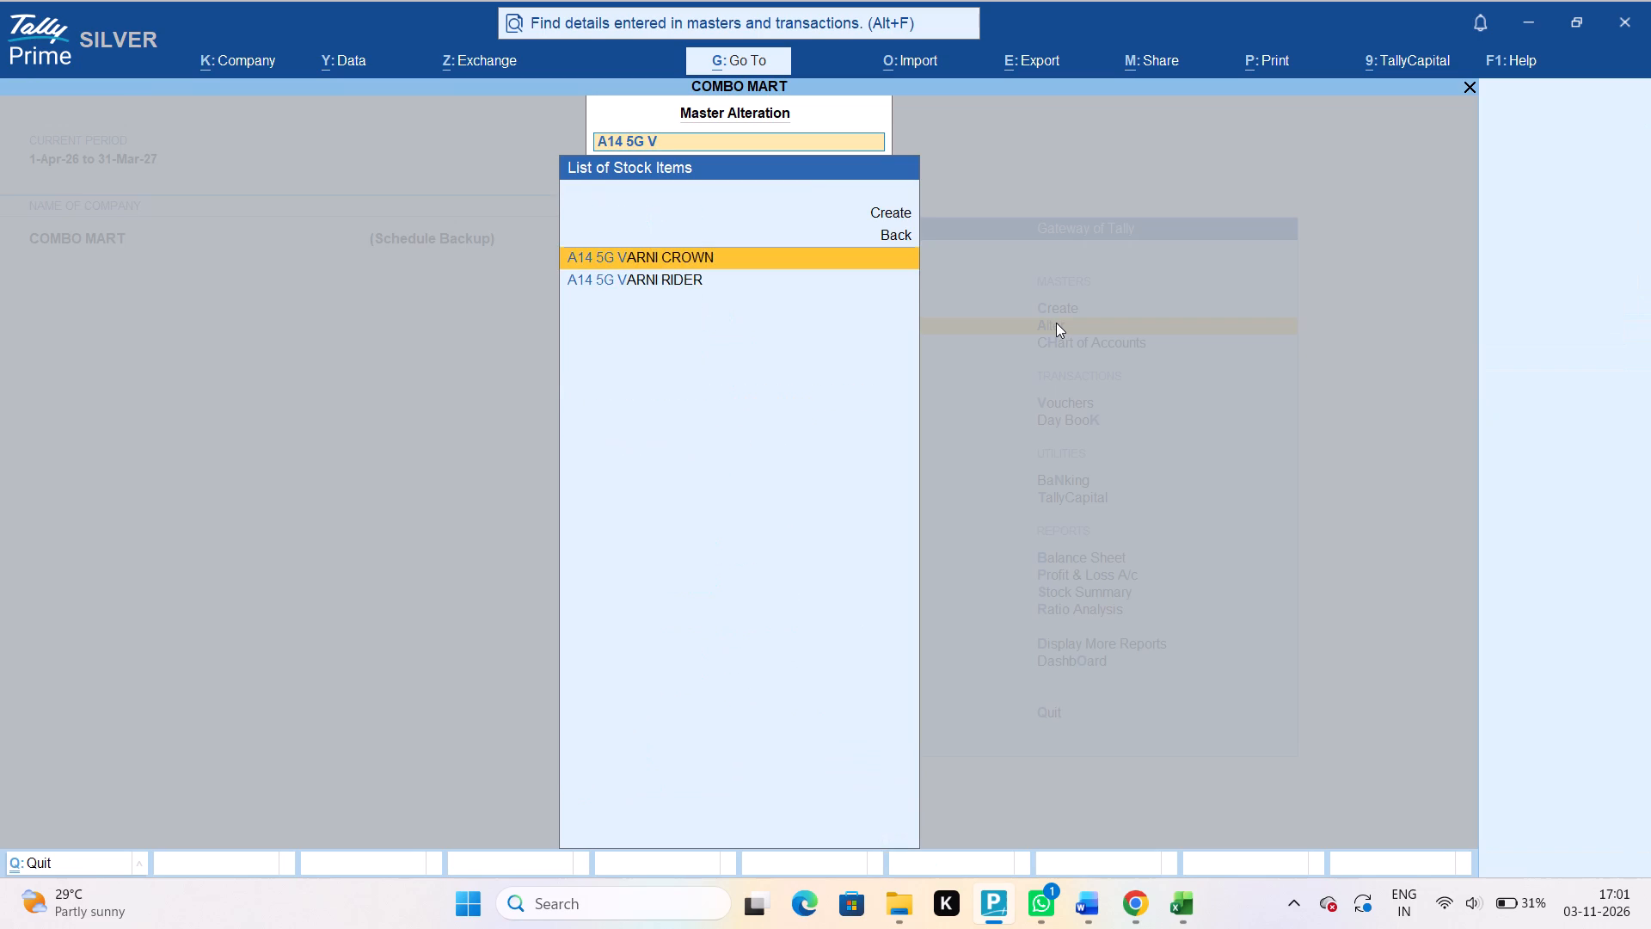
{"action": "key", "text": "Return"}
Enable altering standard rates for A14 5G VARNI RIDER and set its standard cost to 510 per PCS applicable from 3-Nov-26.
{"action": "key", "text": "Return"}
{"action": "key", "text": "Return"}
{"action": "key", "text": "Return"}
{"action": "key", "text": "Return"}
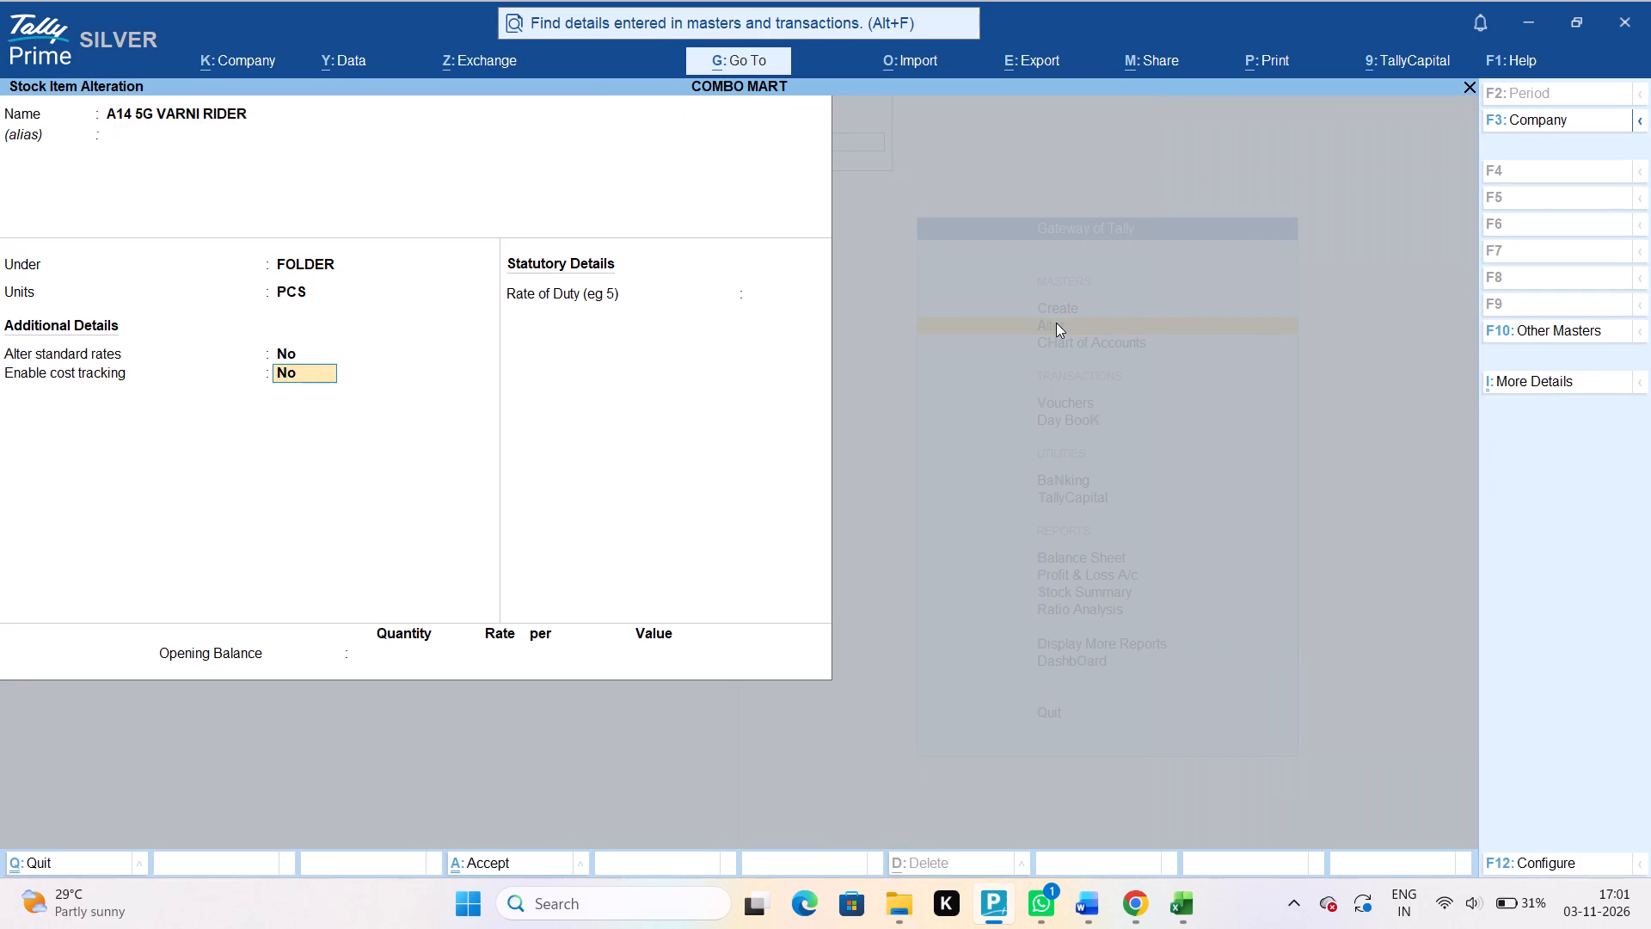
{"action": "key", "text": "BackSpace"}
{"action": "type", "text": "YES"}
{"action": "key", "text": "Return"}
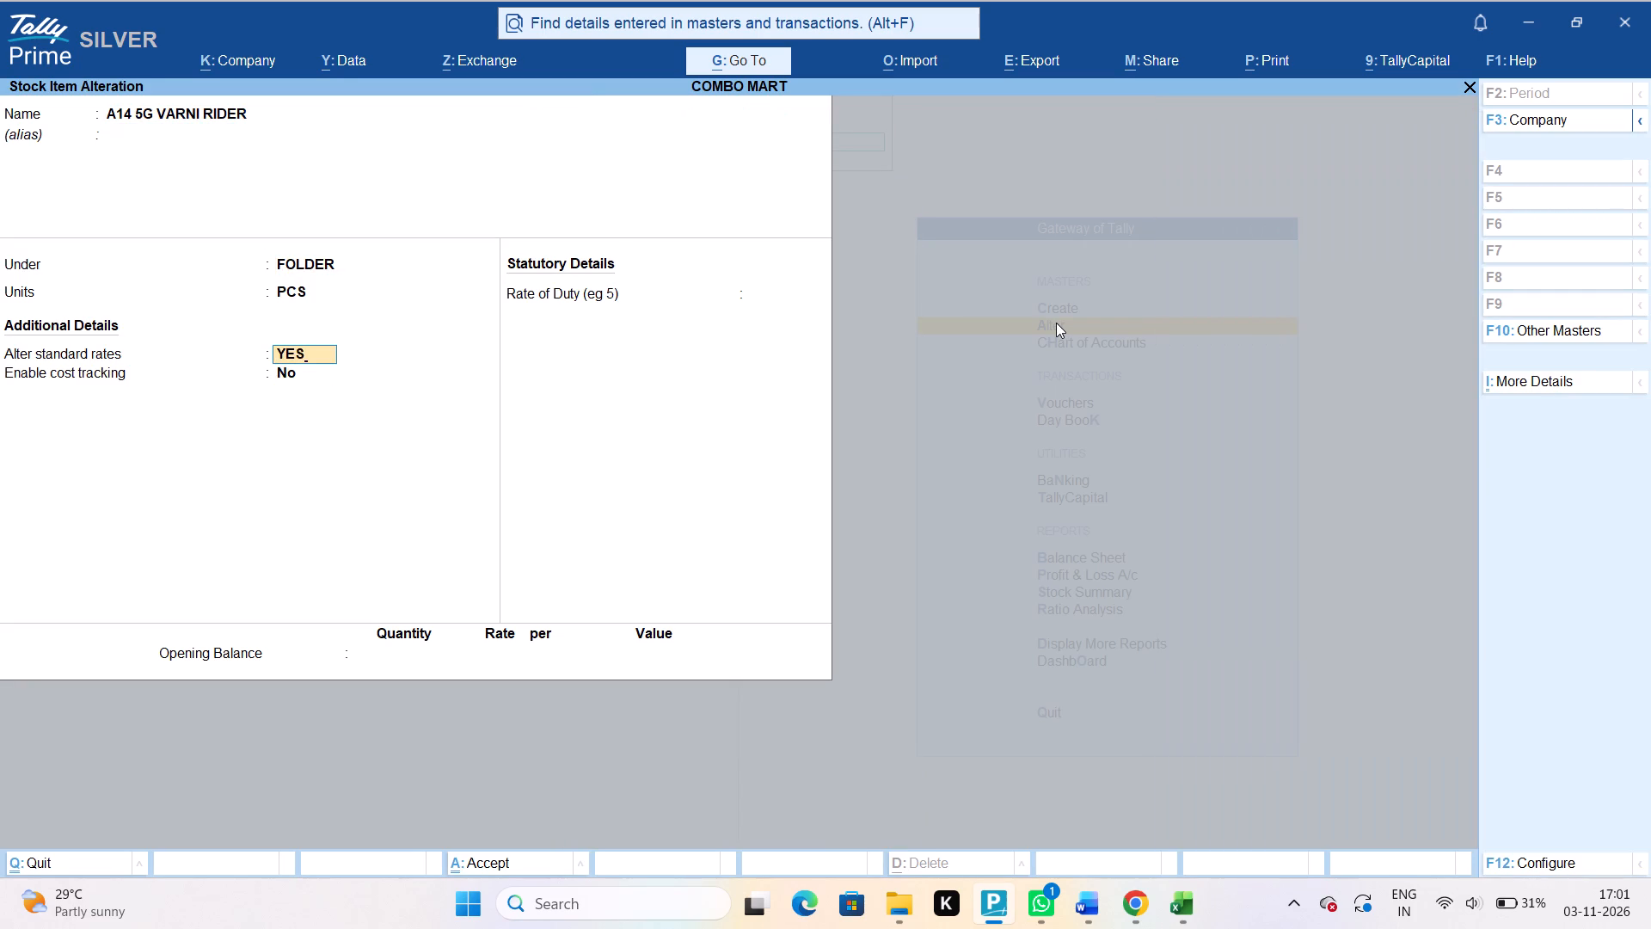
{"action": "type", "text": "3-11"}
{"action": "key", "text": "Return"}
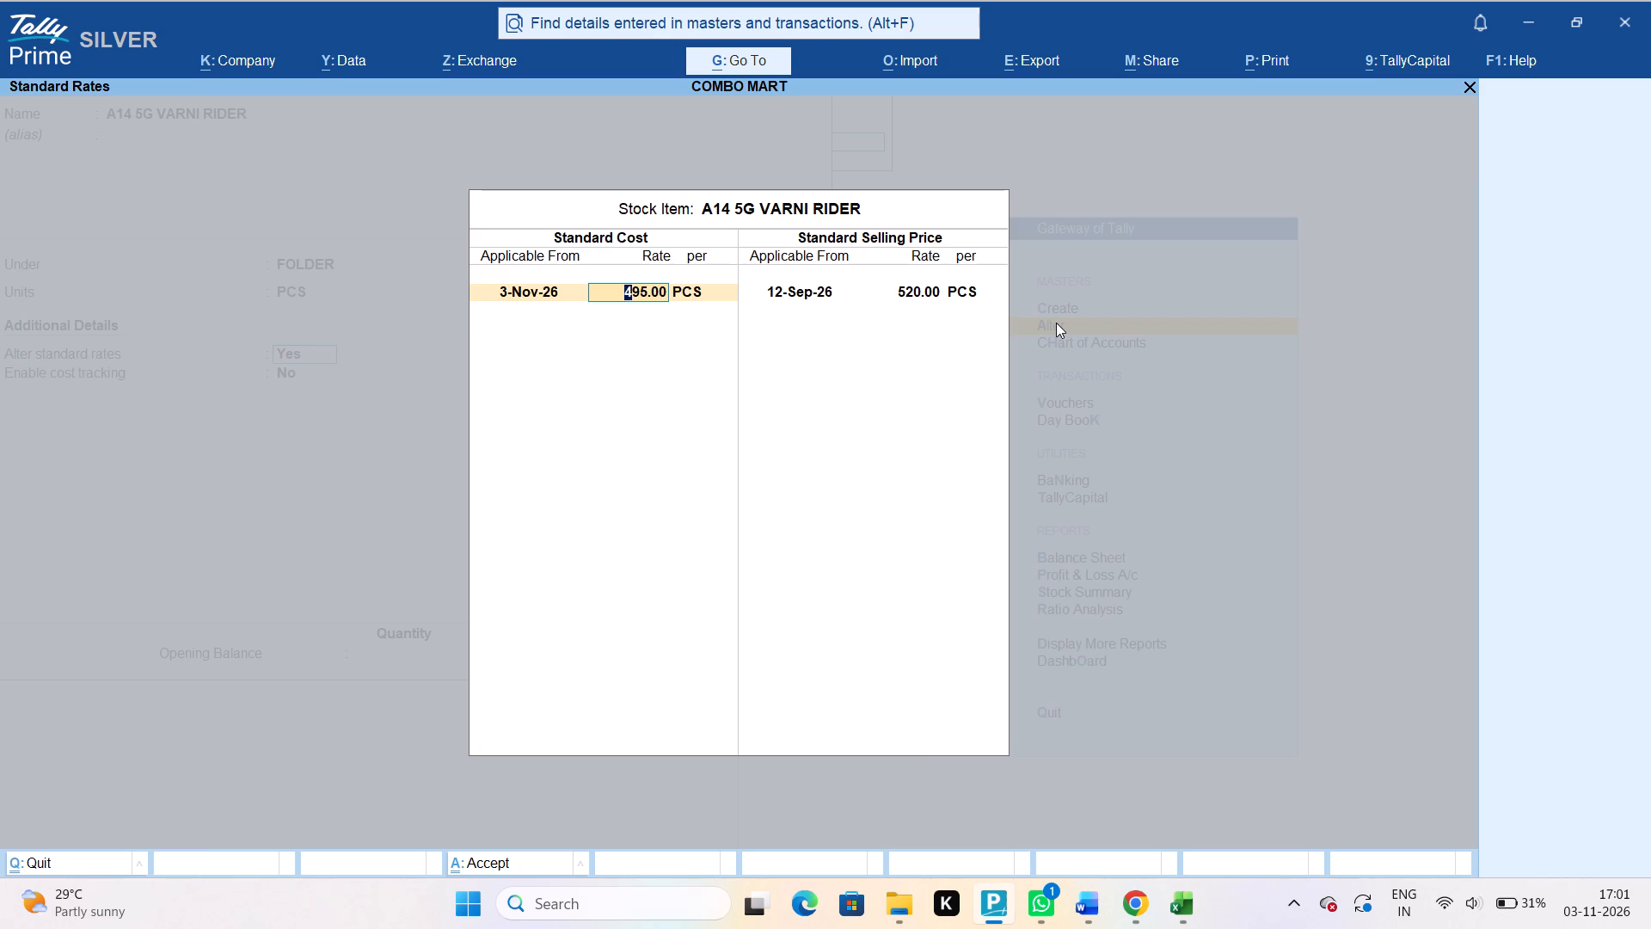
{"action": "type", "text": "510"}
{"action": "key", "text": "Return"}
{"action": "key", "text": "Return"}
{"action": "key", "text": "Return"}
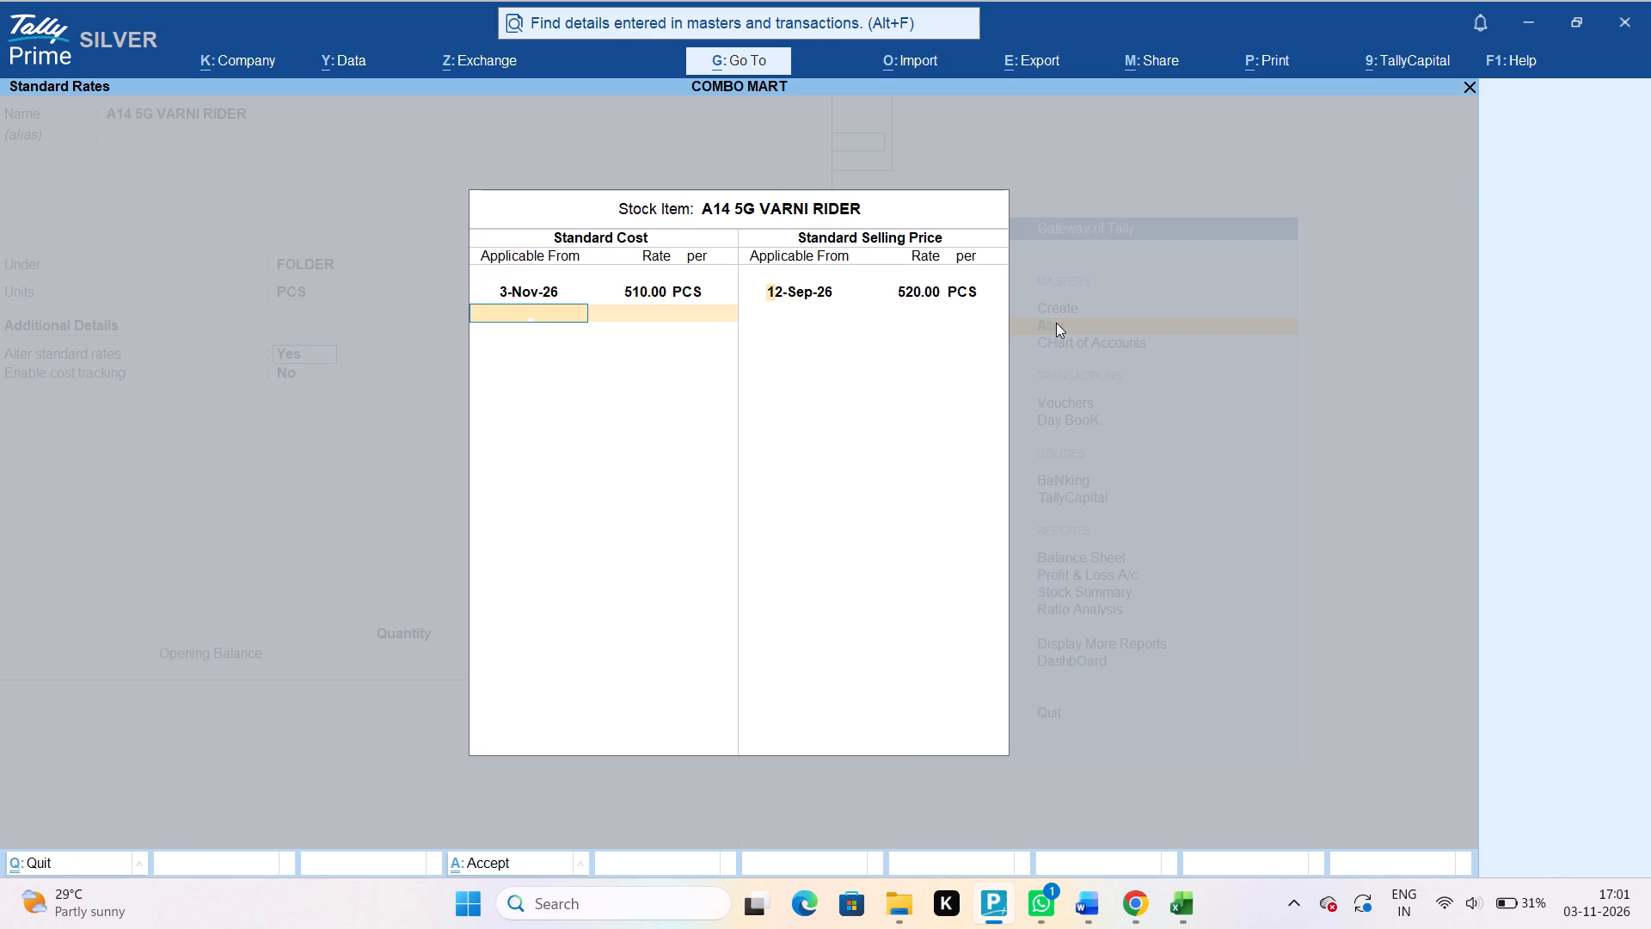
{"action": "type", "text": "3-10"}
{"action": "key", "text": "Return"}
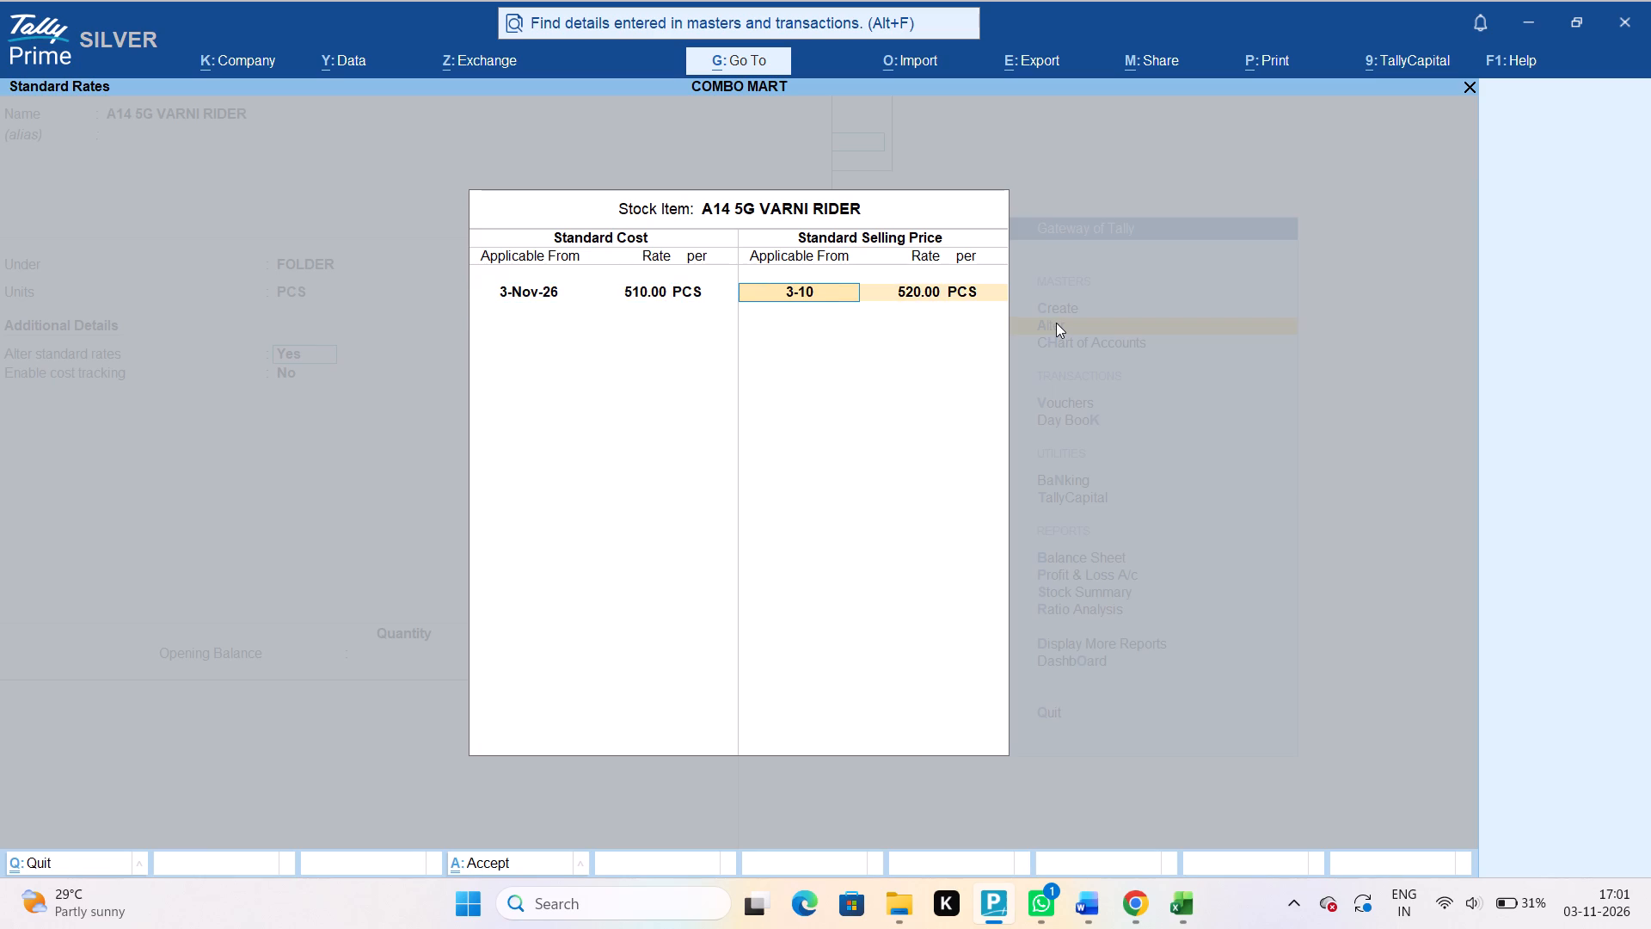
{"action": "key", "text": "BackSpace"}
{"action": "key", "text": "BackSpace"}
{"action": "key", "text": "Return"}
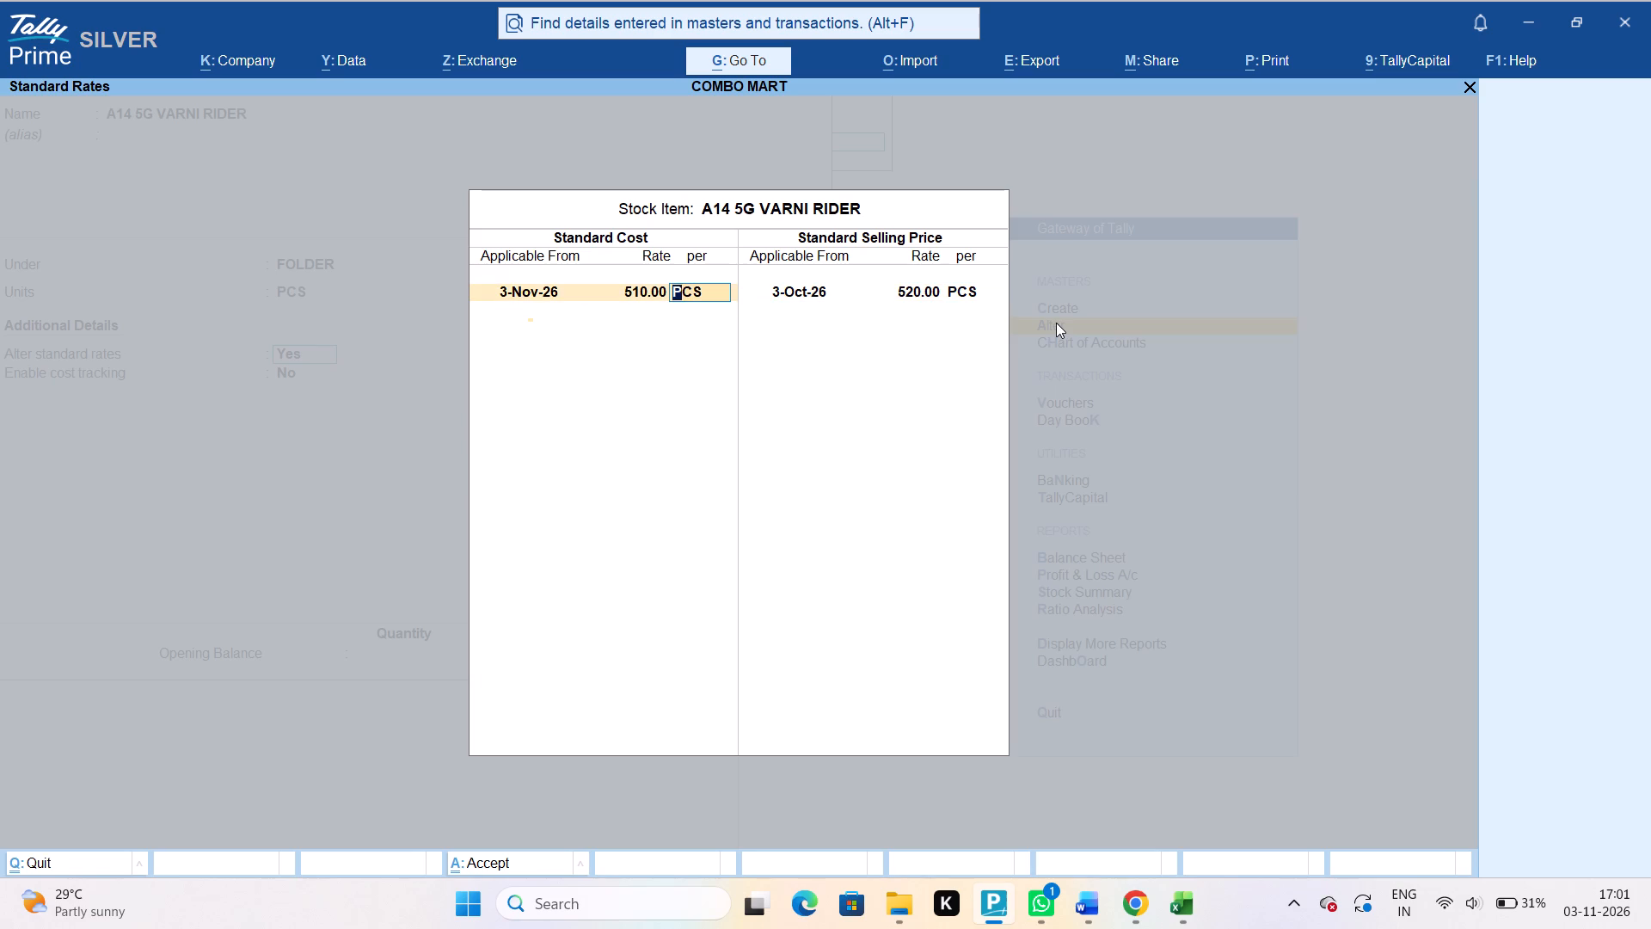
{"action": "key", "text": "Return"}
Set the standard selling price to 530 per PCS applicable from 3-Nov-26 and save the A14 5G VARNI RIDER item.
{"action": "type", "text": "3-11"}
{"action": "key", "text": "Return"}
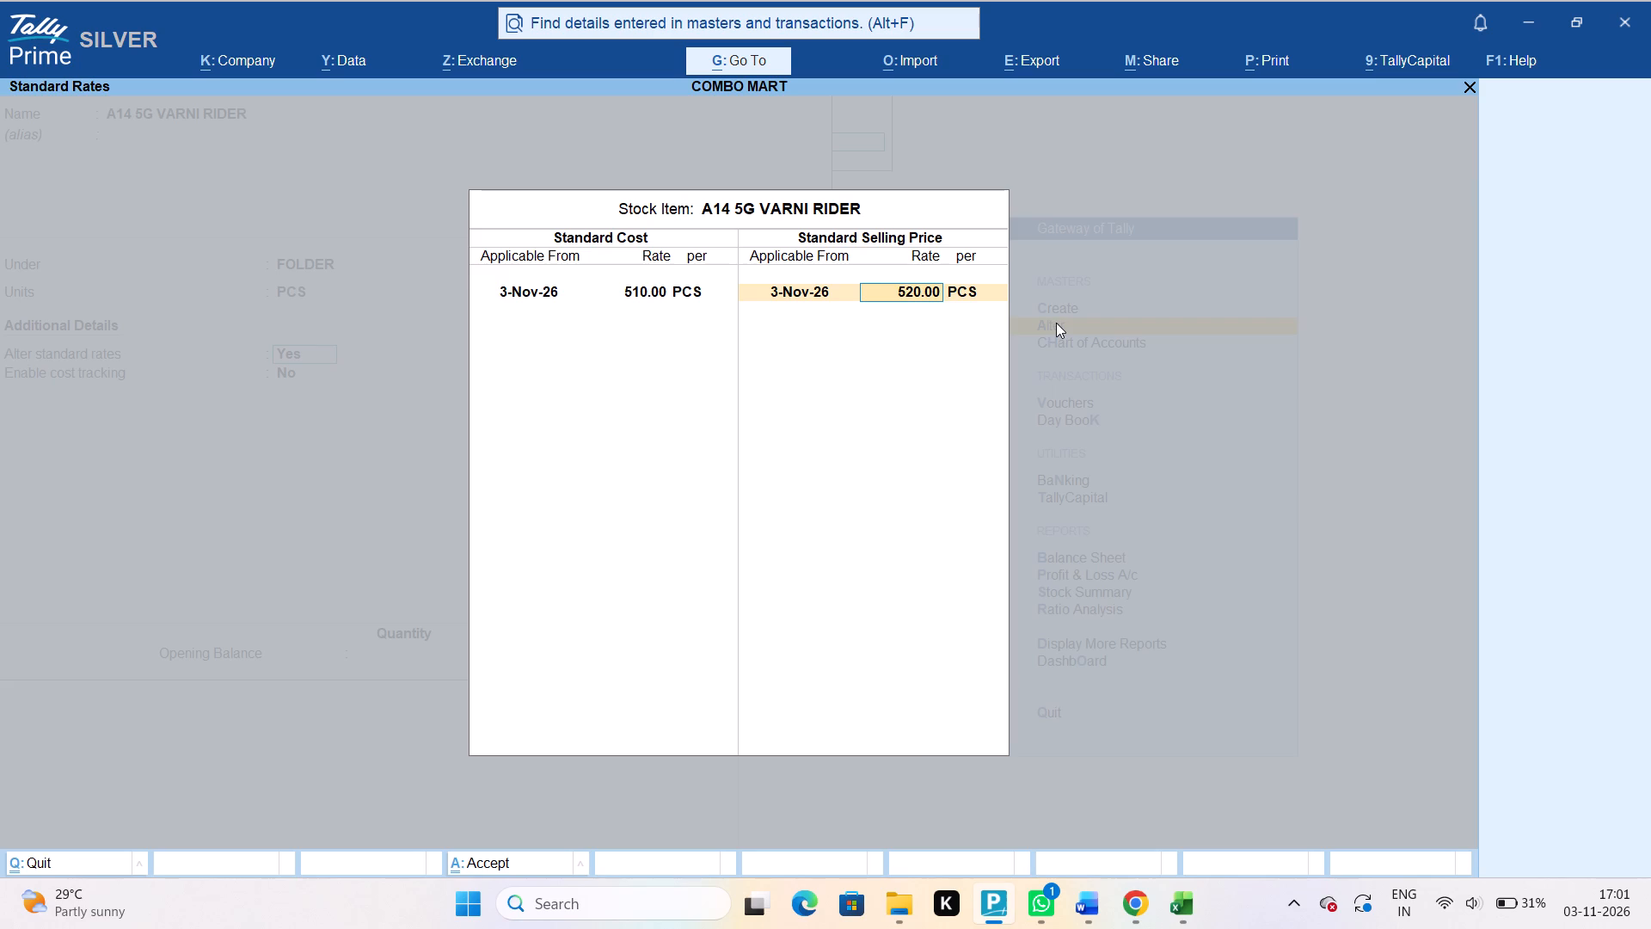
{"action": "type", "text": "530"}
{"action": "key", "text": "Return"}
{"action": "key", "text": "Return"}
{"action": "key", "text": "Return"}
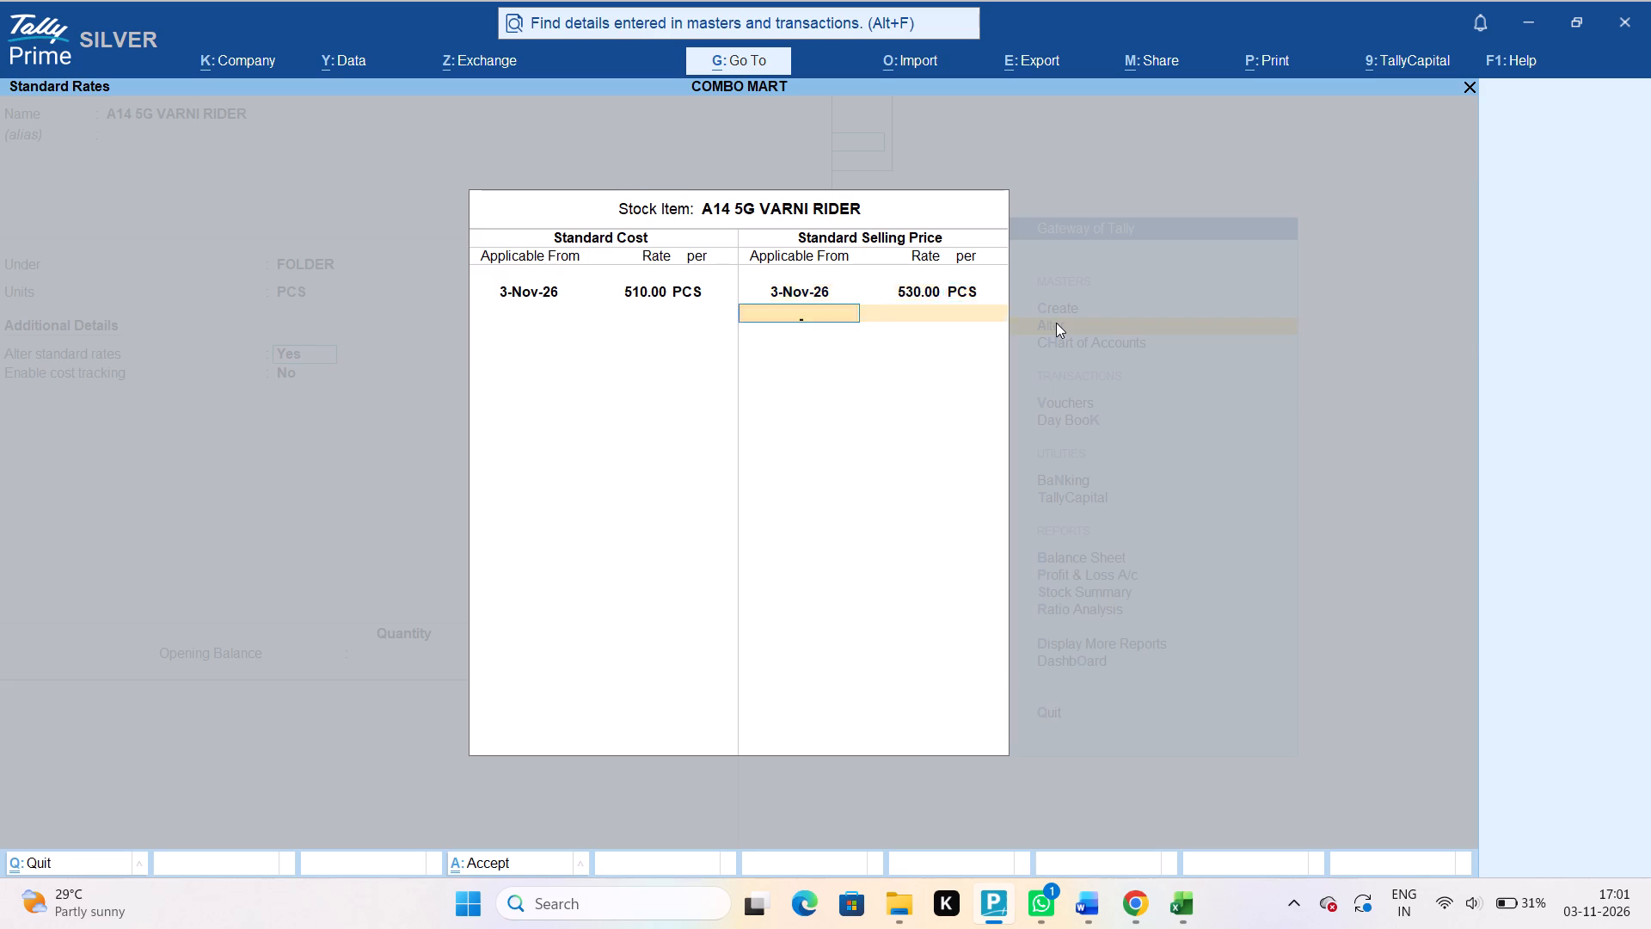
{"action": "key", "text": "Return"}
{"action": "key", "text": "Return"}
{"action": "key", "text": "Return"}
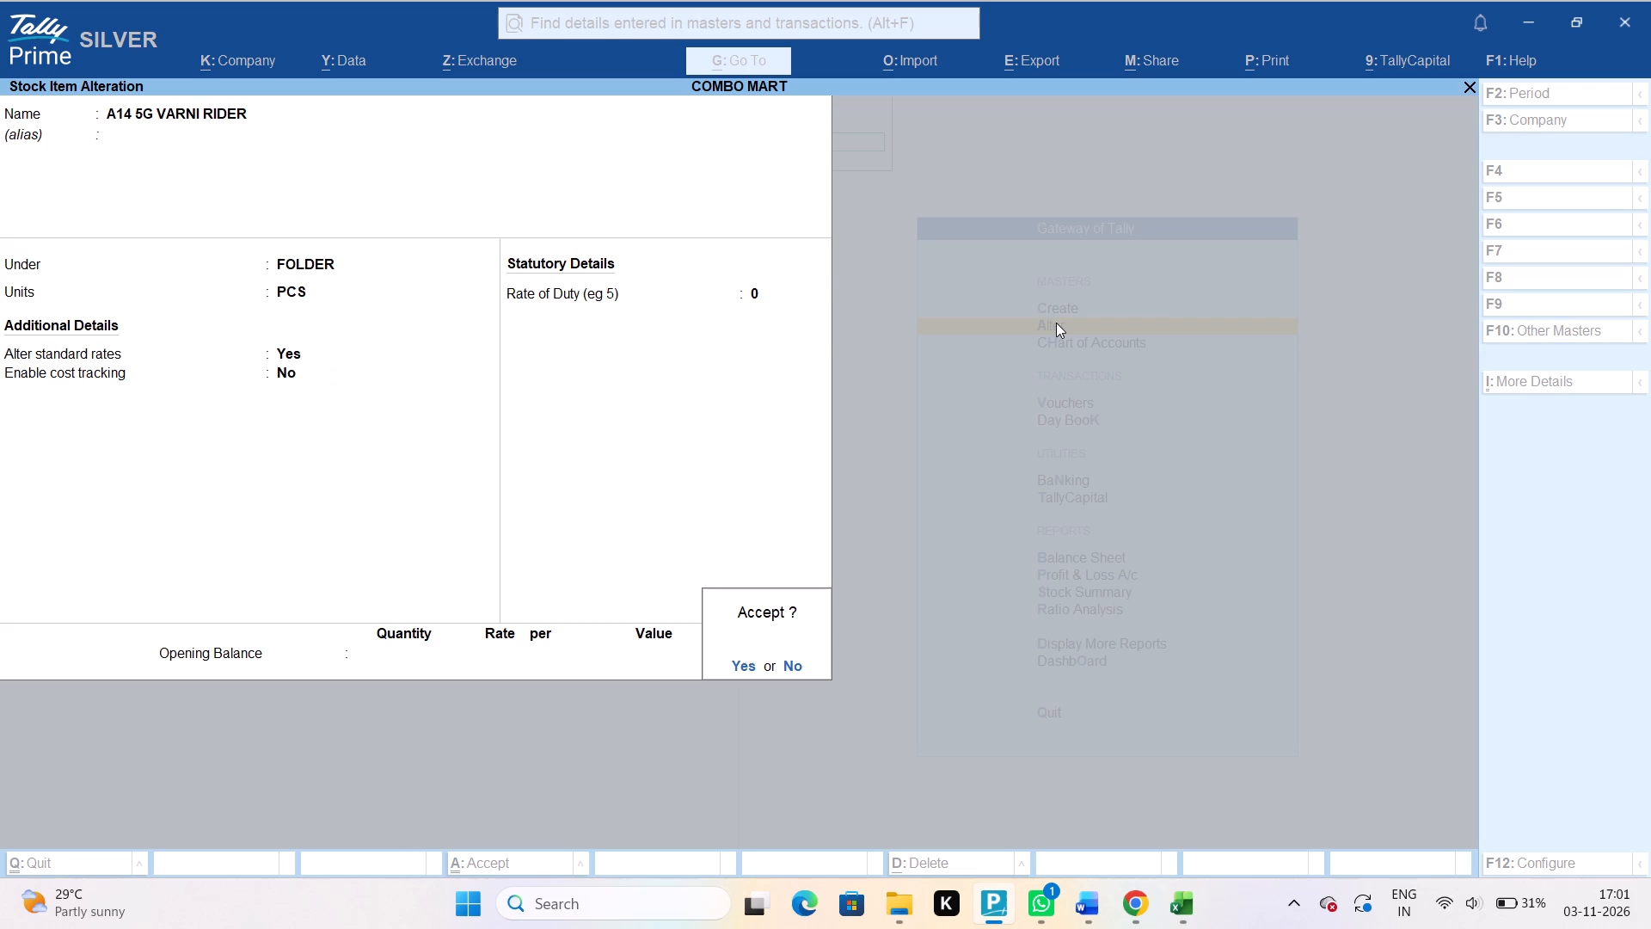
{"action": "key", "text": "ctrl+a"}
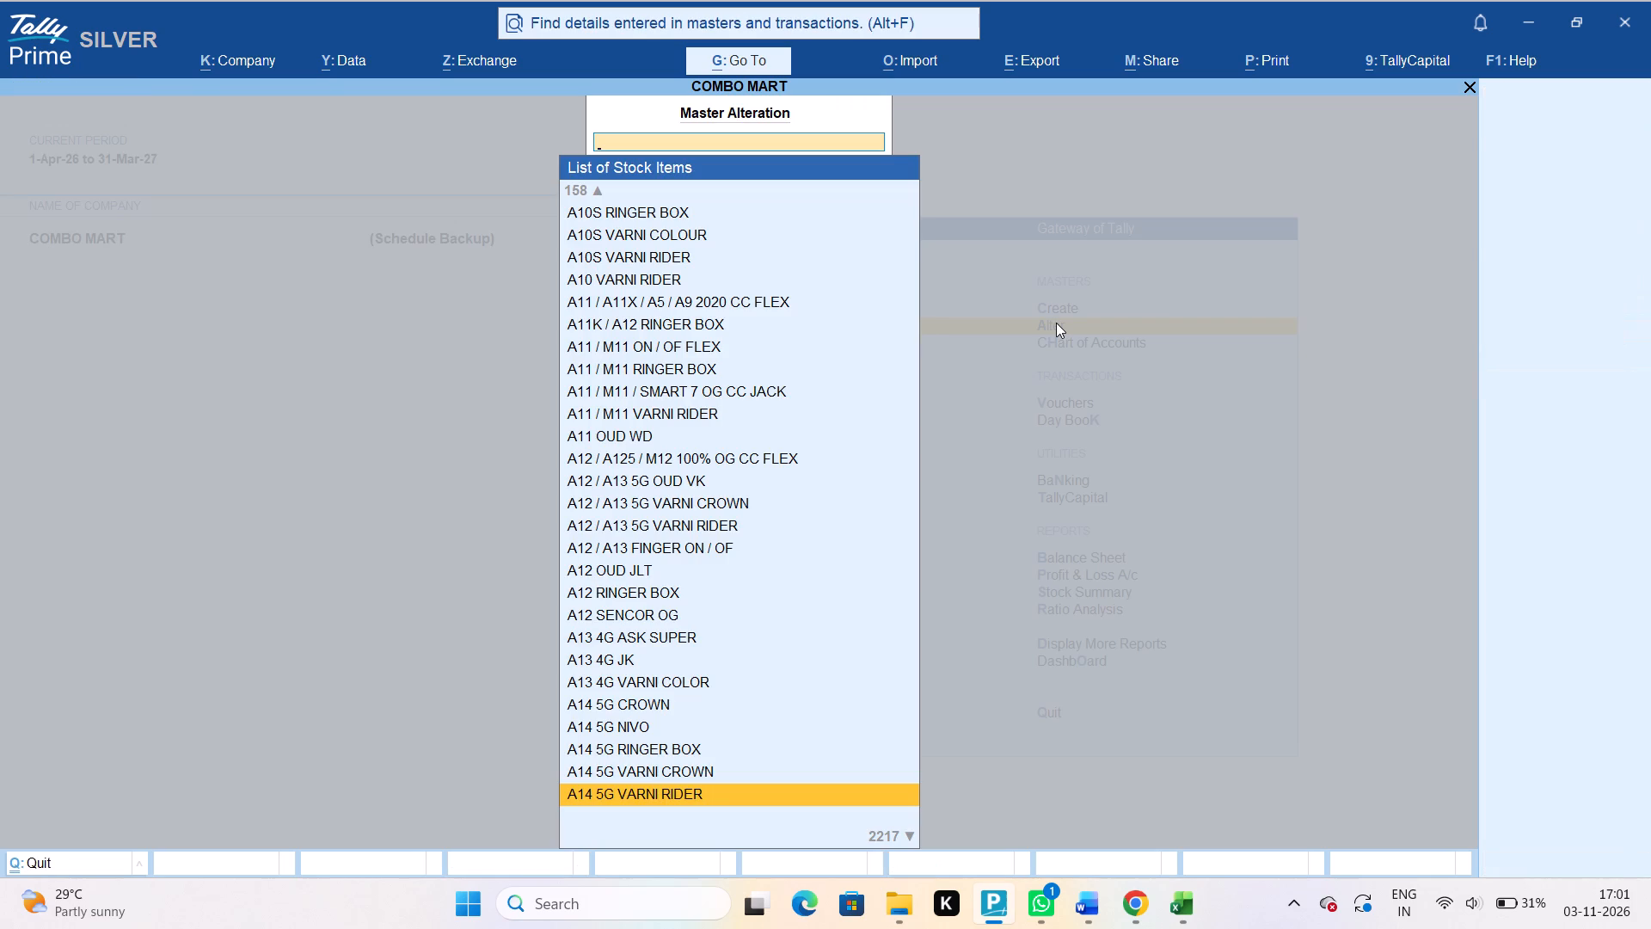
Open the stock item C55 VARNI RIDER for alteration.
{"action": "type", "text": "C55 VAR"}
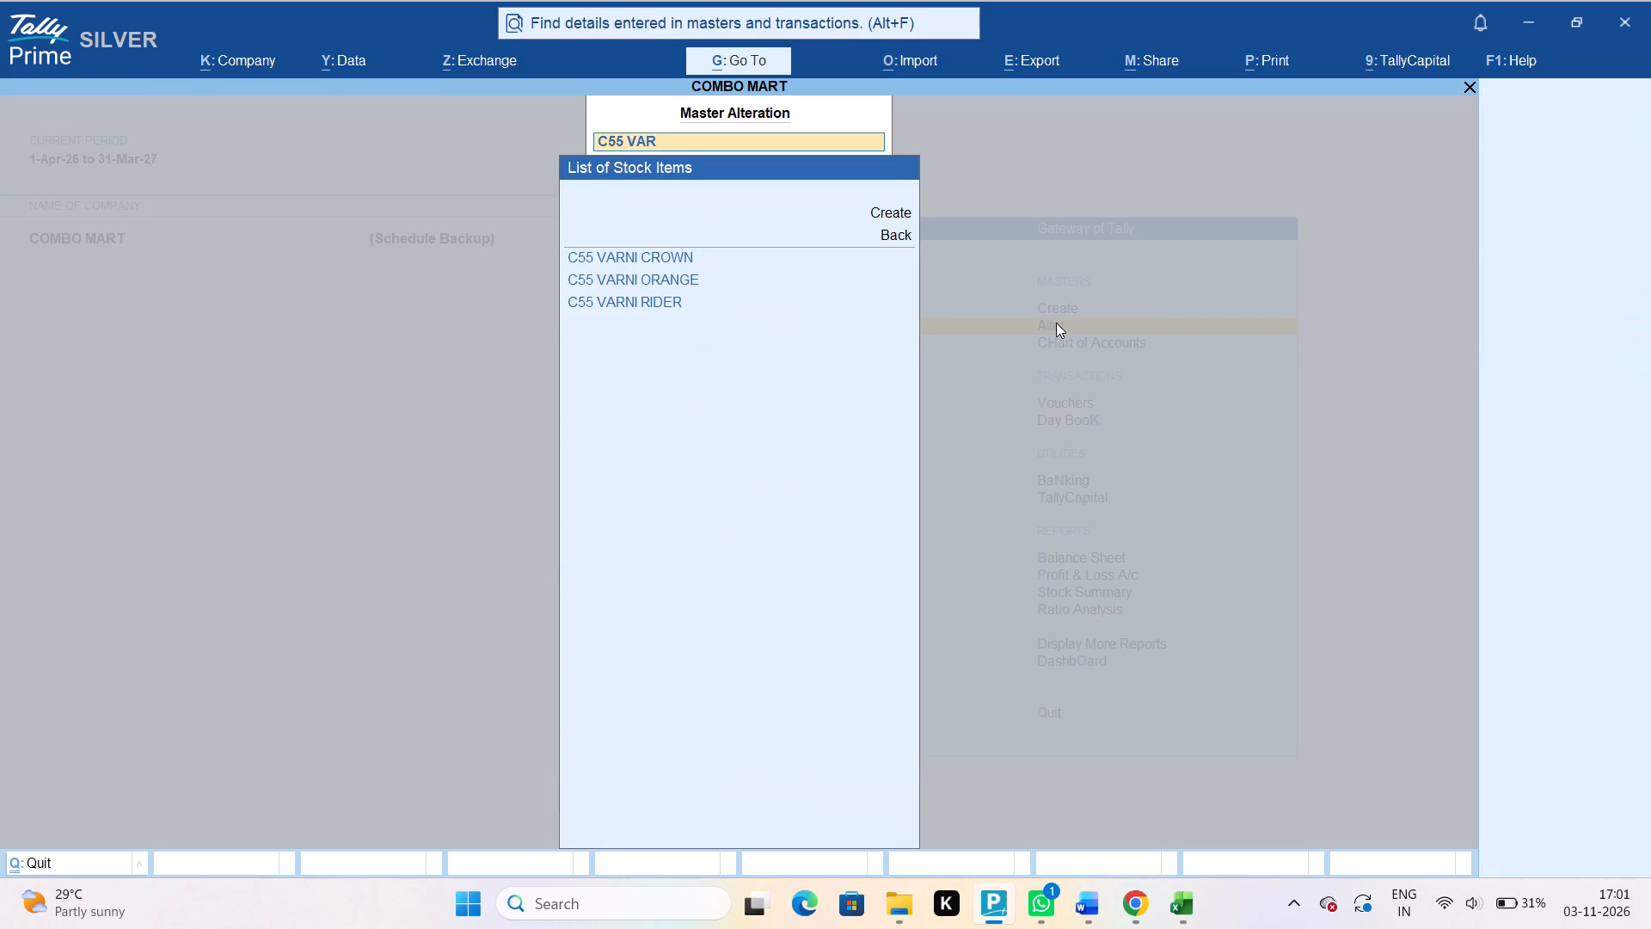
{"action": "key", "text": "Down"}
{"action": "key", "text": "Down"}
{"action": "key", "text": "Down"}
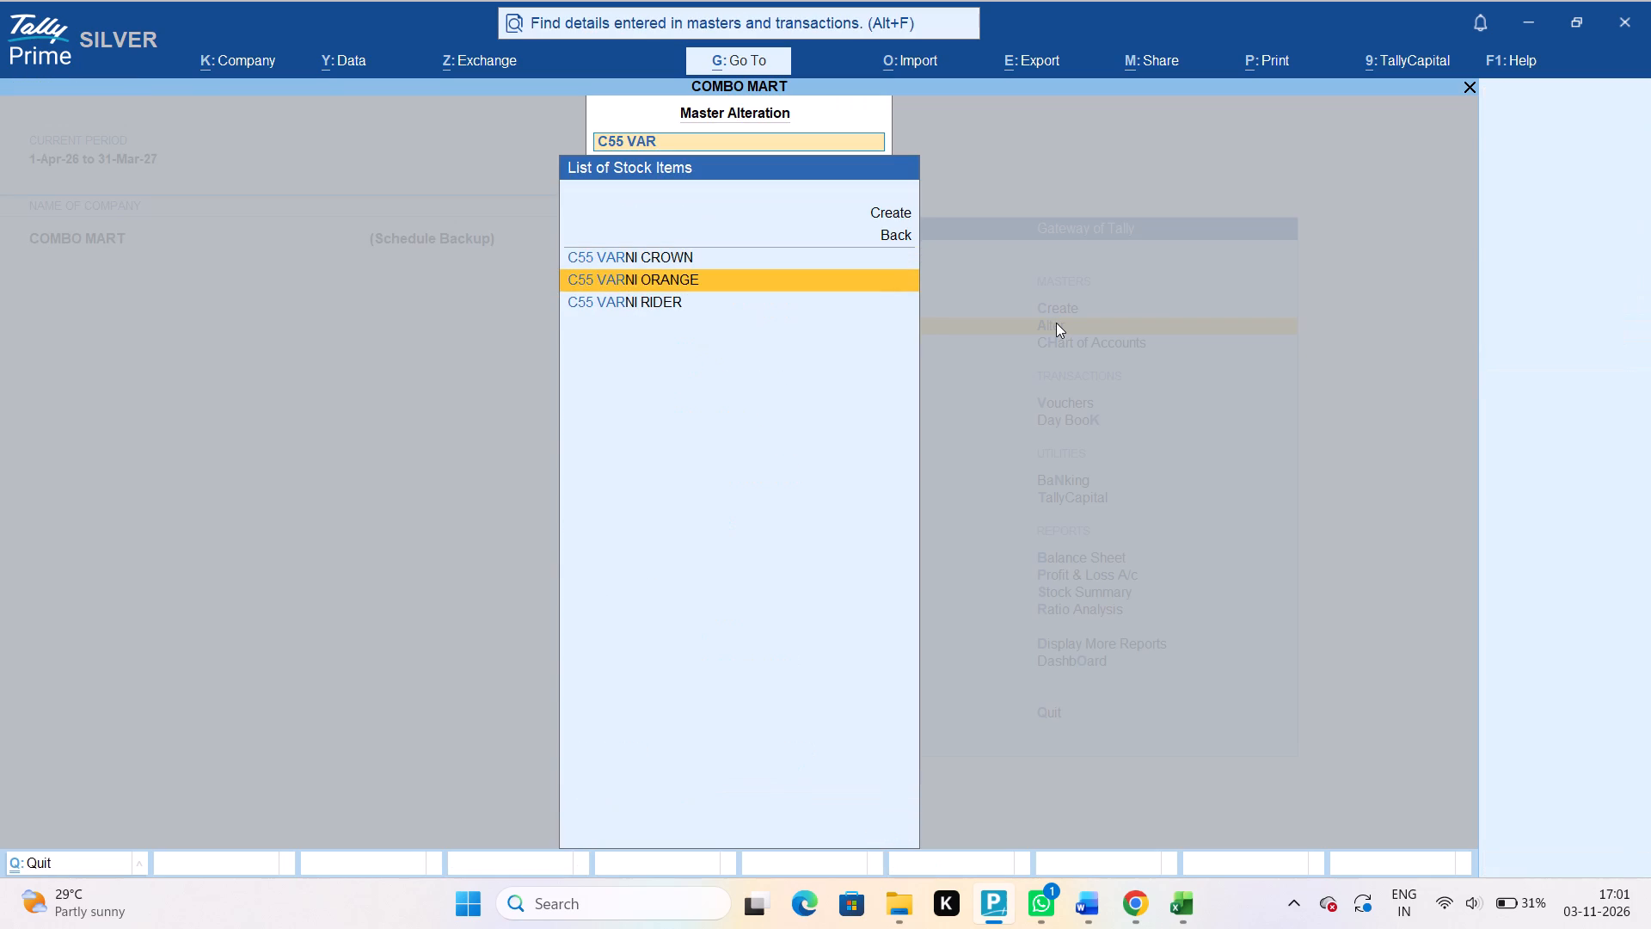
{"action": "key", "text": "Return"}
Set the opening balance rate of C55 VARNI RIDER to 580 per PCS and save the item.
{"action": "key", "text": "Return"}
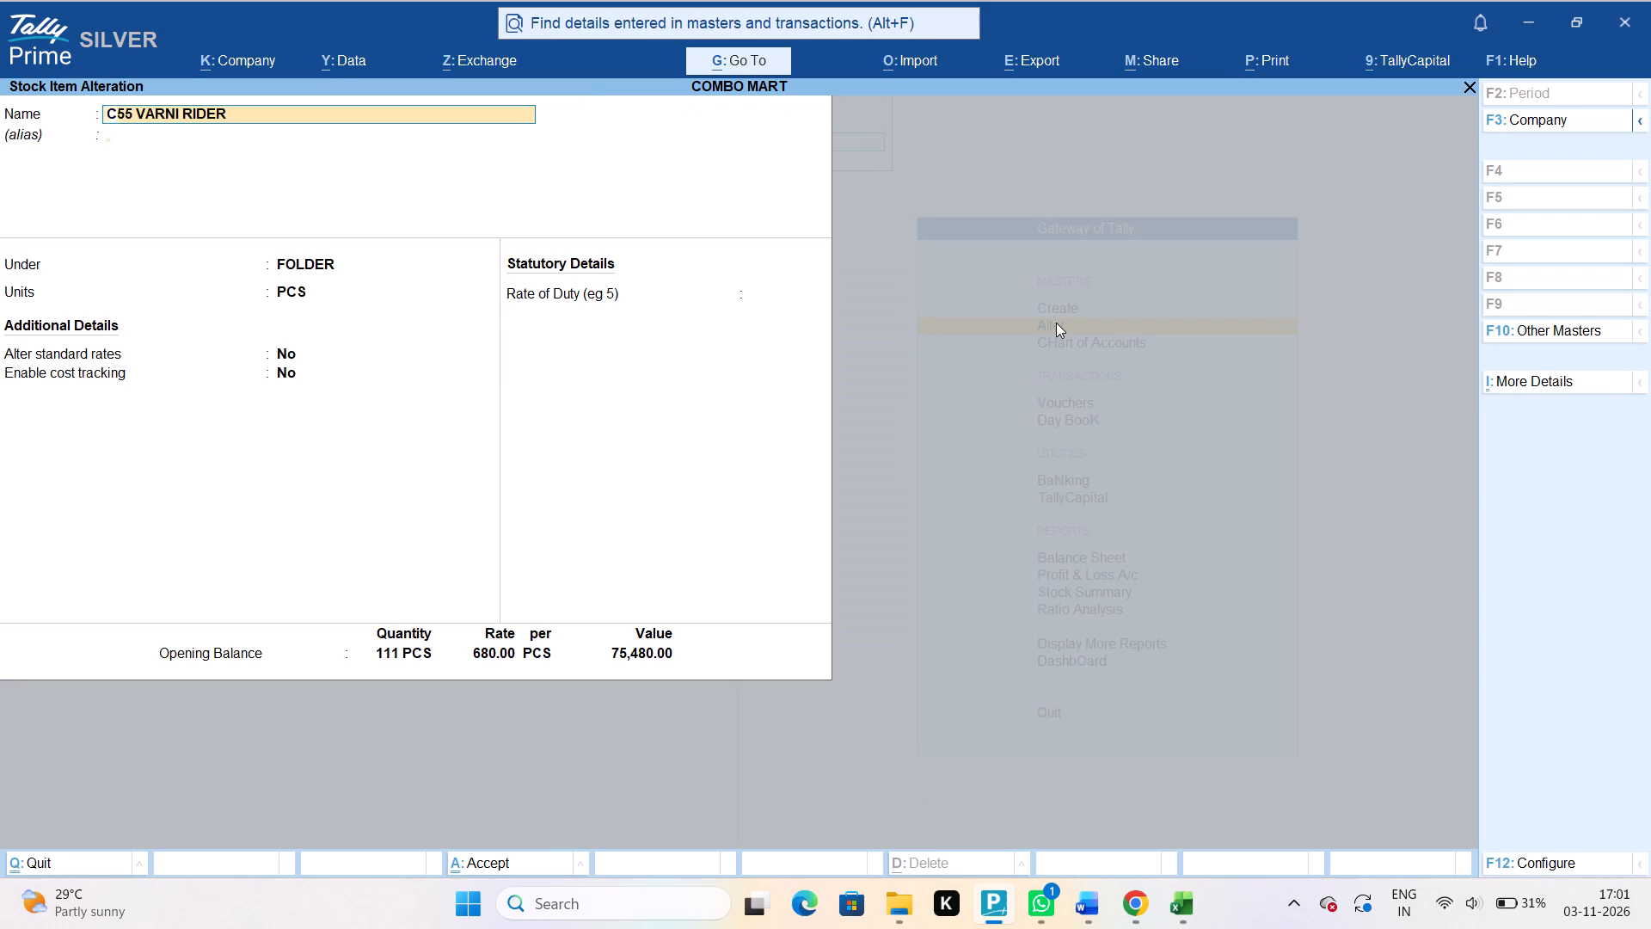
{"action": "key", "text": "Return"}
{"action": "key", "text": "Return"}
{"action": "key", "text": "Return"}
{"action": "key", "text": "Return"}
{"action": "key", "text": "Return"}
{"action": "key", "text": "Return"}
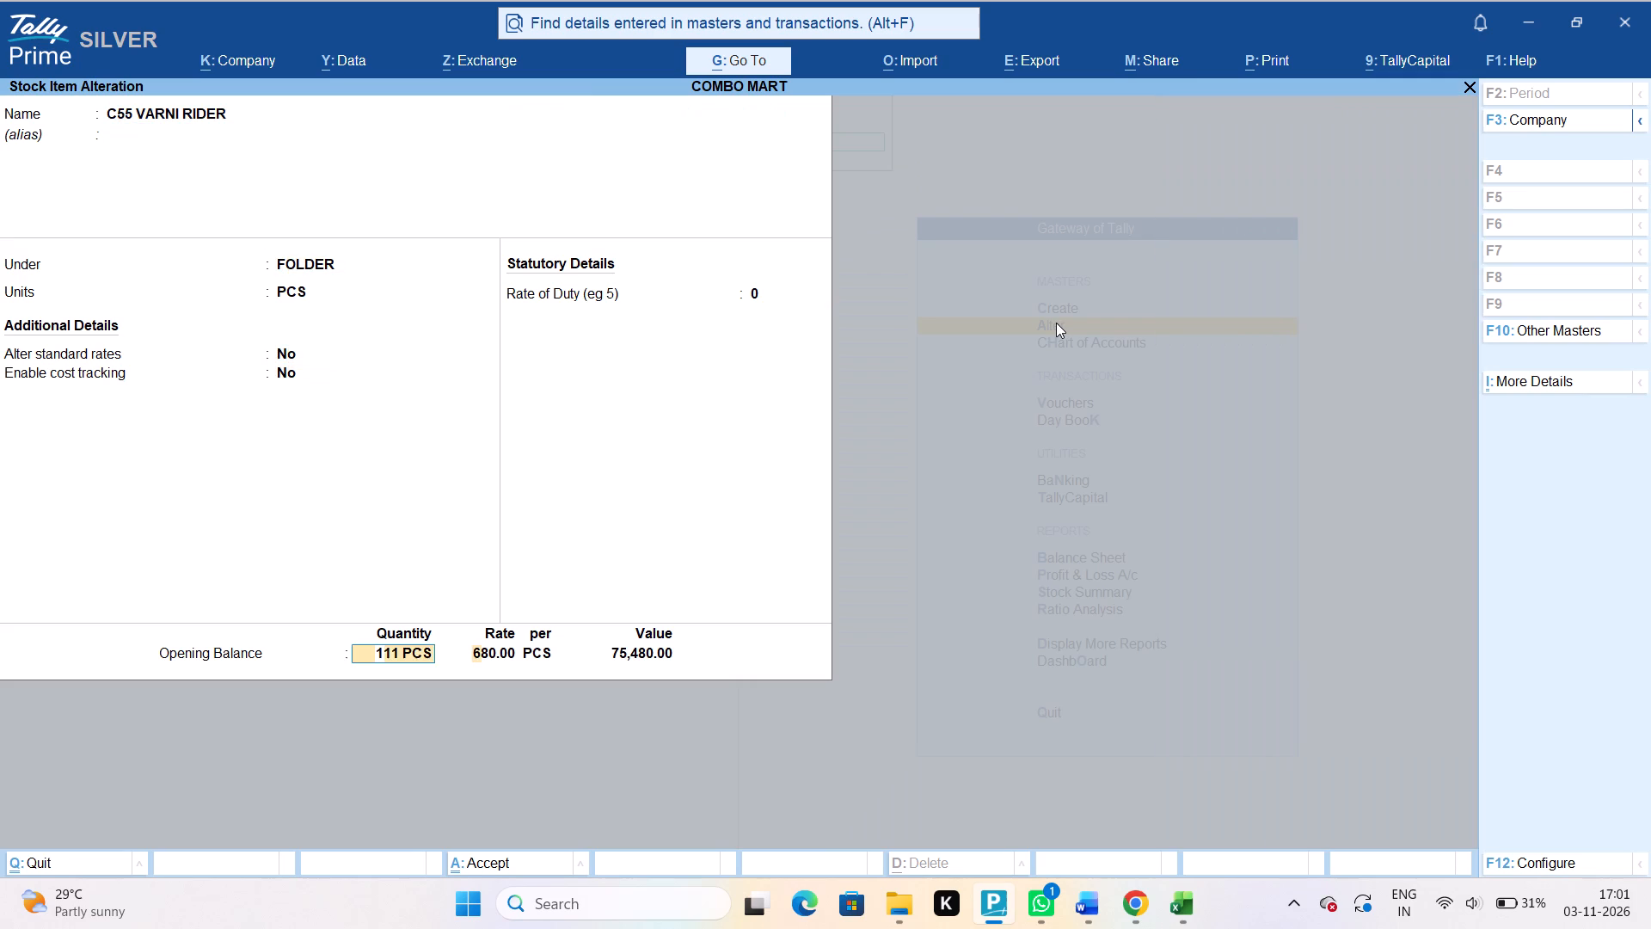
{"action": "type", "text": "580"}
{"action": "key", "text": "Return"}
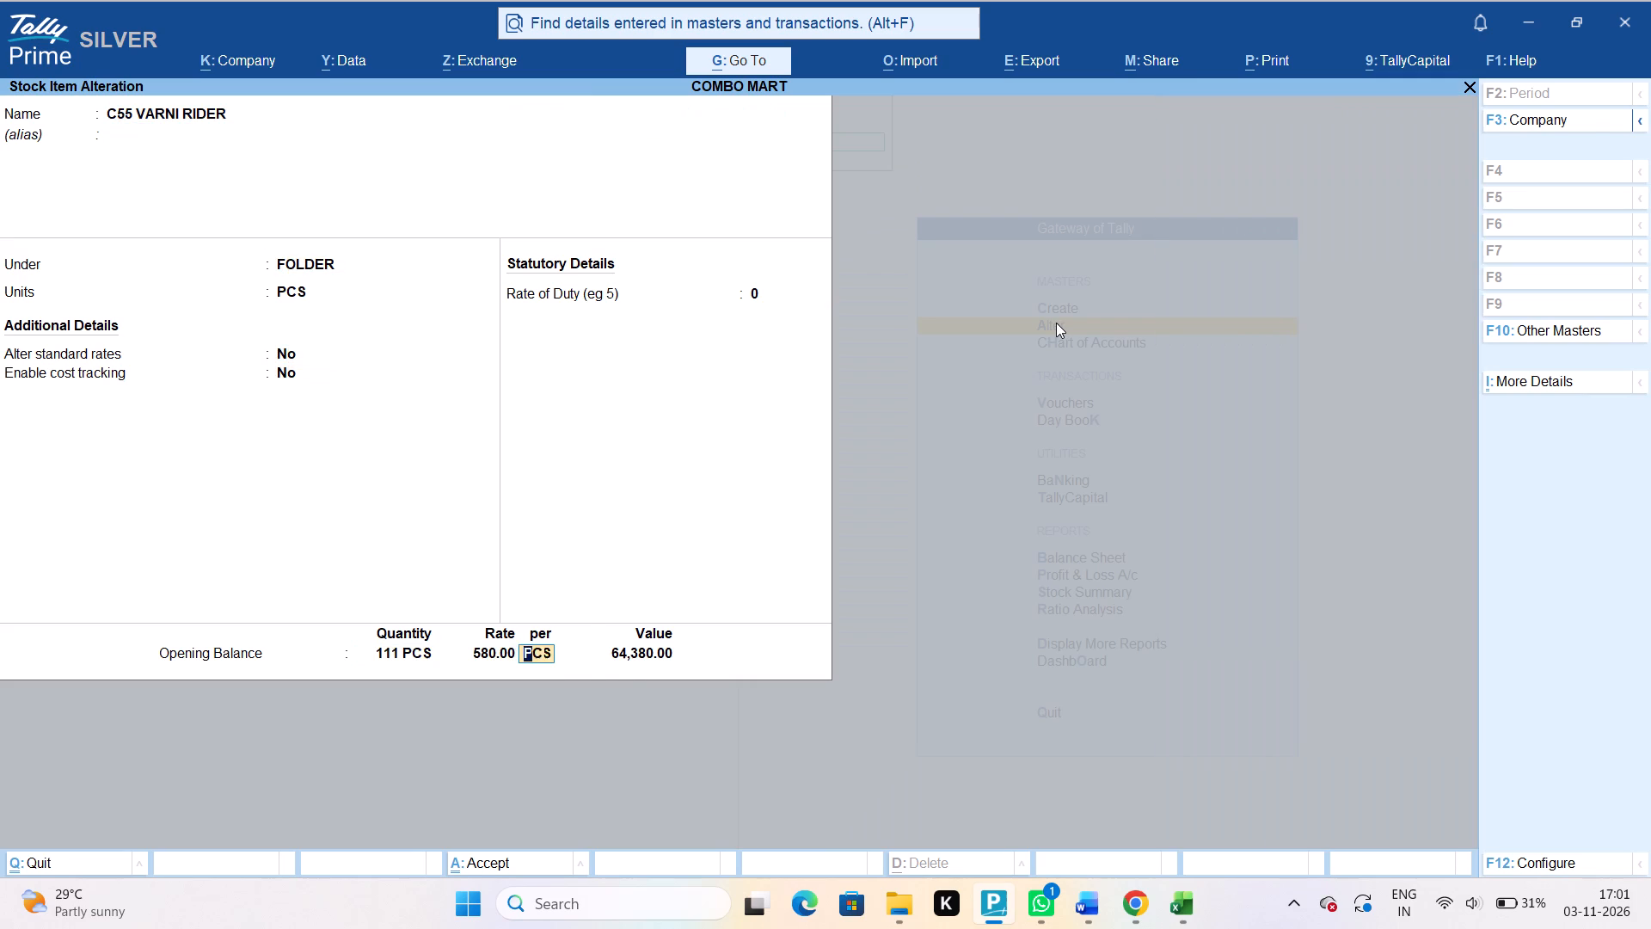
{"action": "key", "text": "ctrl+a"}
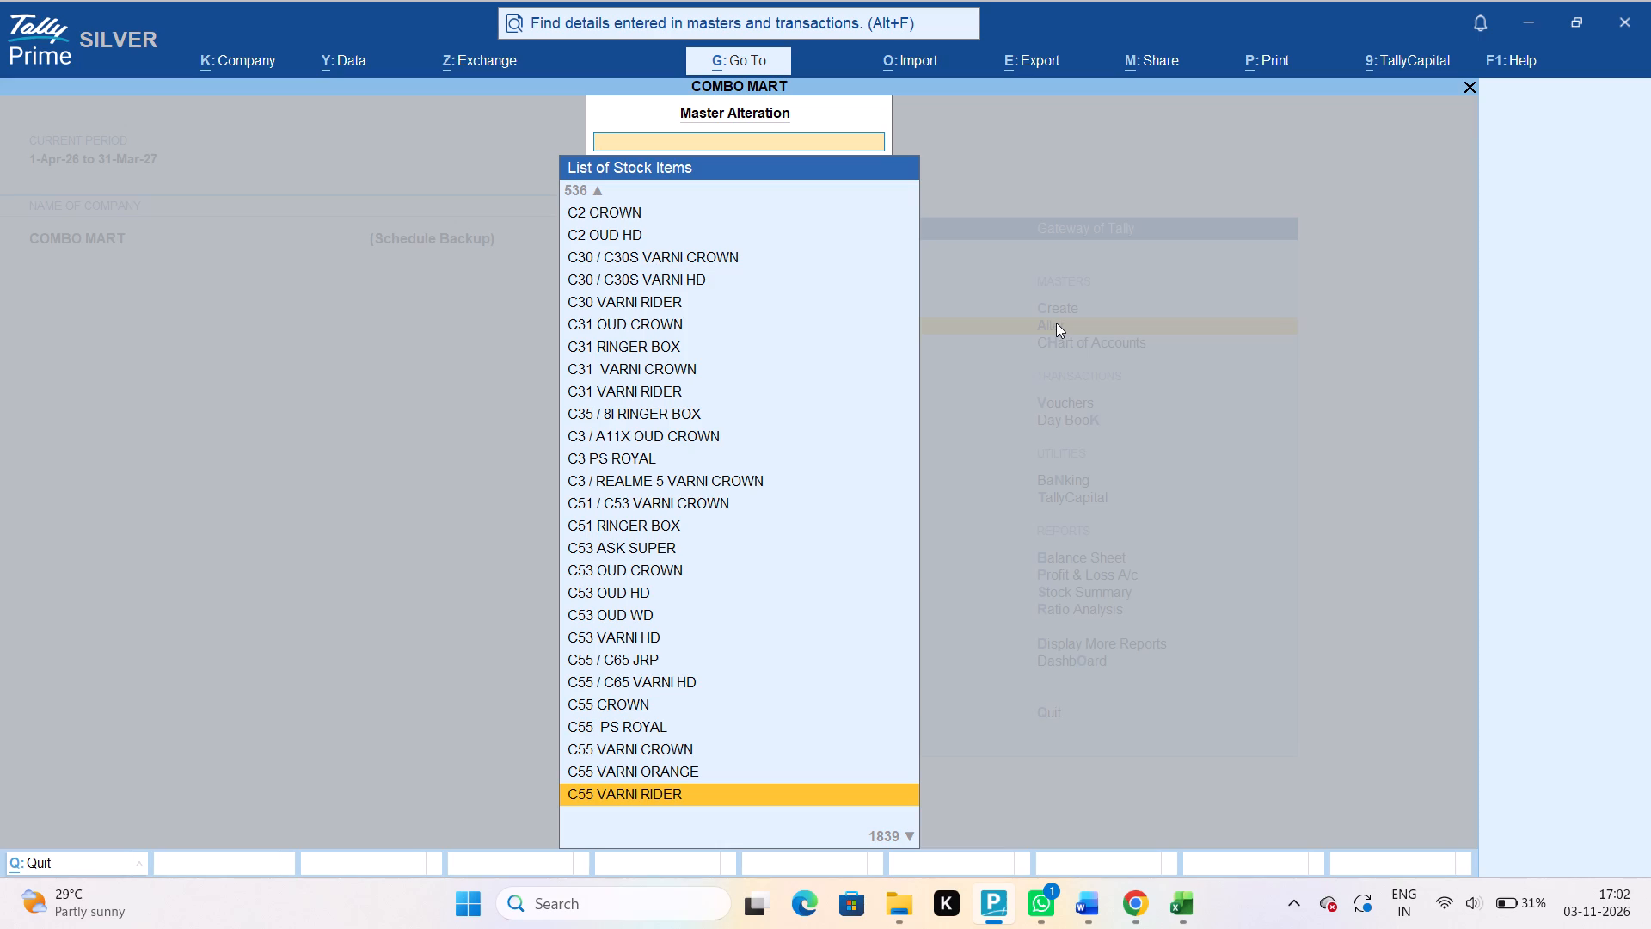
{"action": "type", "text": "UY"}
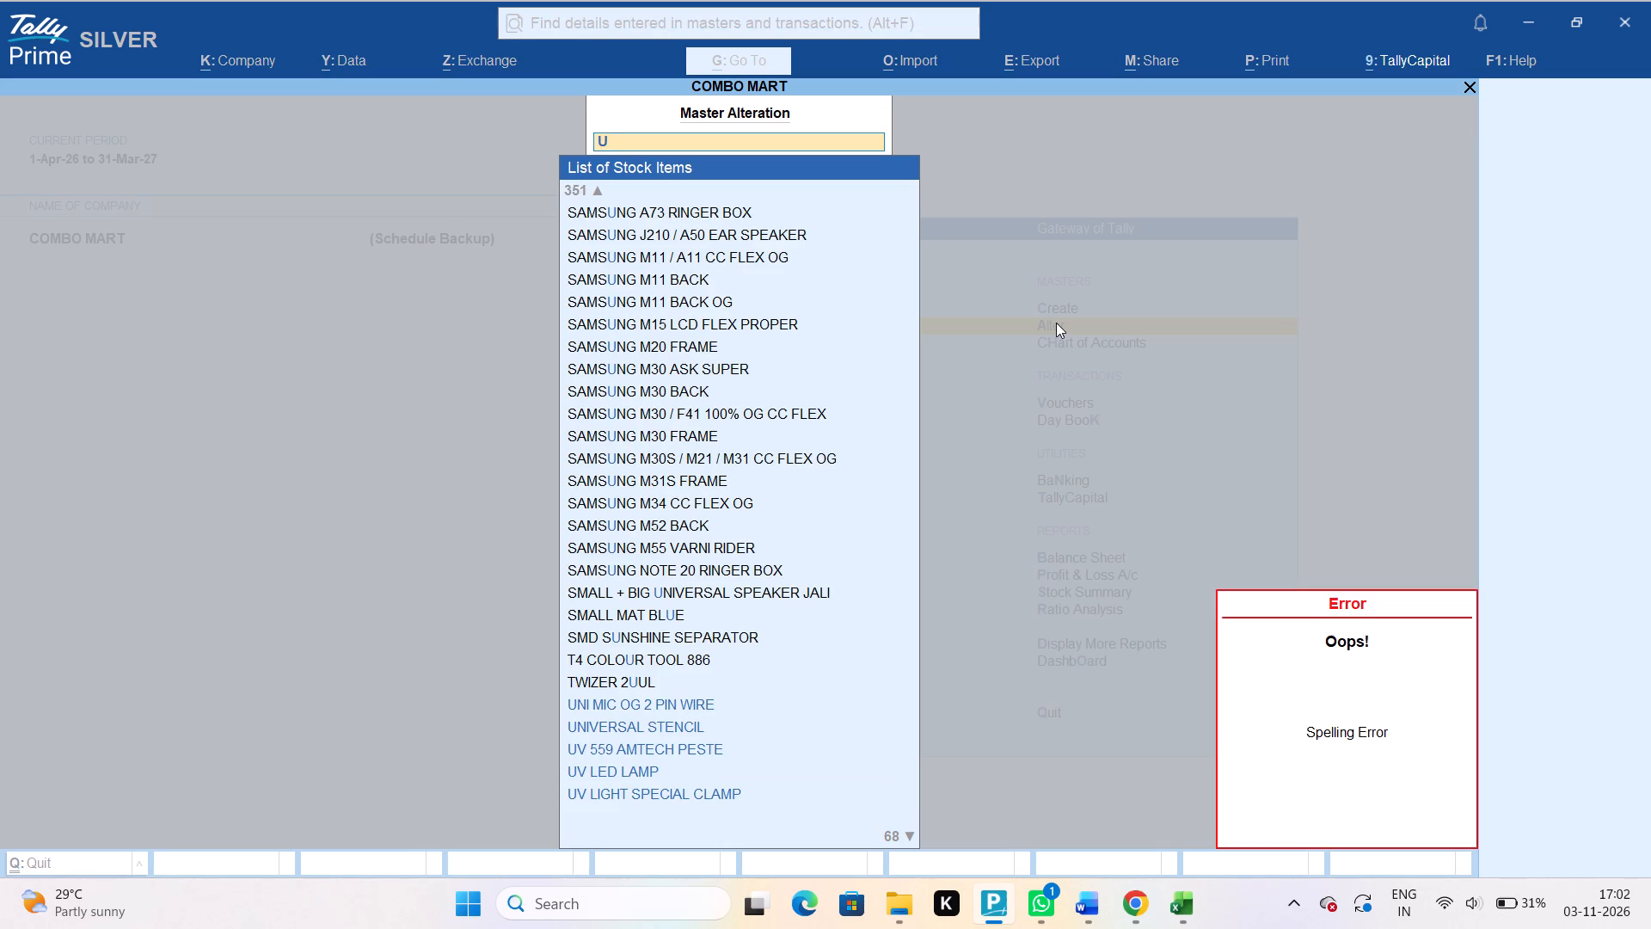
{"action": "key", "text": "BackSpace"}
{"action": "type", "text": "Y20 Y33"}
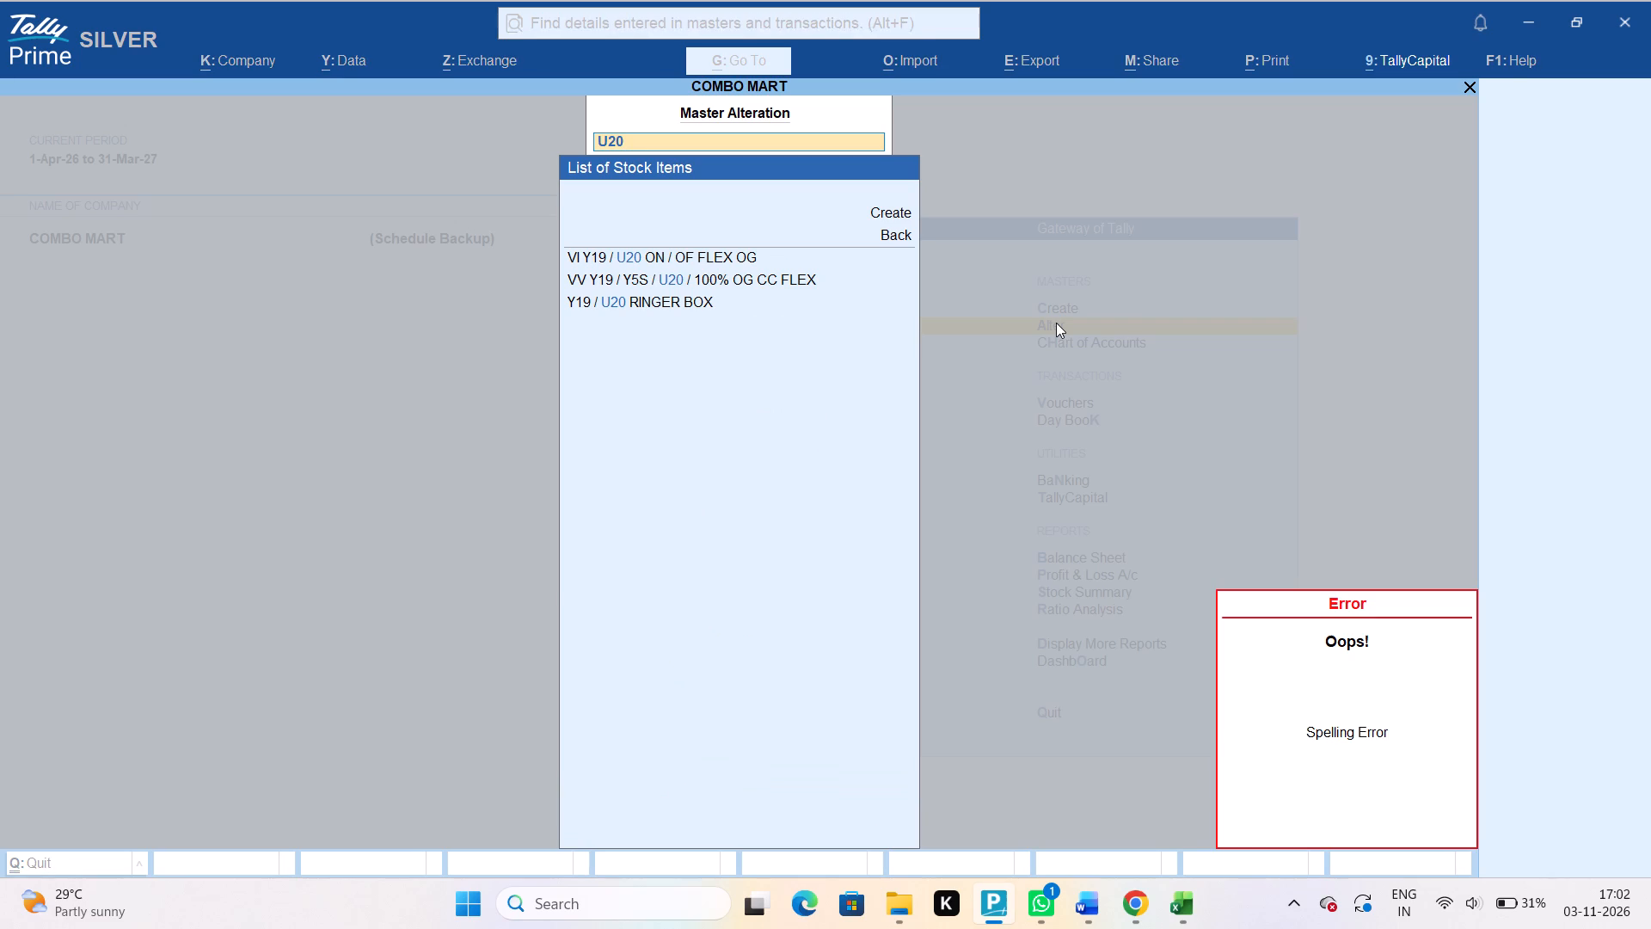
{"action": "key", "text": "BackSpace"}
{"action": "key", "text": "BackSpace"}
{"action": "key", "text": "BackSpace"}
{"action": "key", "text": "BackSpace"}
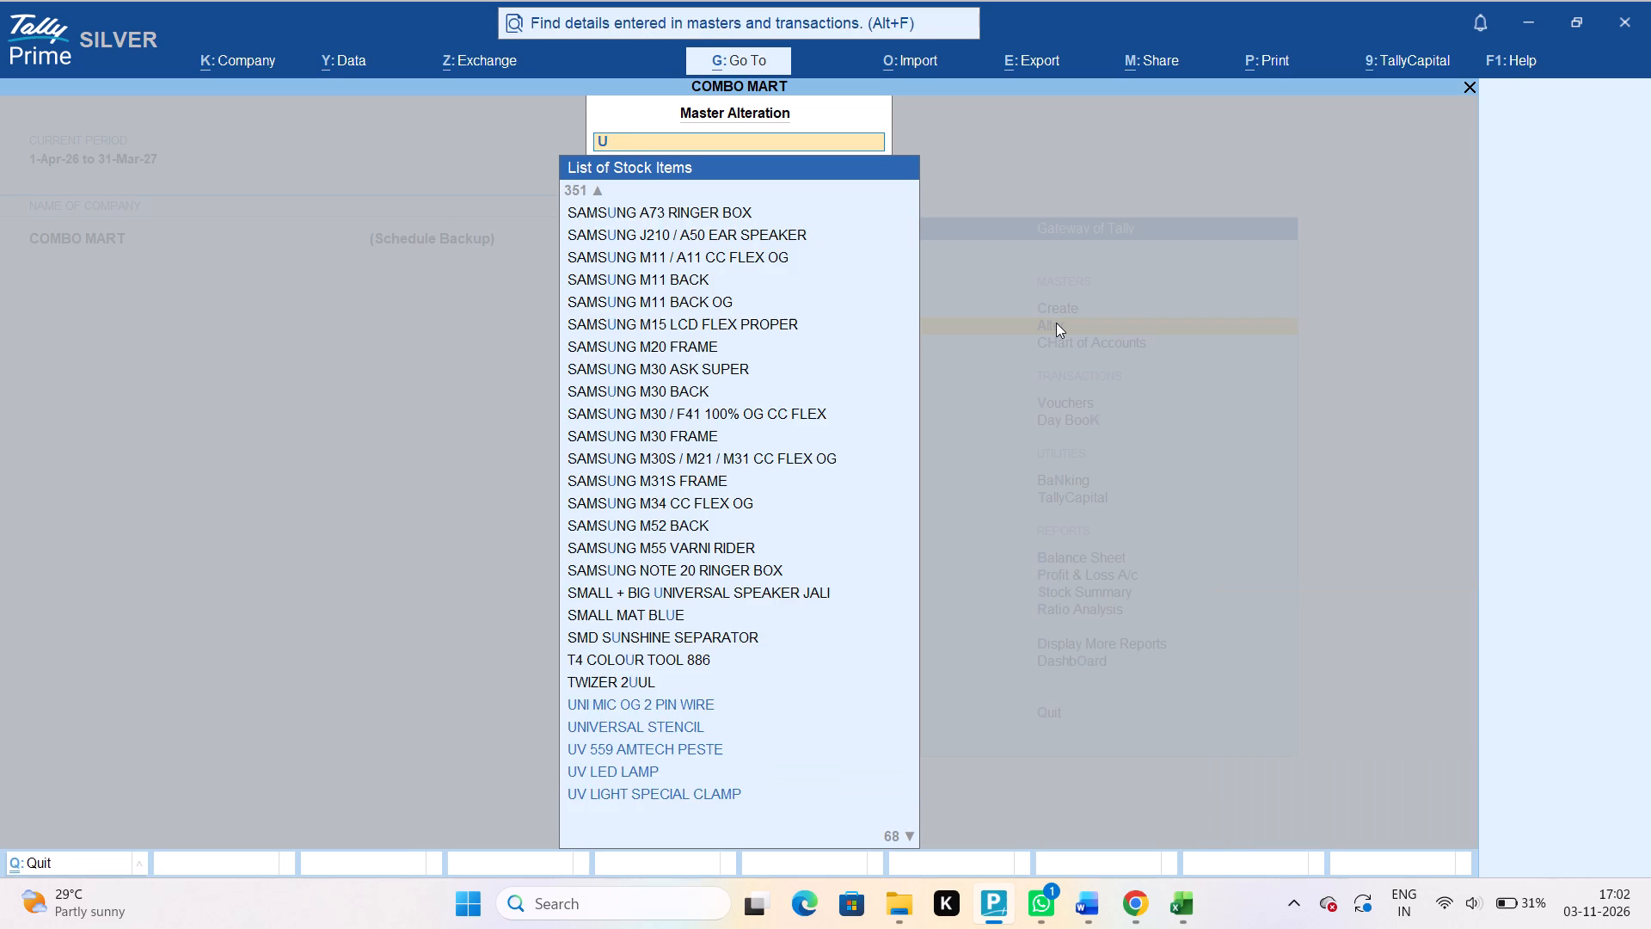
Open the stock item Y20 / Y33 VARNI RIDER for alteration.
{"action": "type", "text": "Y2"}
{"action": "key", "text": "0"}
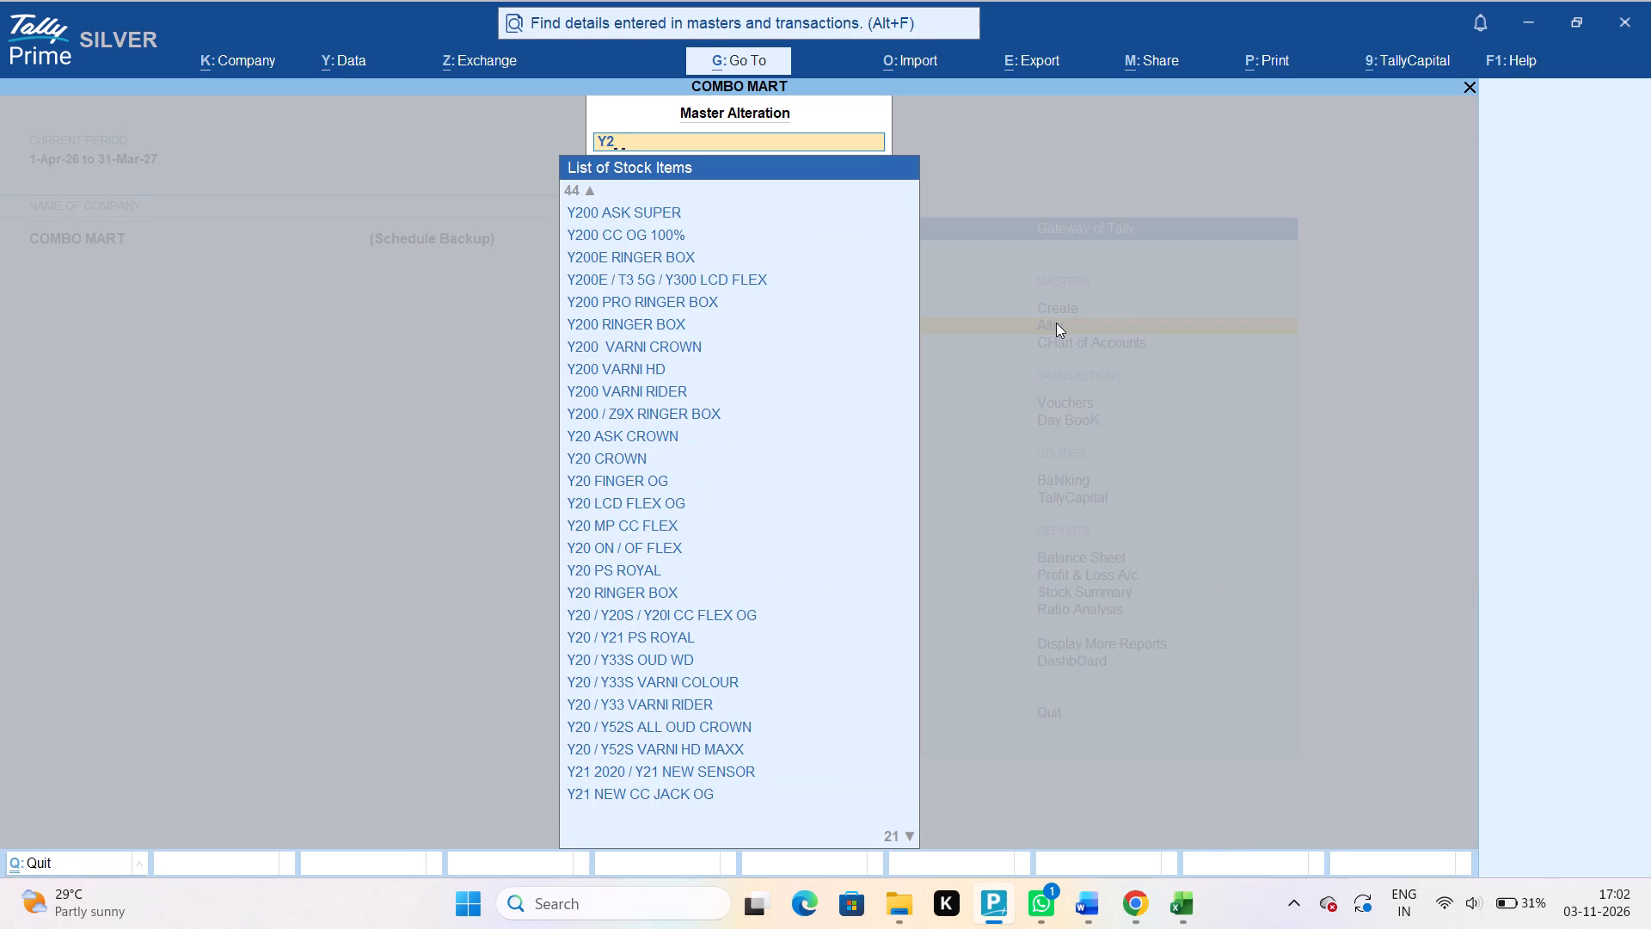
{"action": "type", "text": "Y33"}
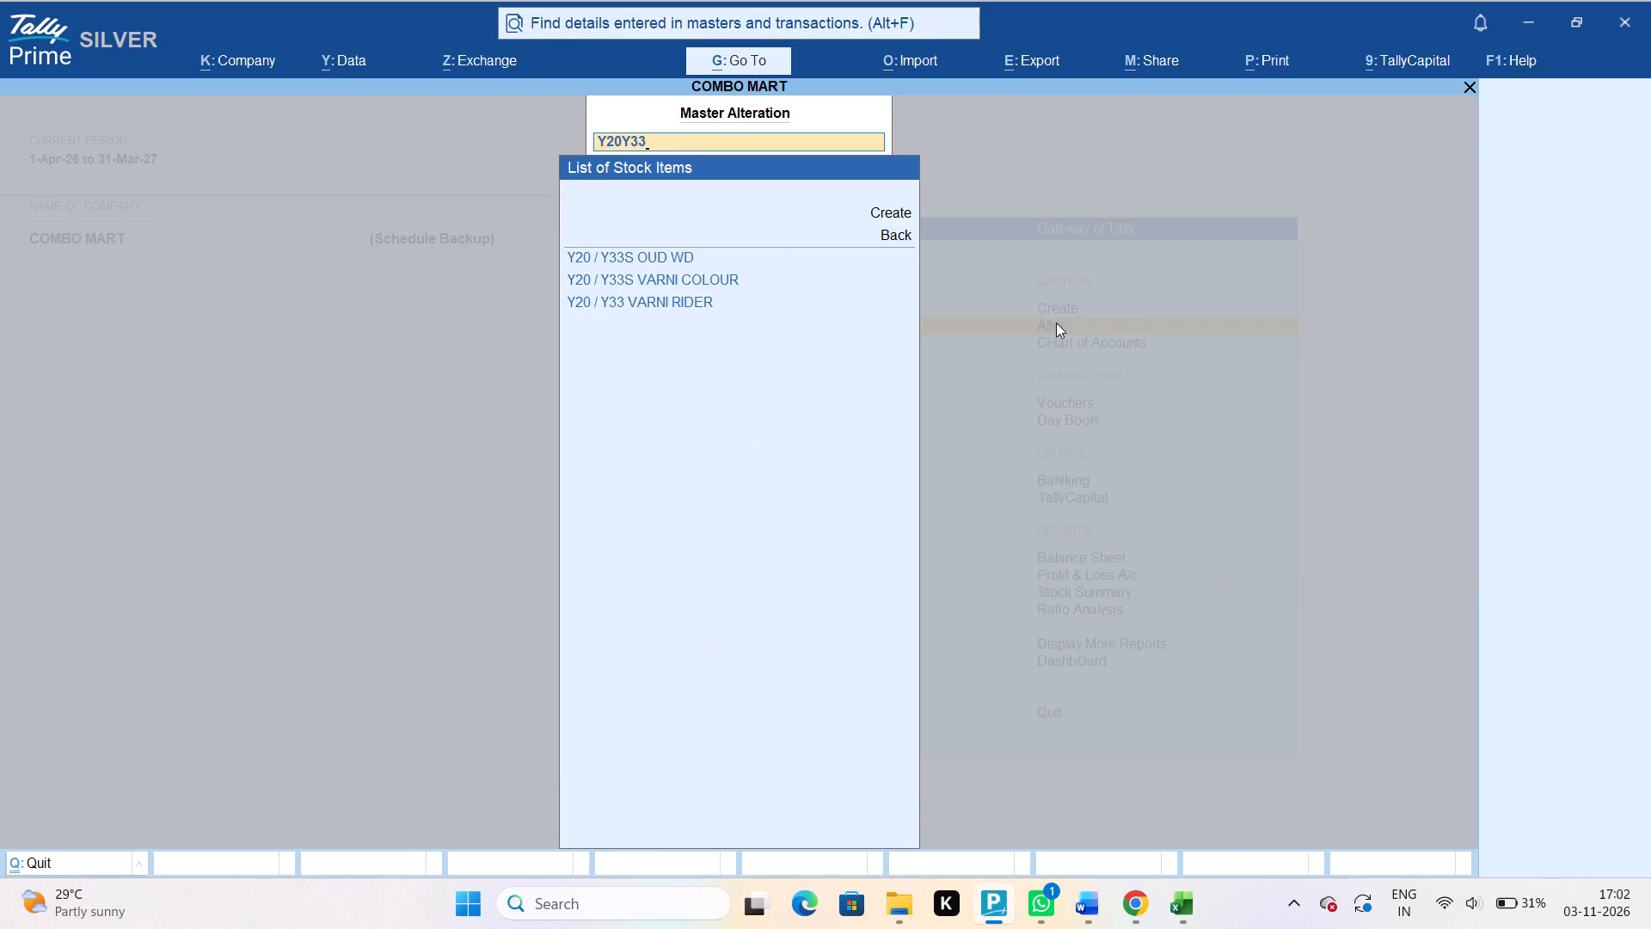
{"action": "key", "text": "Down"}
{"action": "key", "text": "Down"}
{"action": "key", "text": "Down"}
{"action": "key", "text": "Return"}
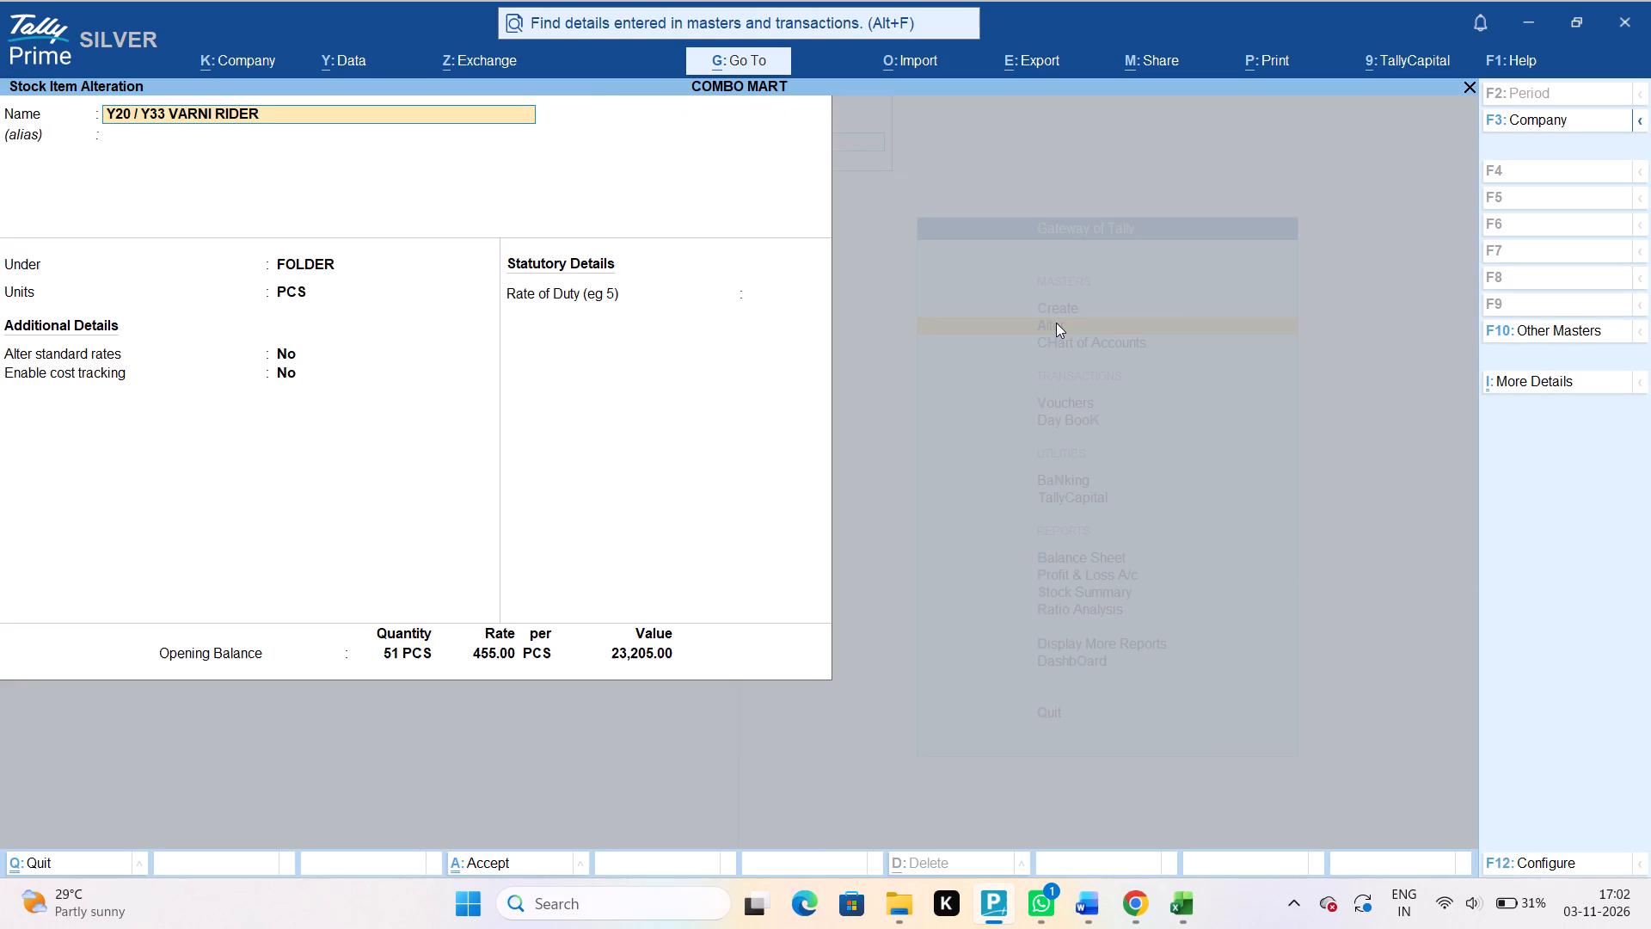
Set the opening balance rate of Y20 / Y33 VARNI RIDER to 480 per PCS and save the item.
{"action": "key", "text": "Return"}
{"action": "key", "text": "Return"}
{"action": "key", "text": "Return"}
{"action": "key", "text": "Return"}
{"action": "key", "text": "Return"}
{"action": "key", "text": "Return"}
{"action": "key", "text": "Return"}
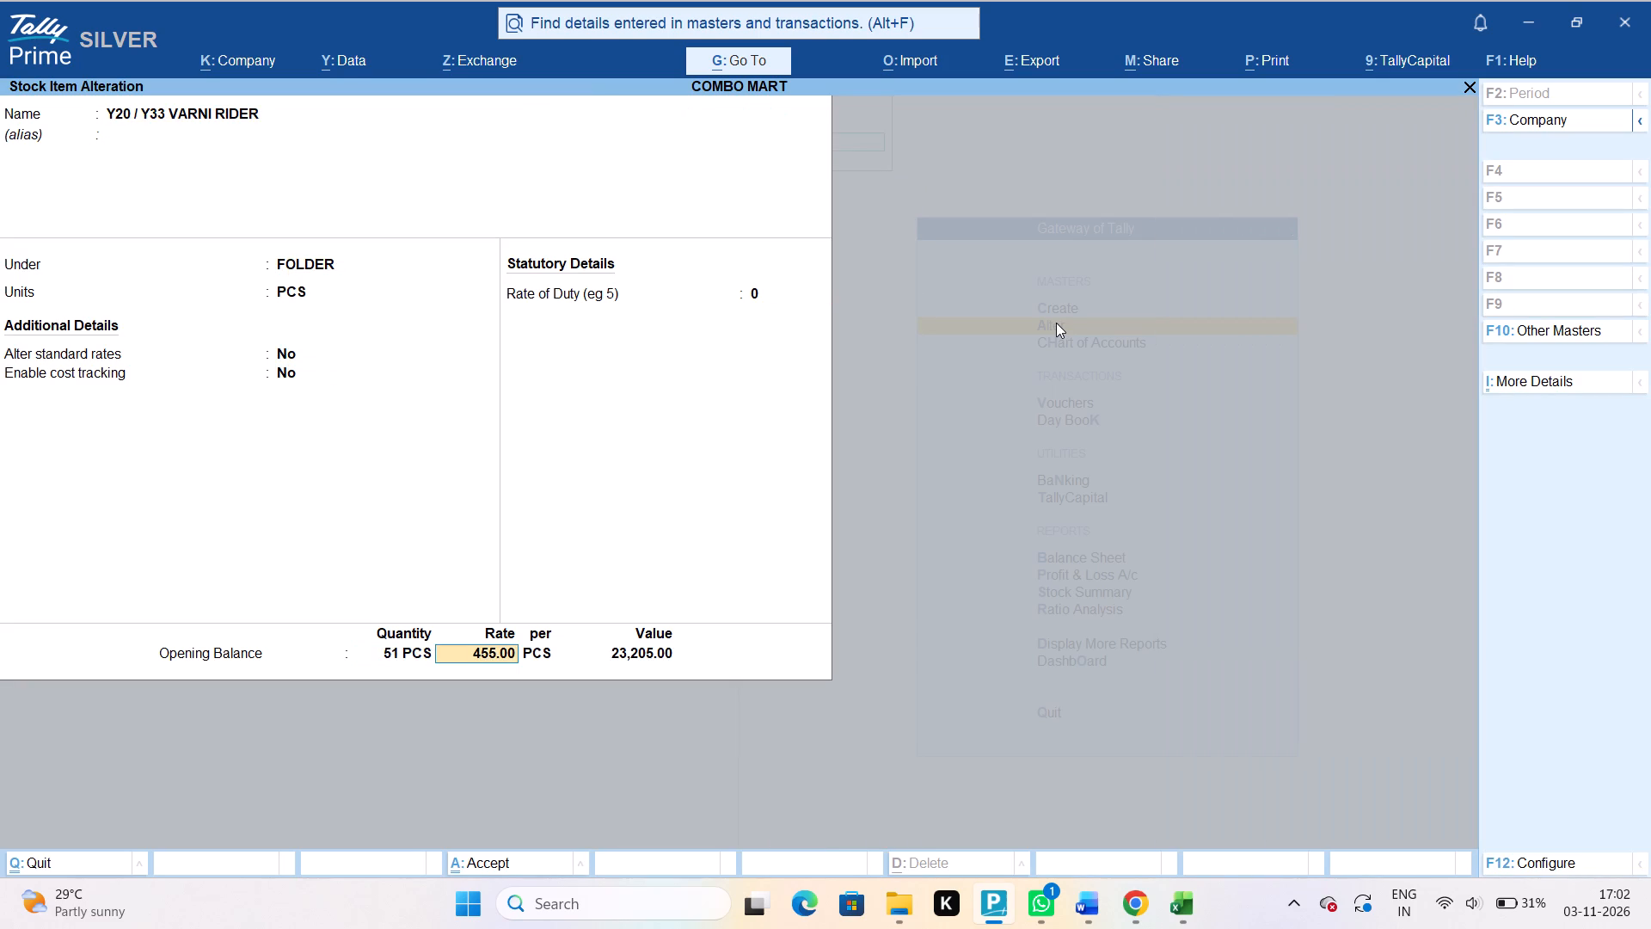
{"action": "type", "text": "480"}
{"action": "key", "text": "Return"}
{"action": "key", "text": "ctrl+a"}
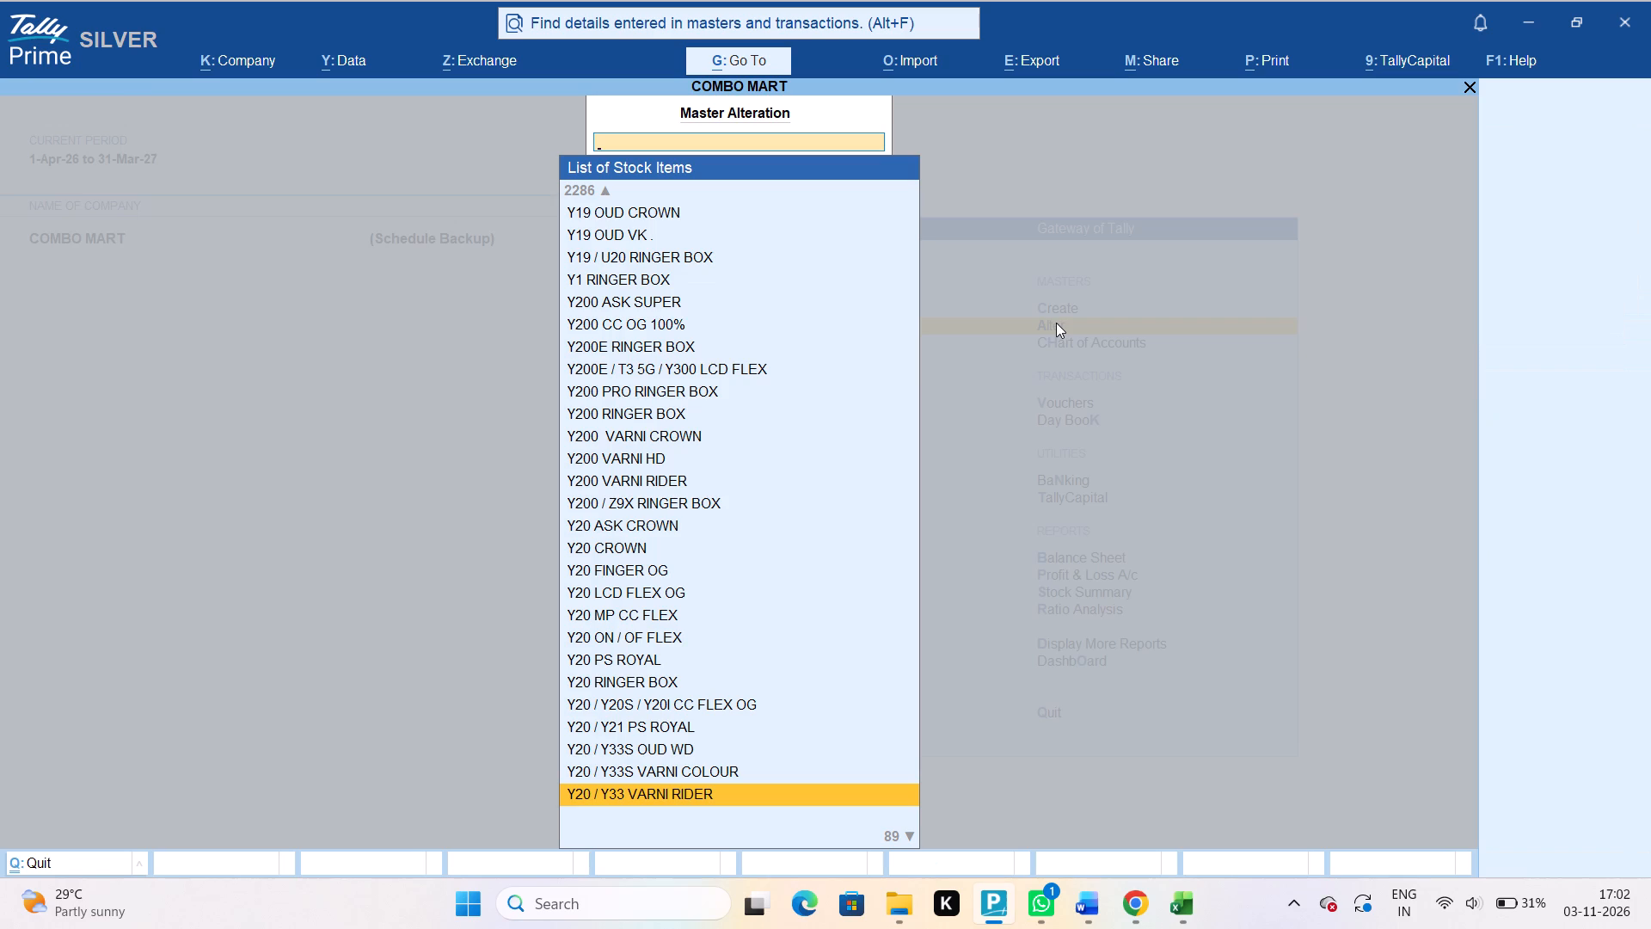
Look up C11 A57 in the stock item list to alter C11 / A57 VARNI RIDER, dismissing the chat notification.
{"action": "type", "text": "C11"}
{"action": "key", "text": "space"}
{"action": "type", "text": "A57"}
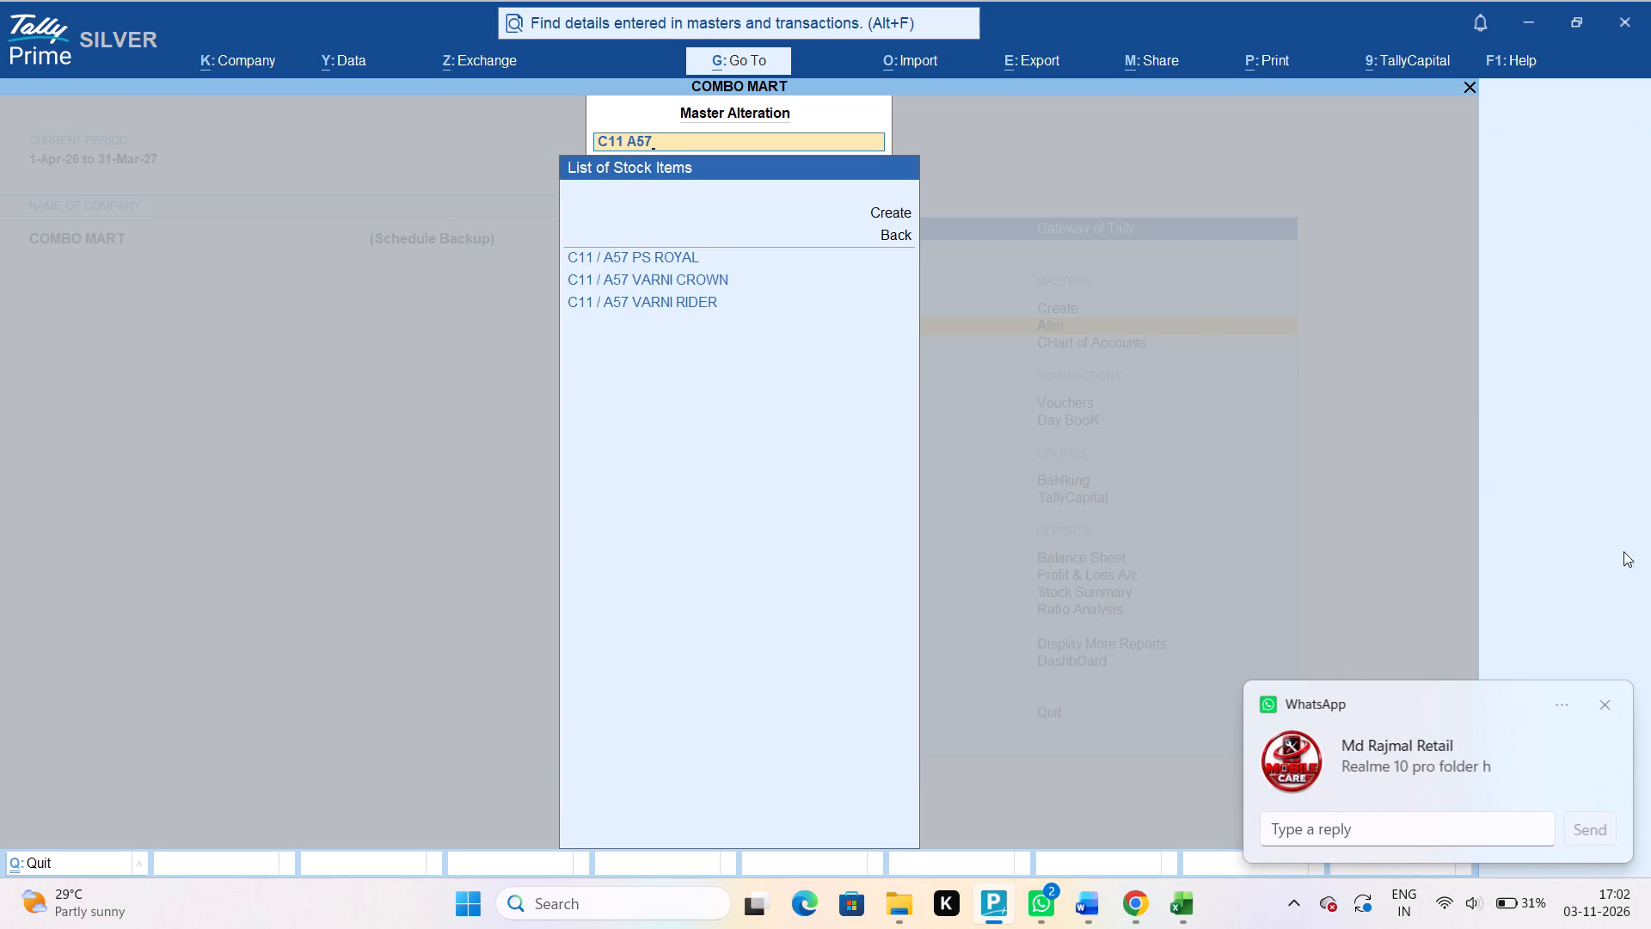
{"action": "left_click", "coordinate": [1599, 700]}
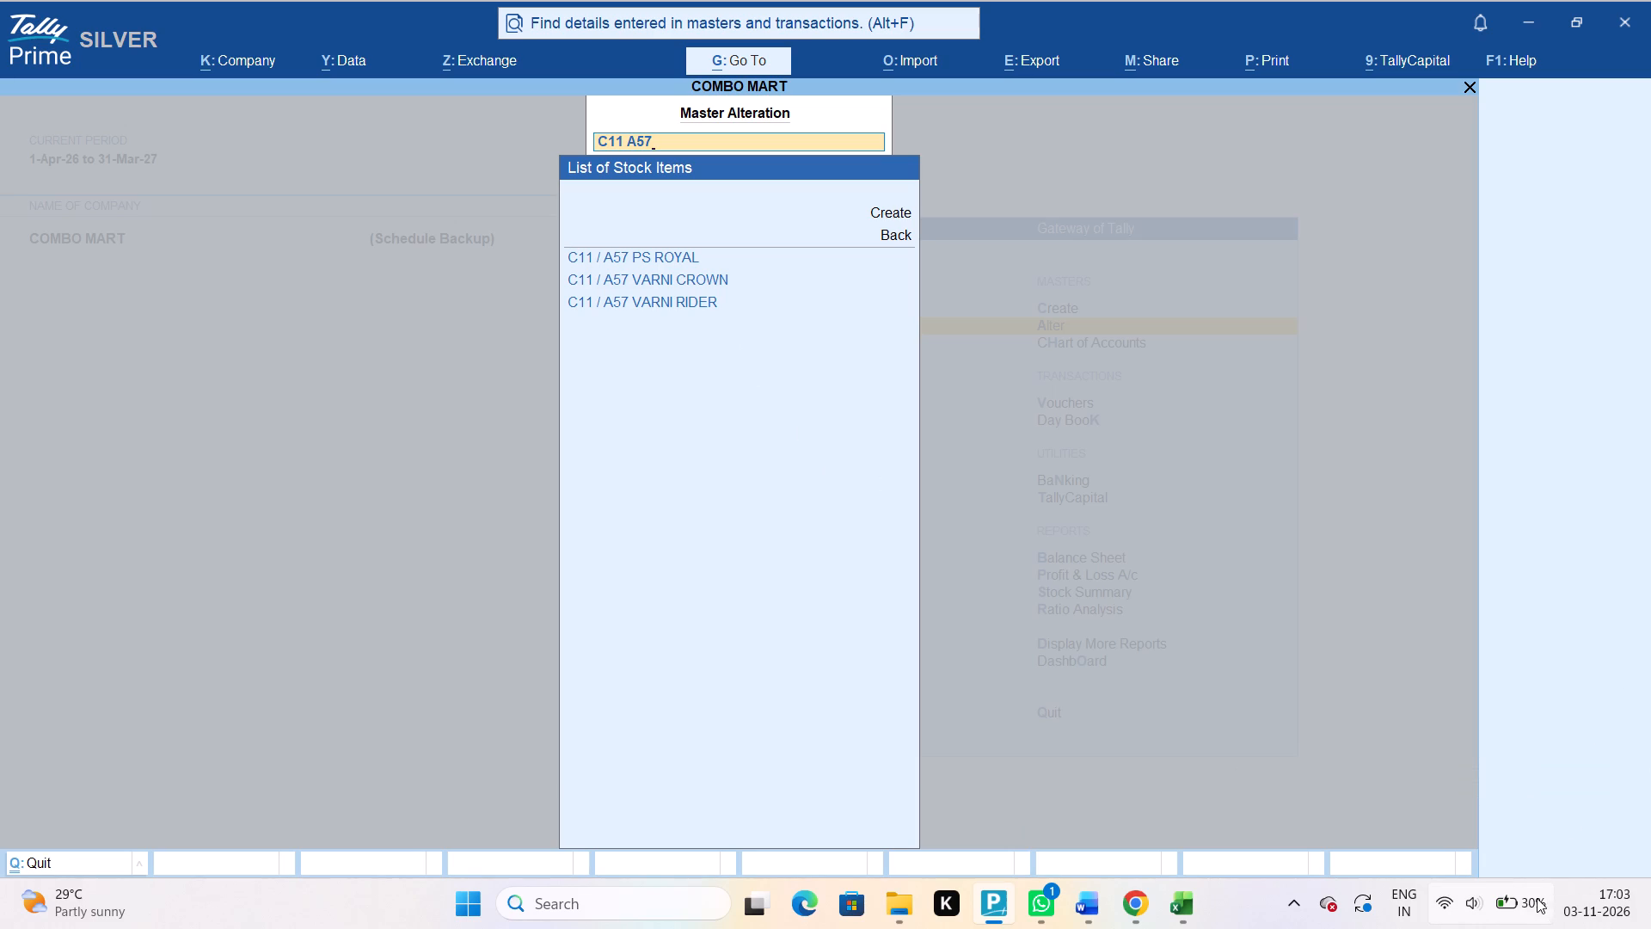
Raise the display brightness in the Windows quick settings and toggle Night light off and back on.
{"action": "left_click", "coordinate": [1513, 901]}
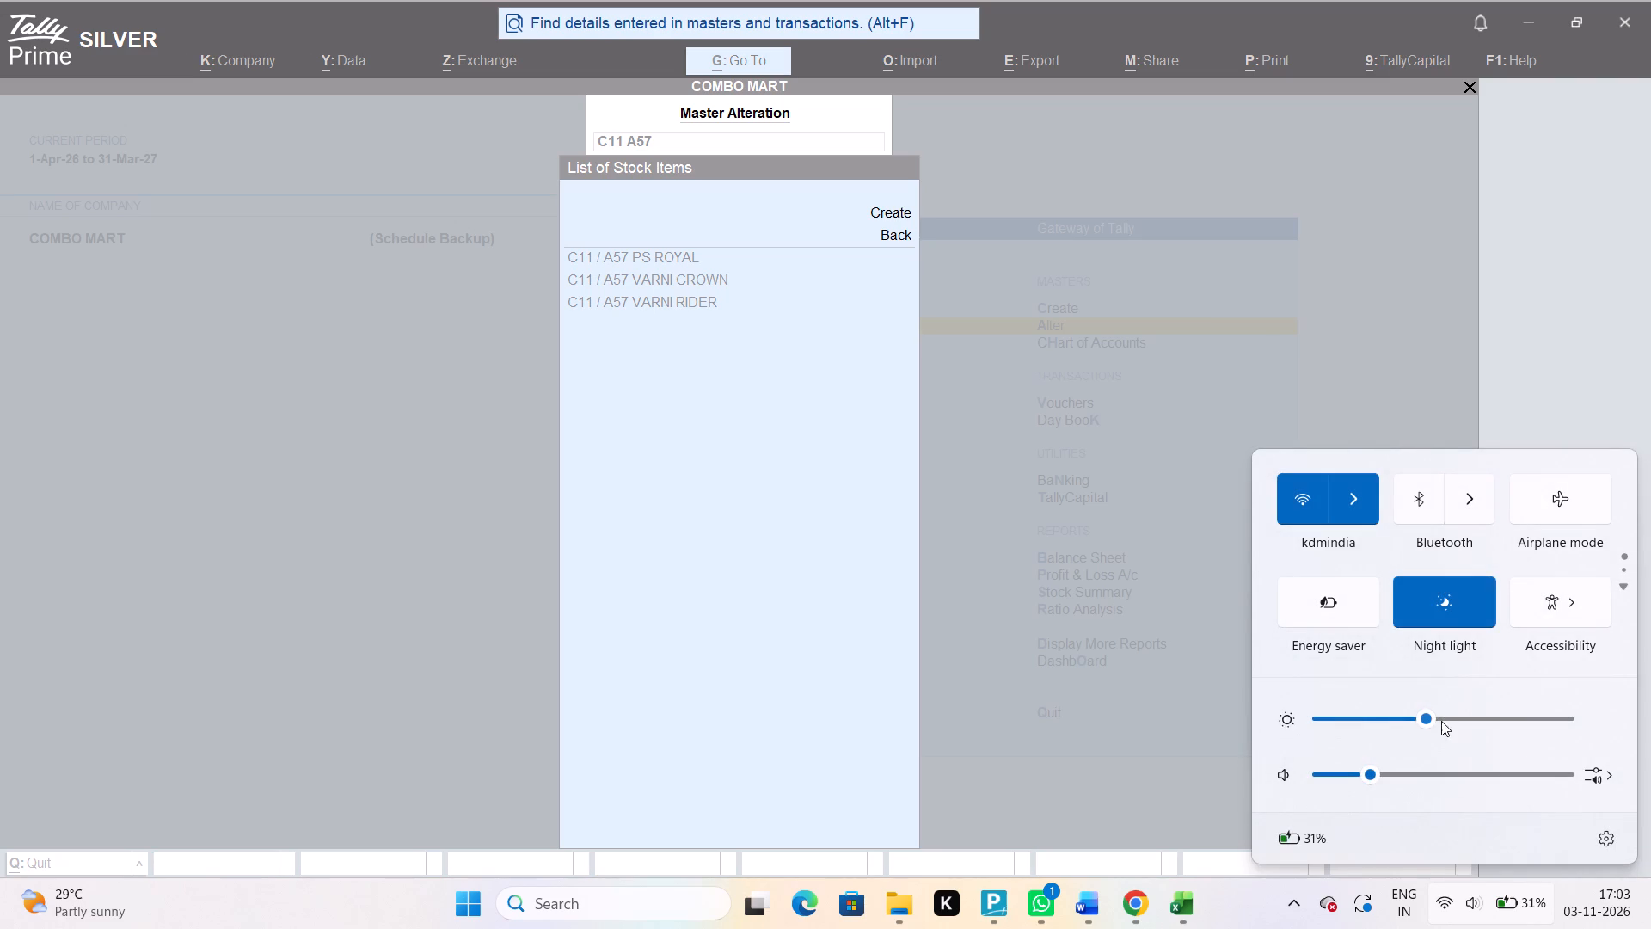
{"action": "left_click", "coordinate": [1441, 717]}
{"action": "left_click", "coordinate": [1474, 712]}
{"action": "left_click", "coordinate": [1458, 612]}
{"action": "left_click", "coordinate": [1433, 603]}
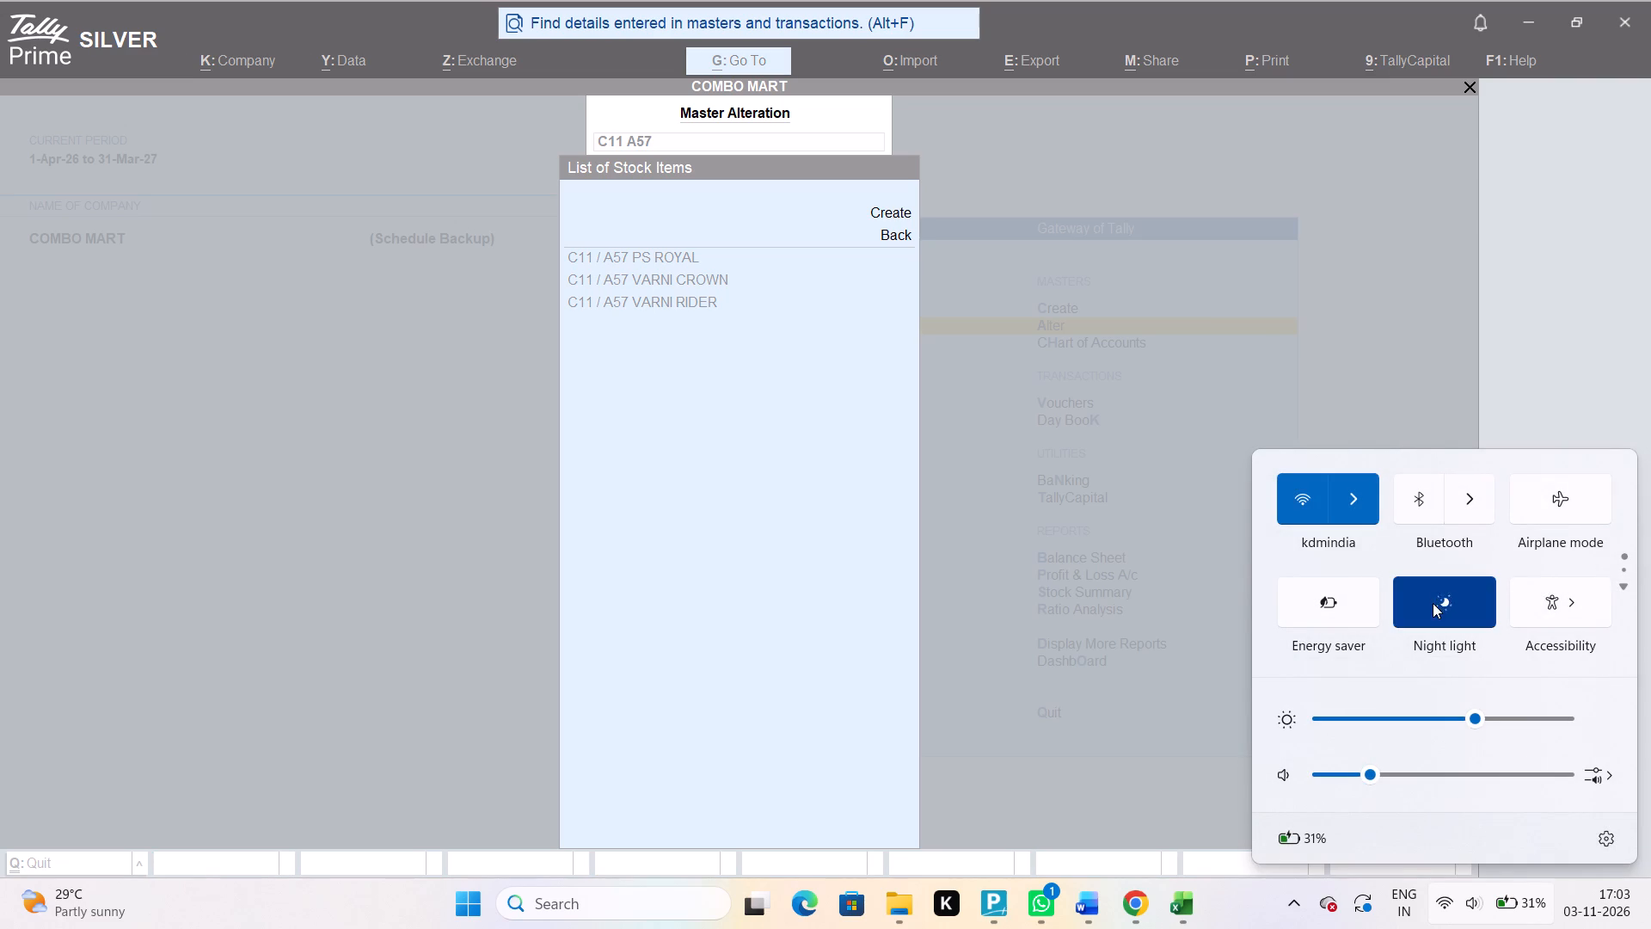
{"action": "left_click", "coordinate": [837, 429]}
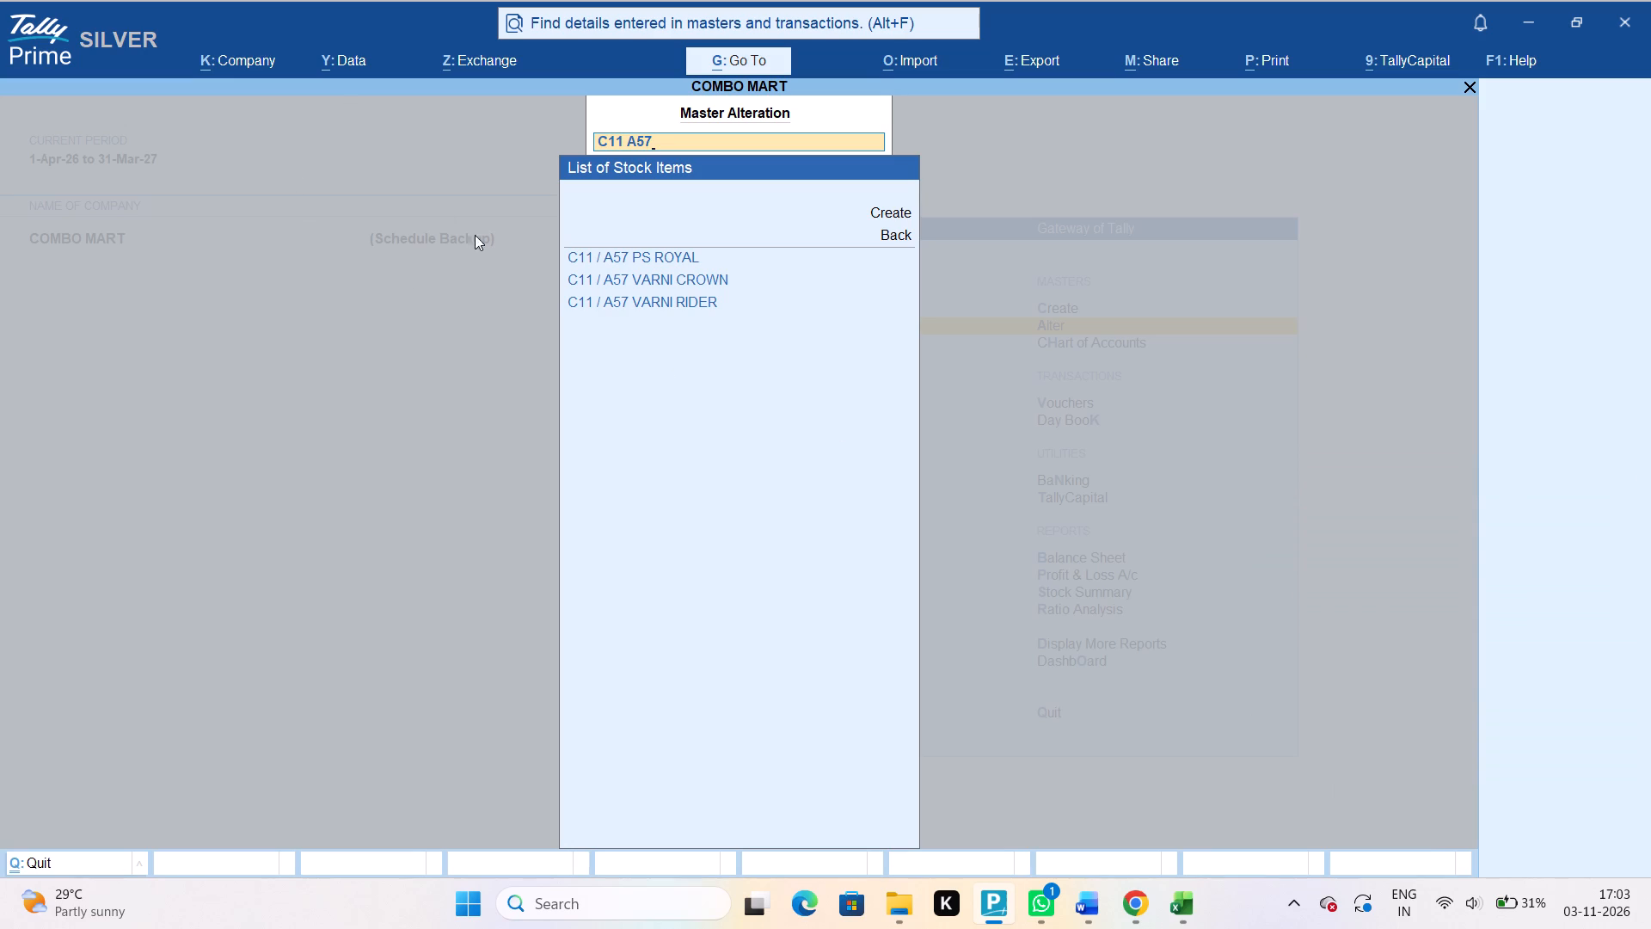
Open the stock item C11 / A57 VARNI RIDER for alteration and save it without entering an opening balance rate.
{"action": "left_click", "coordinate": [607, 294]}
{"action": "key", "text": "Return"}
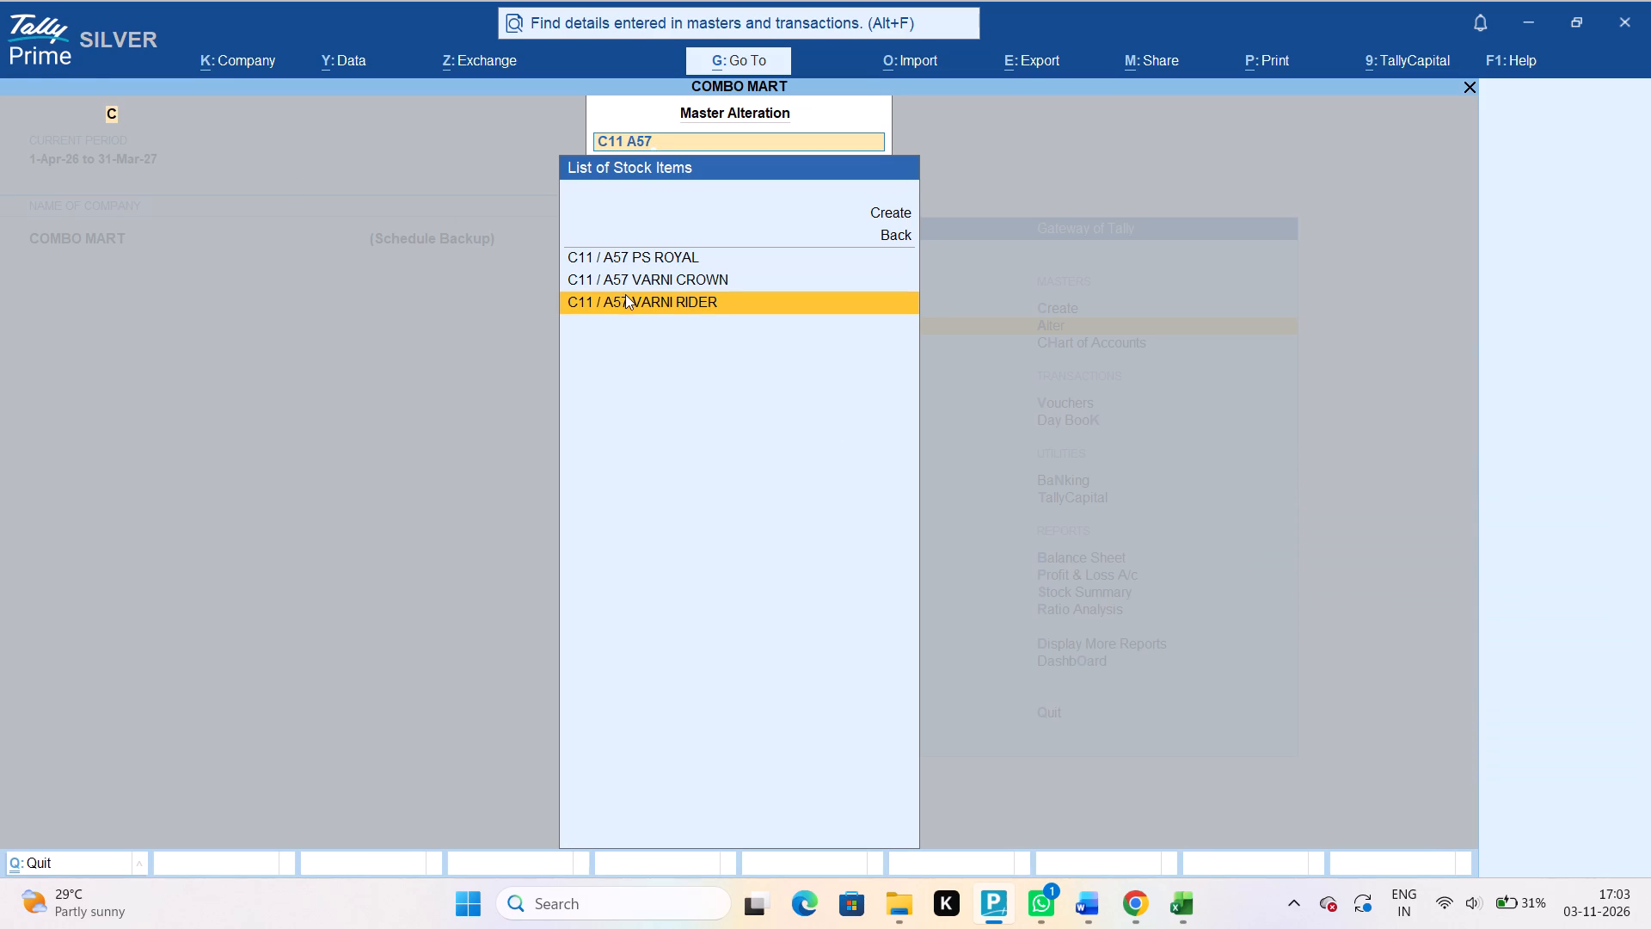
{"action": "key", "text": "Return"}
{"action": "key", "text": "Return"}
{"action": "key", "text": "Return"}
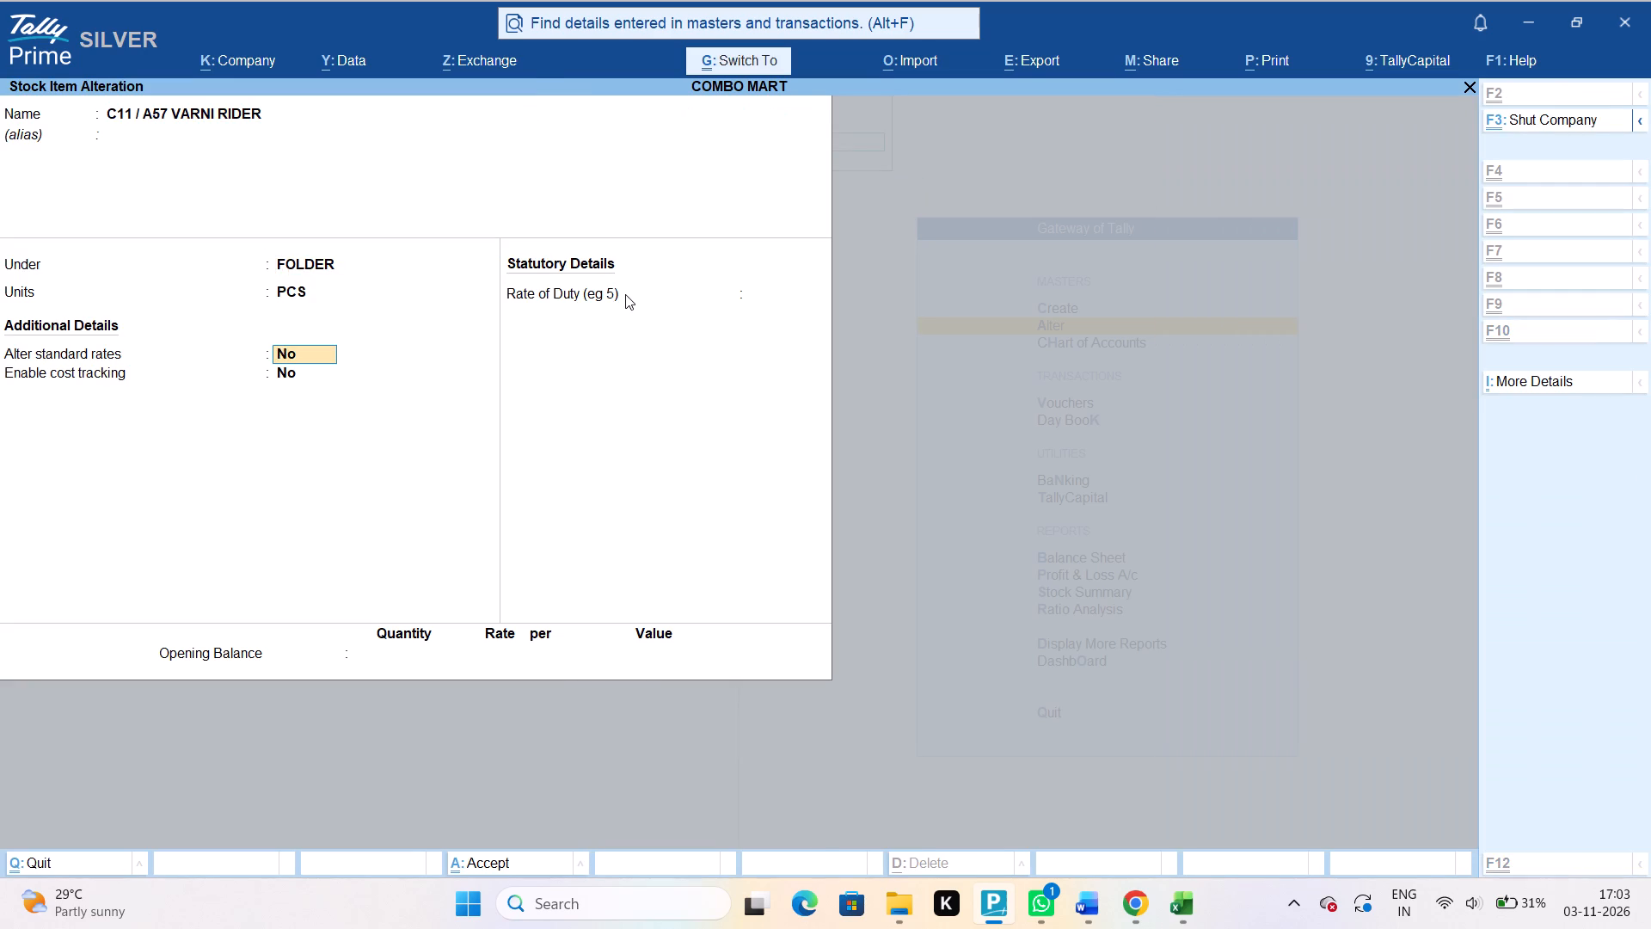
{"action": "key", "text": "ctrl+a"}
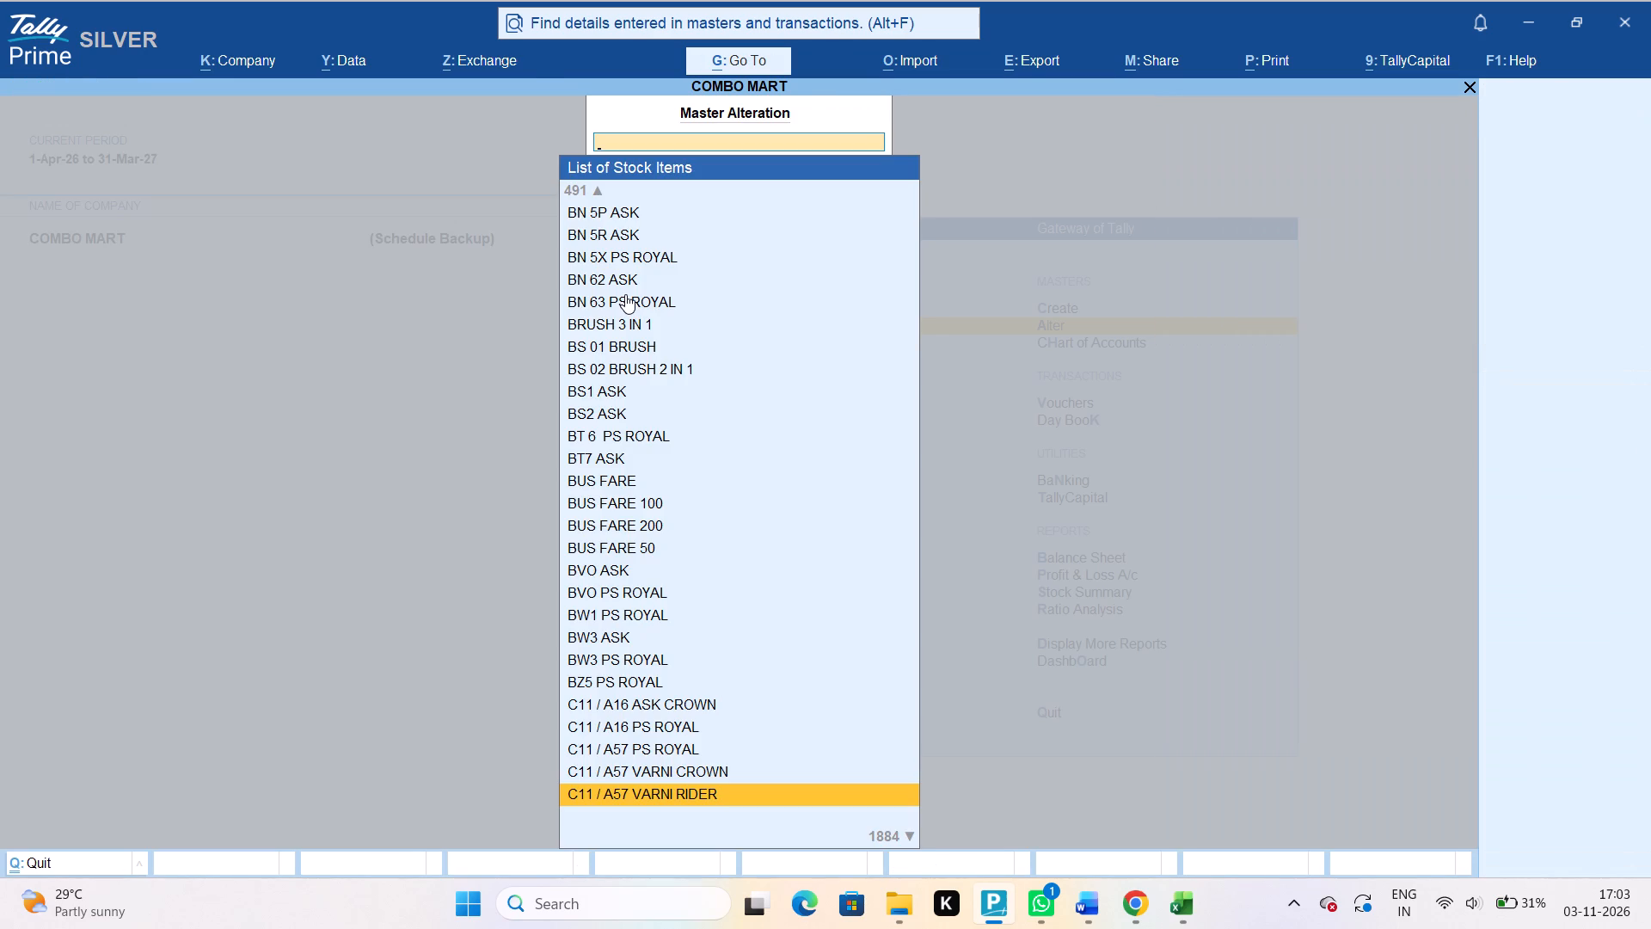
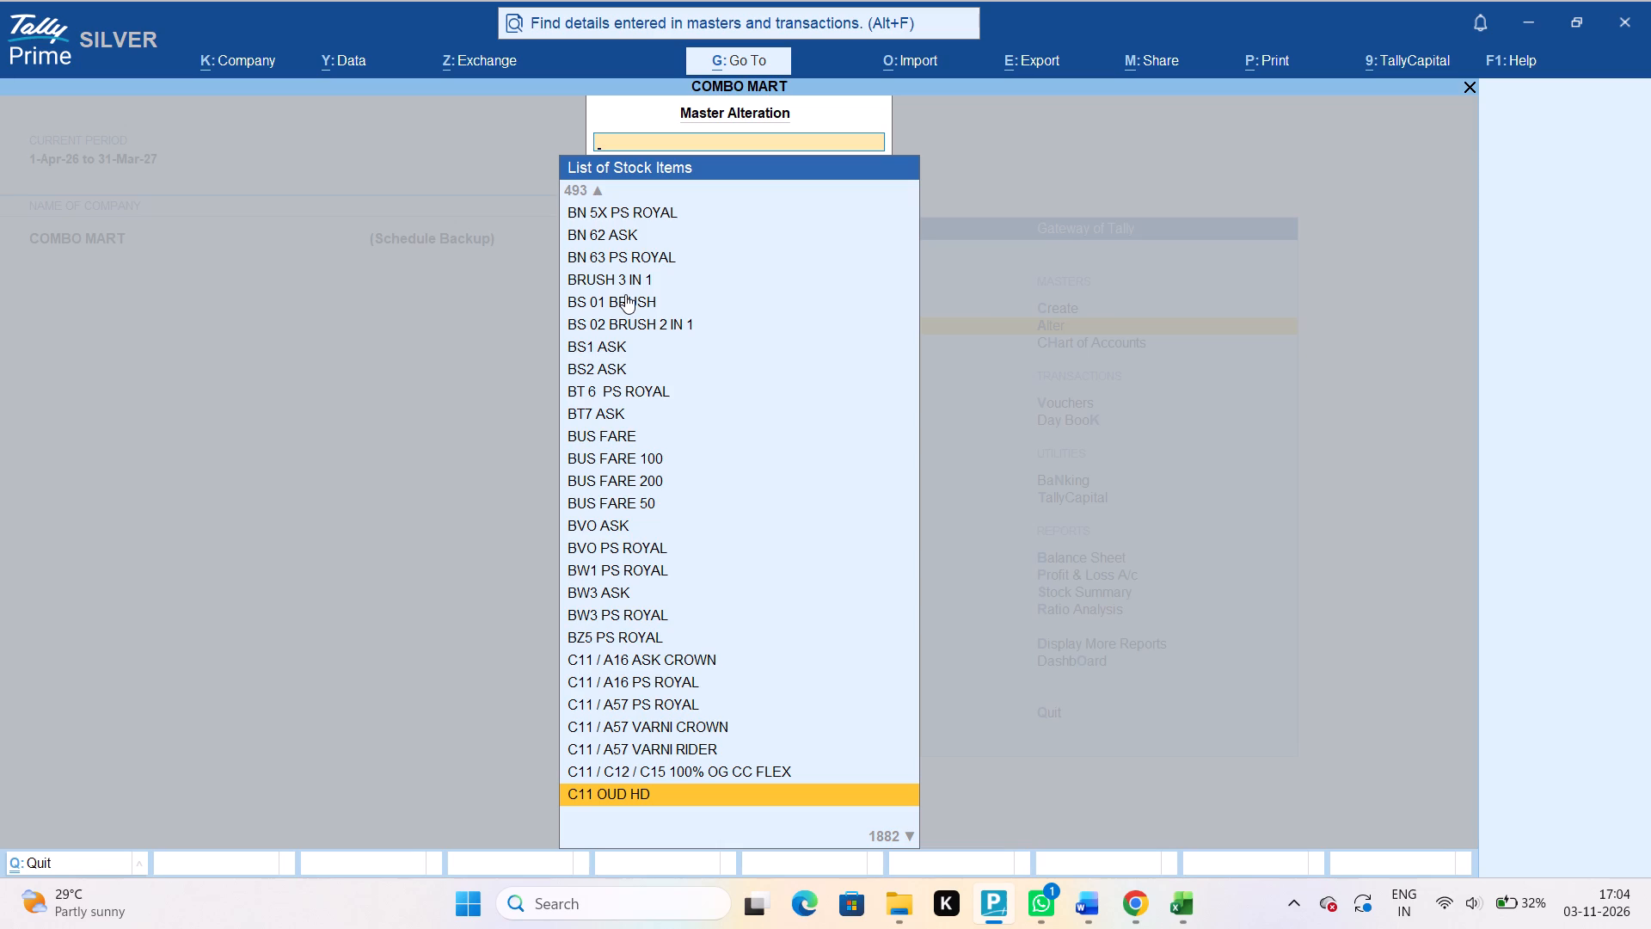
Set the opening balance rate of V20 VARNI RIDER to 525 per PCS and save the item.
{"action": "type", "text": "V2"}
{"action": "type", "text": "0"}
{"action": "key", "text": "space"}
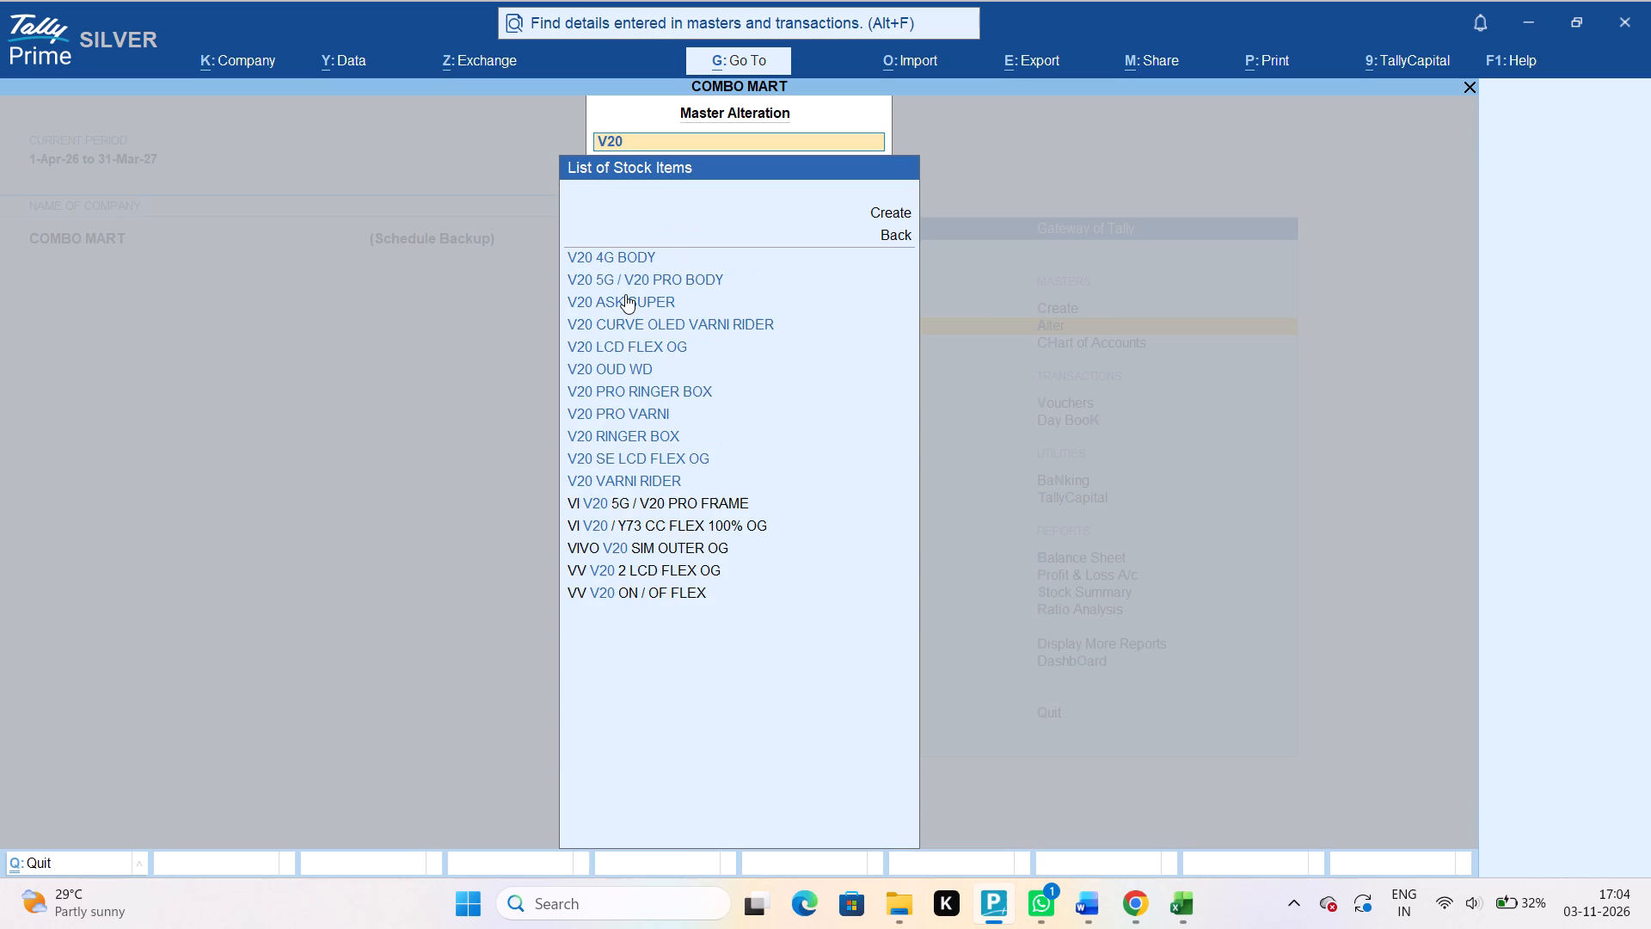
{"action": "type", "text": "VAR"}
{"action": "key", "text": "Return"}
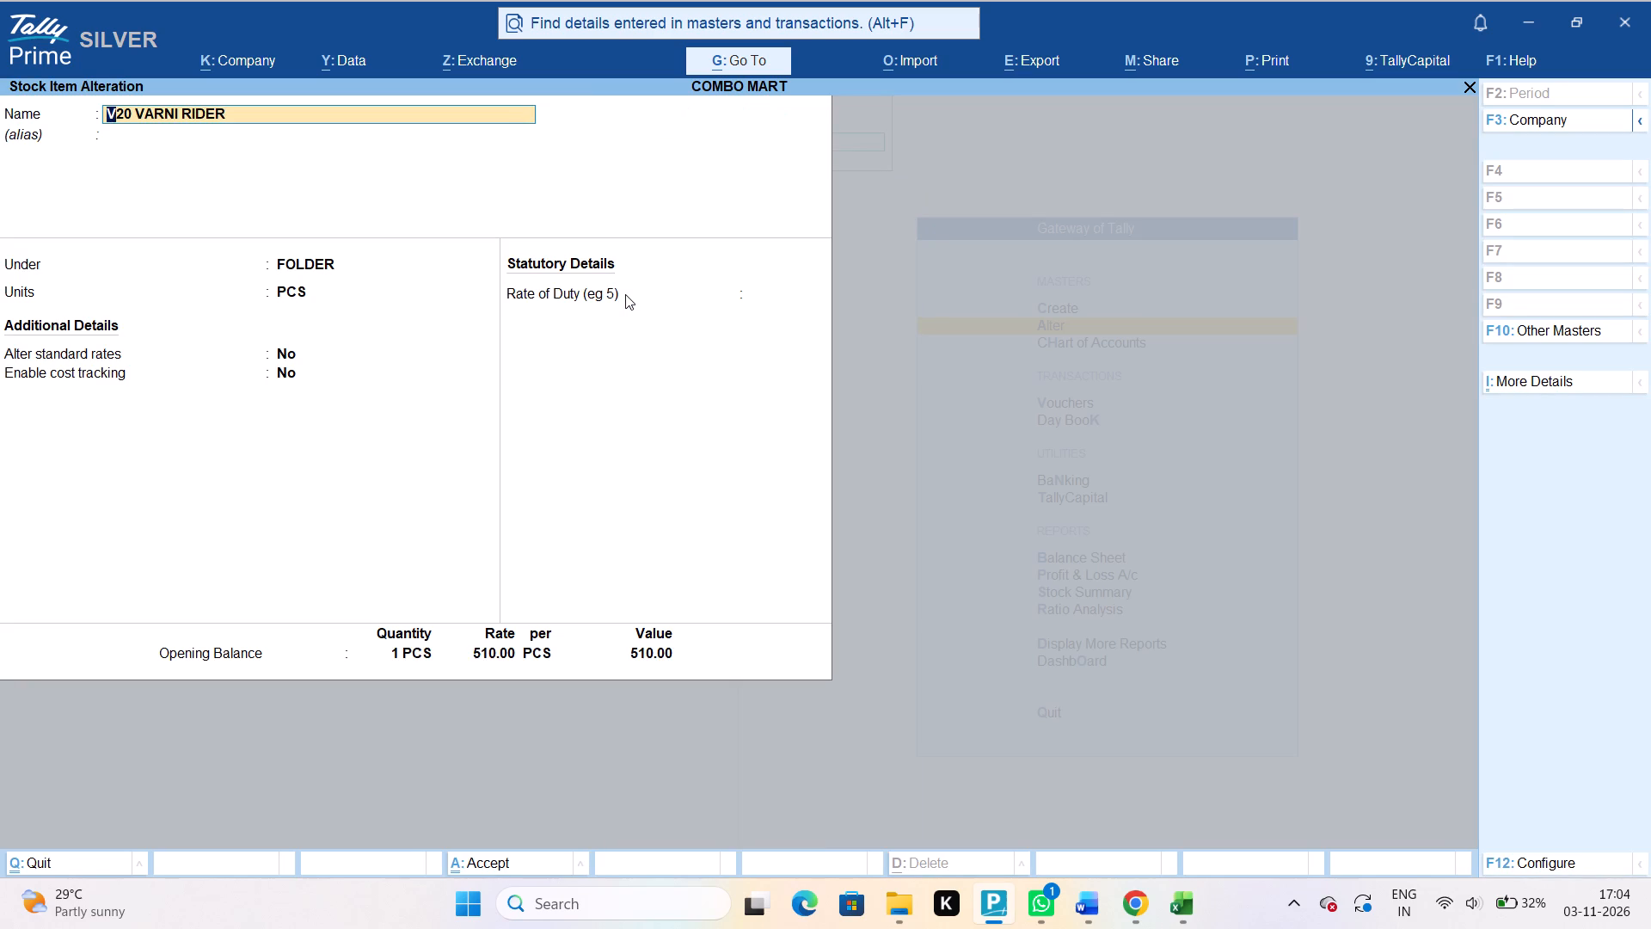
{"action": "key", "text": "Return"}
{"action": "key", "text": "Return"}
{"action": "key", "text": "Return"}
{"action": "key", "text": "Return"}
{"action": "key", "text": "Return"}
{"action": "key", "text": "Return"}
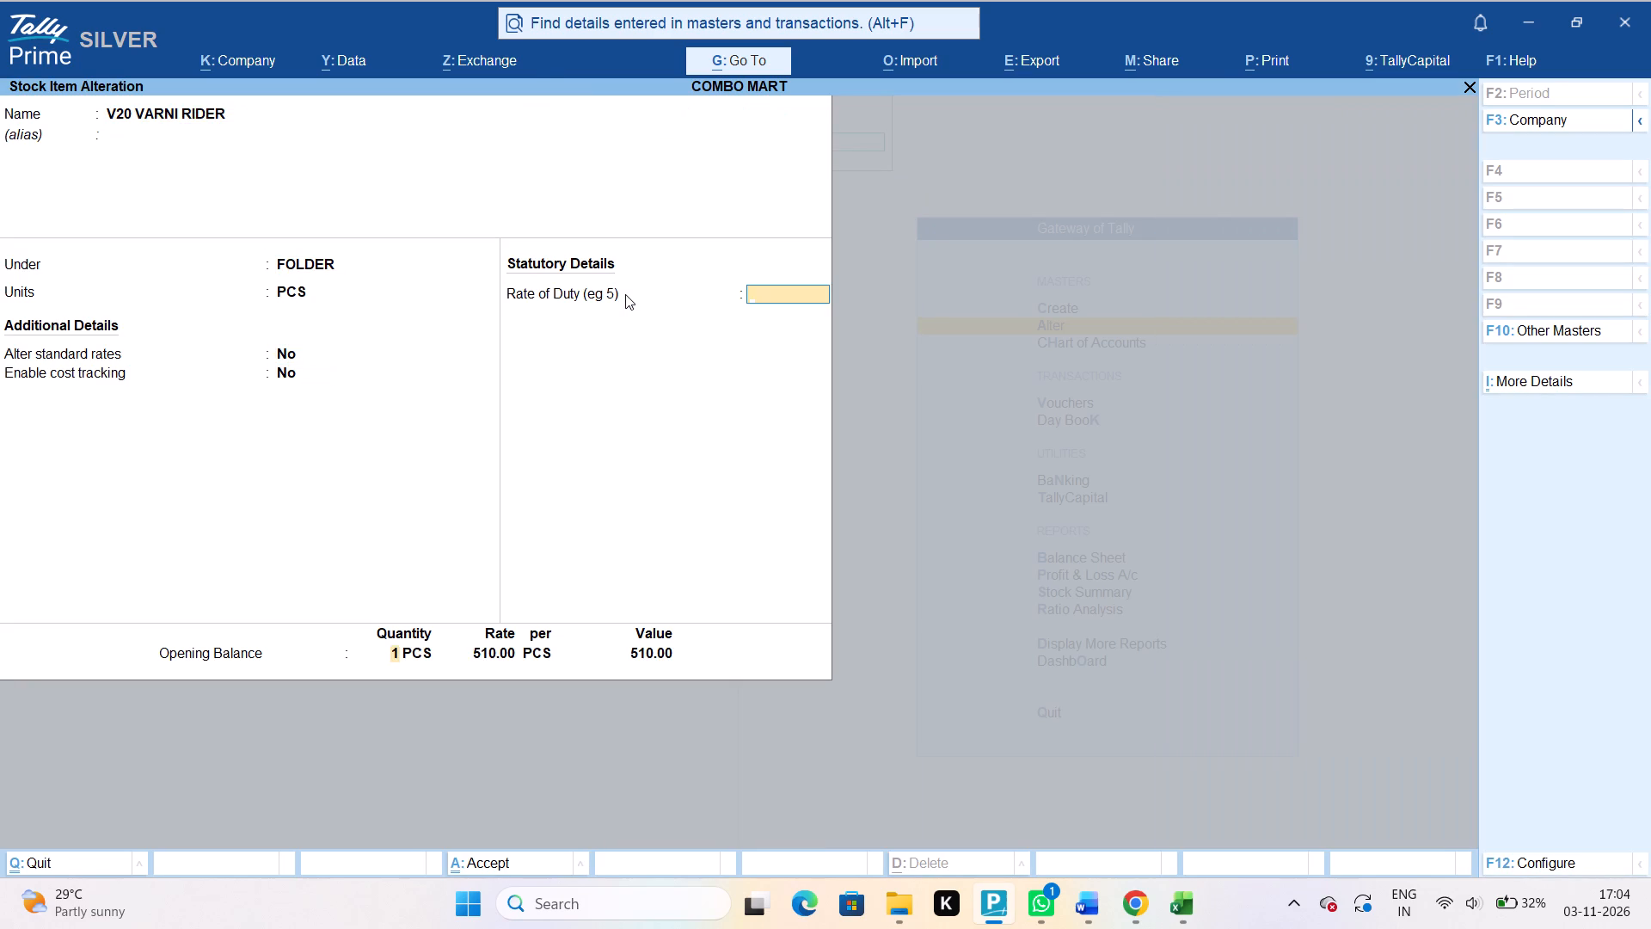
{"action": "key", "text": "Return"}
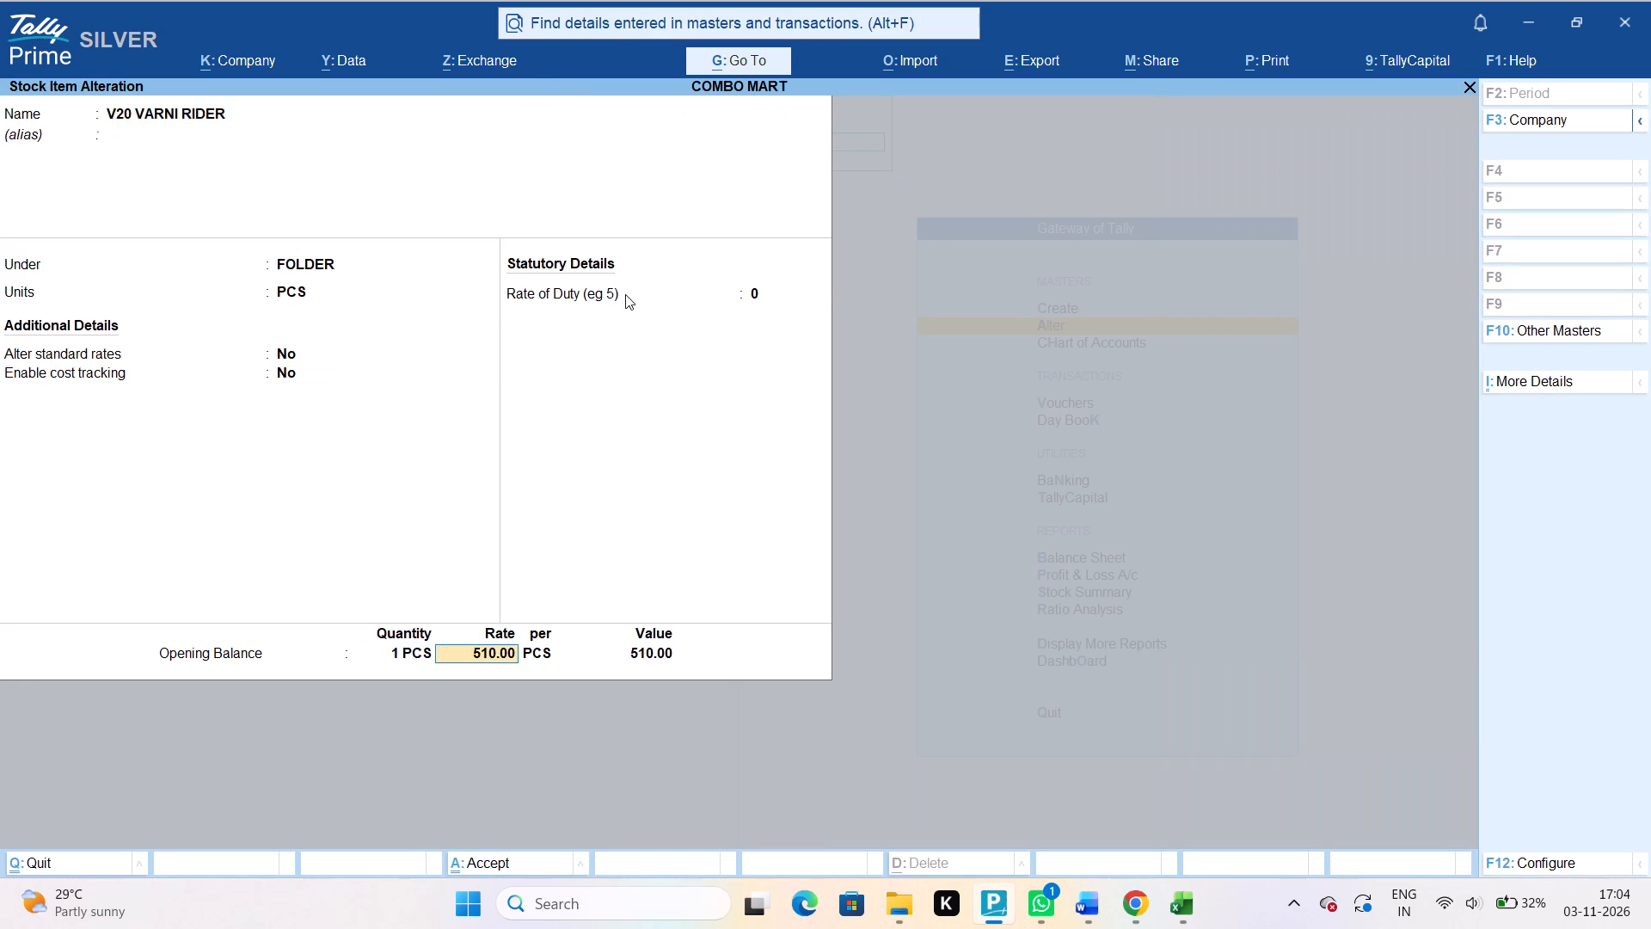
{"action": "type", "text": "525"}
{"action": "key", "text": "Return"}
{"action": "key", "text": "ctrl+a"}
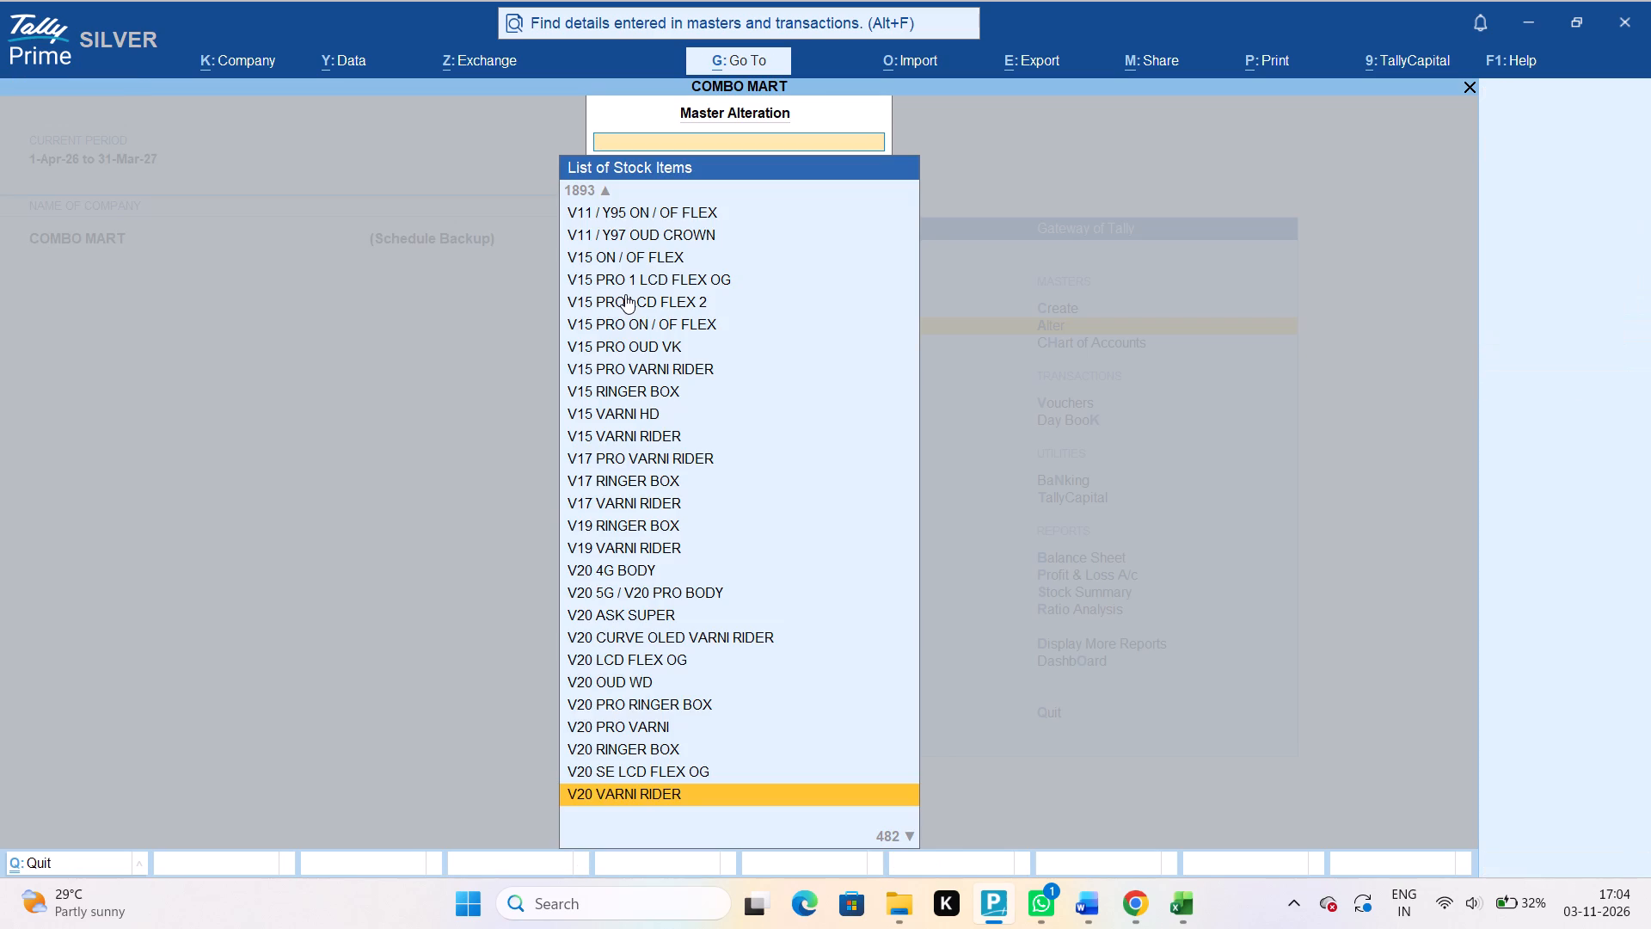
Open the stock item MI 13C VARNI RIDER for alteration and accept it with its existing details.
{"action": "type", "text": "13C"}
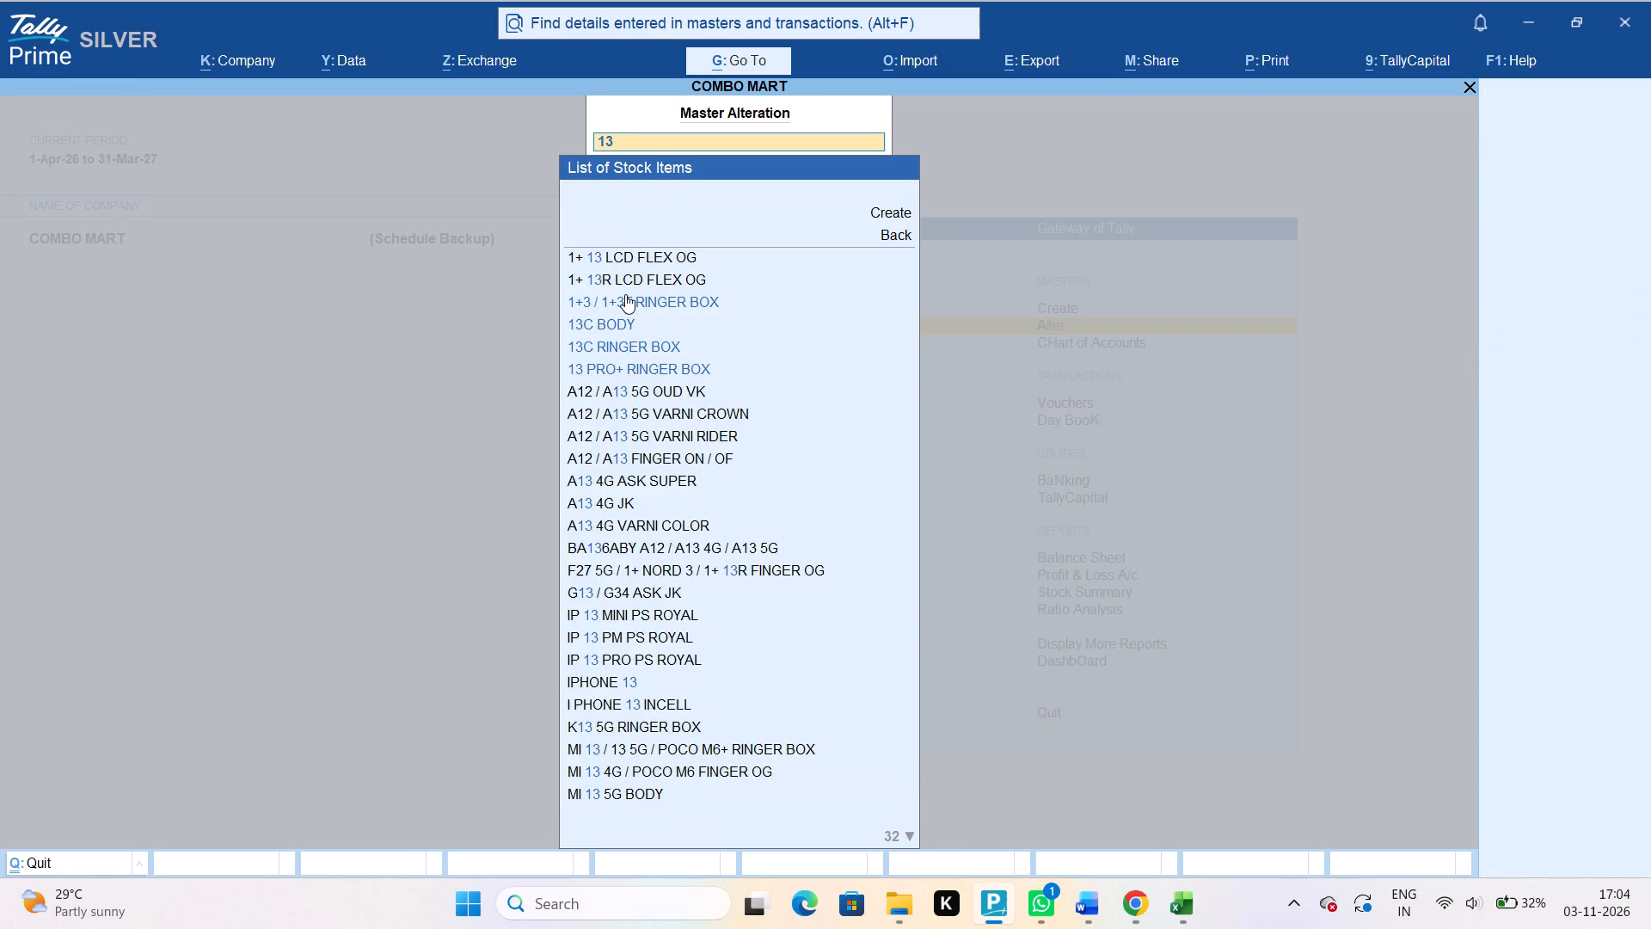
{"action": "key", "text": "space"}
{"action": "type", "text": "VAR"}
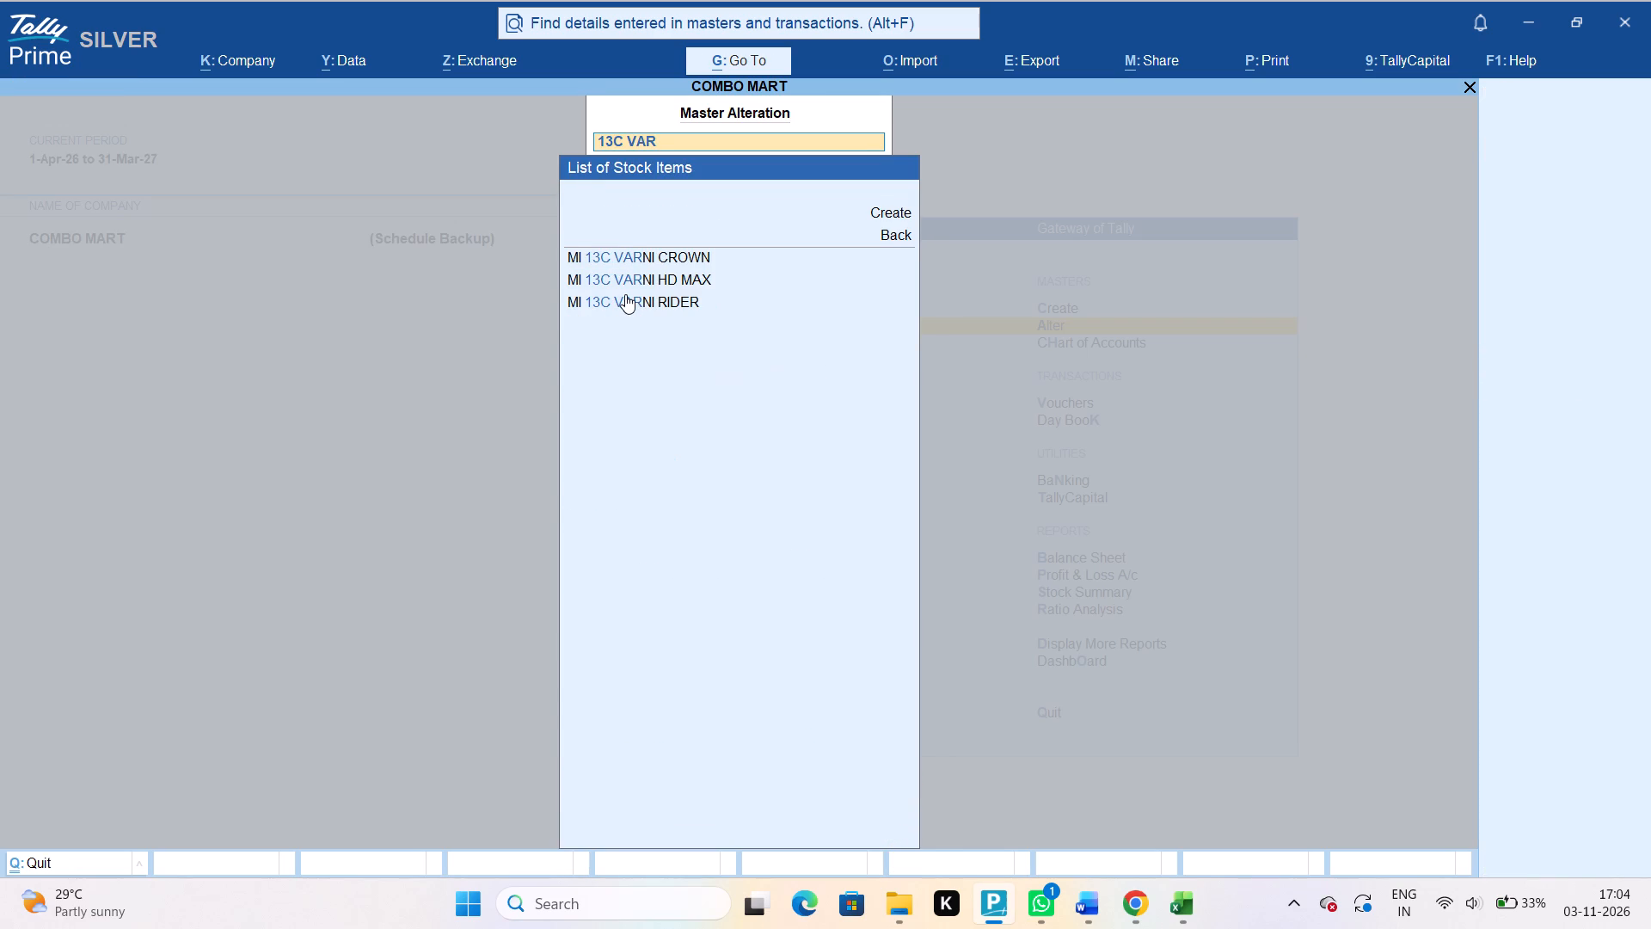
{"action": "key", "text": "Down"}
{"action": "key", "text": "Down"}
{"action": "key", "text": "Down"}
{"action": "key", "text": "Down"}
{"action": "key", "text": "Return"}
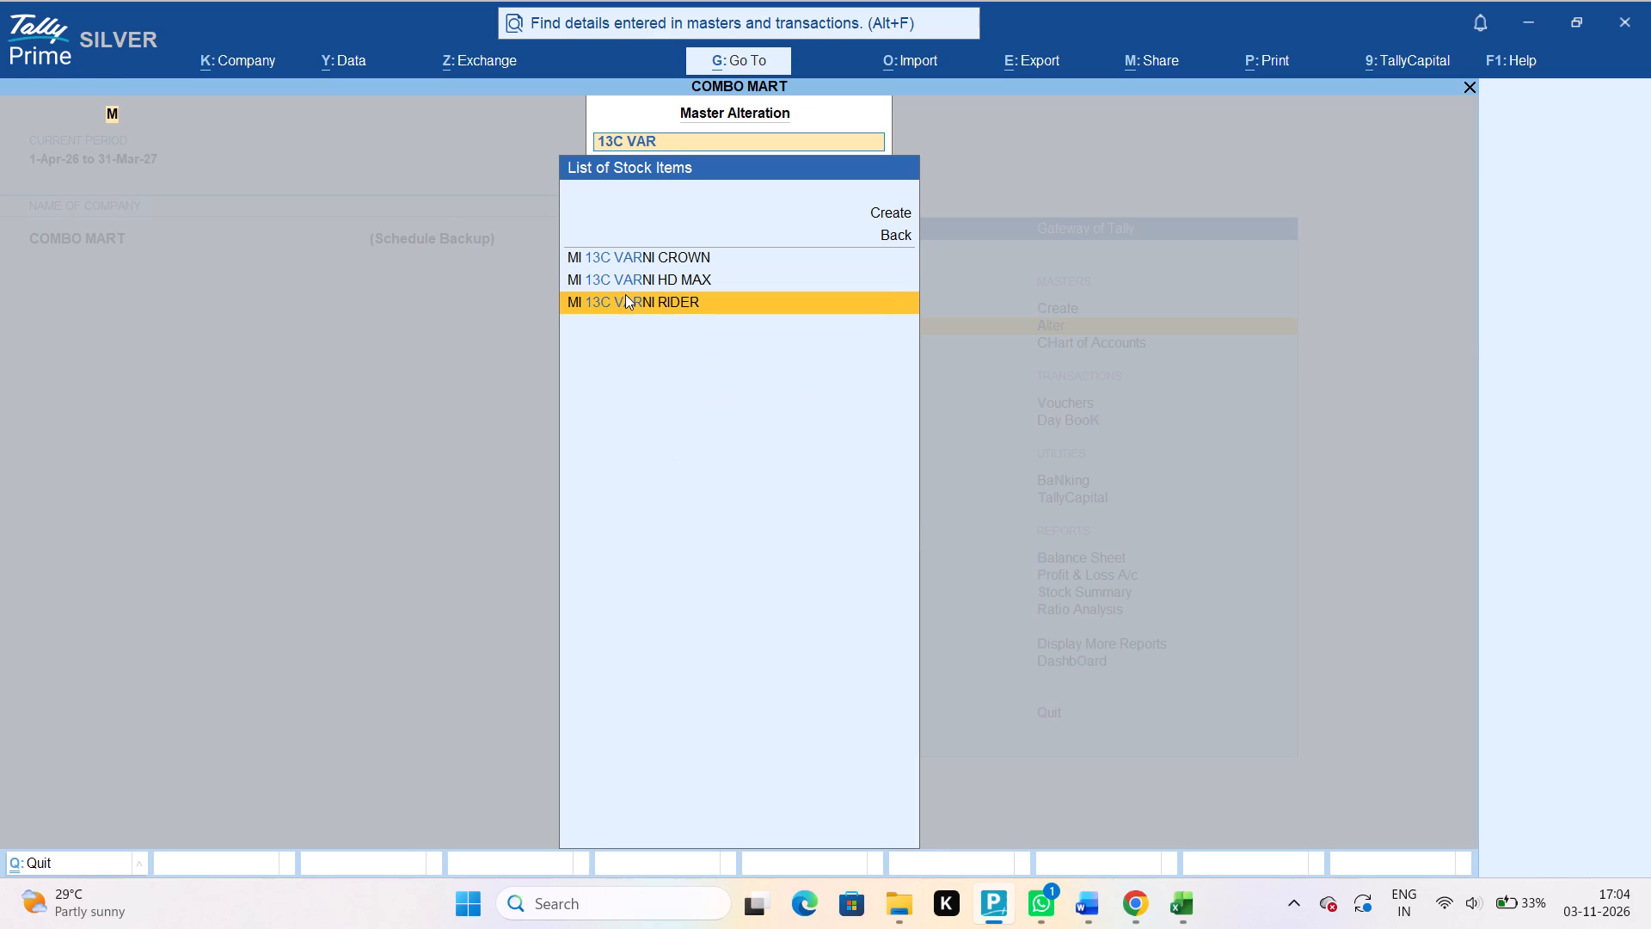
{"action": "key", "text": "Return"}
{"action": "key", "text": "ctrl+a"}
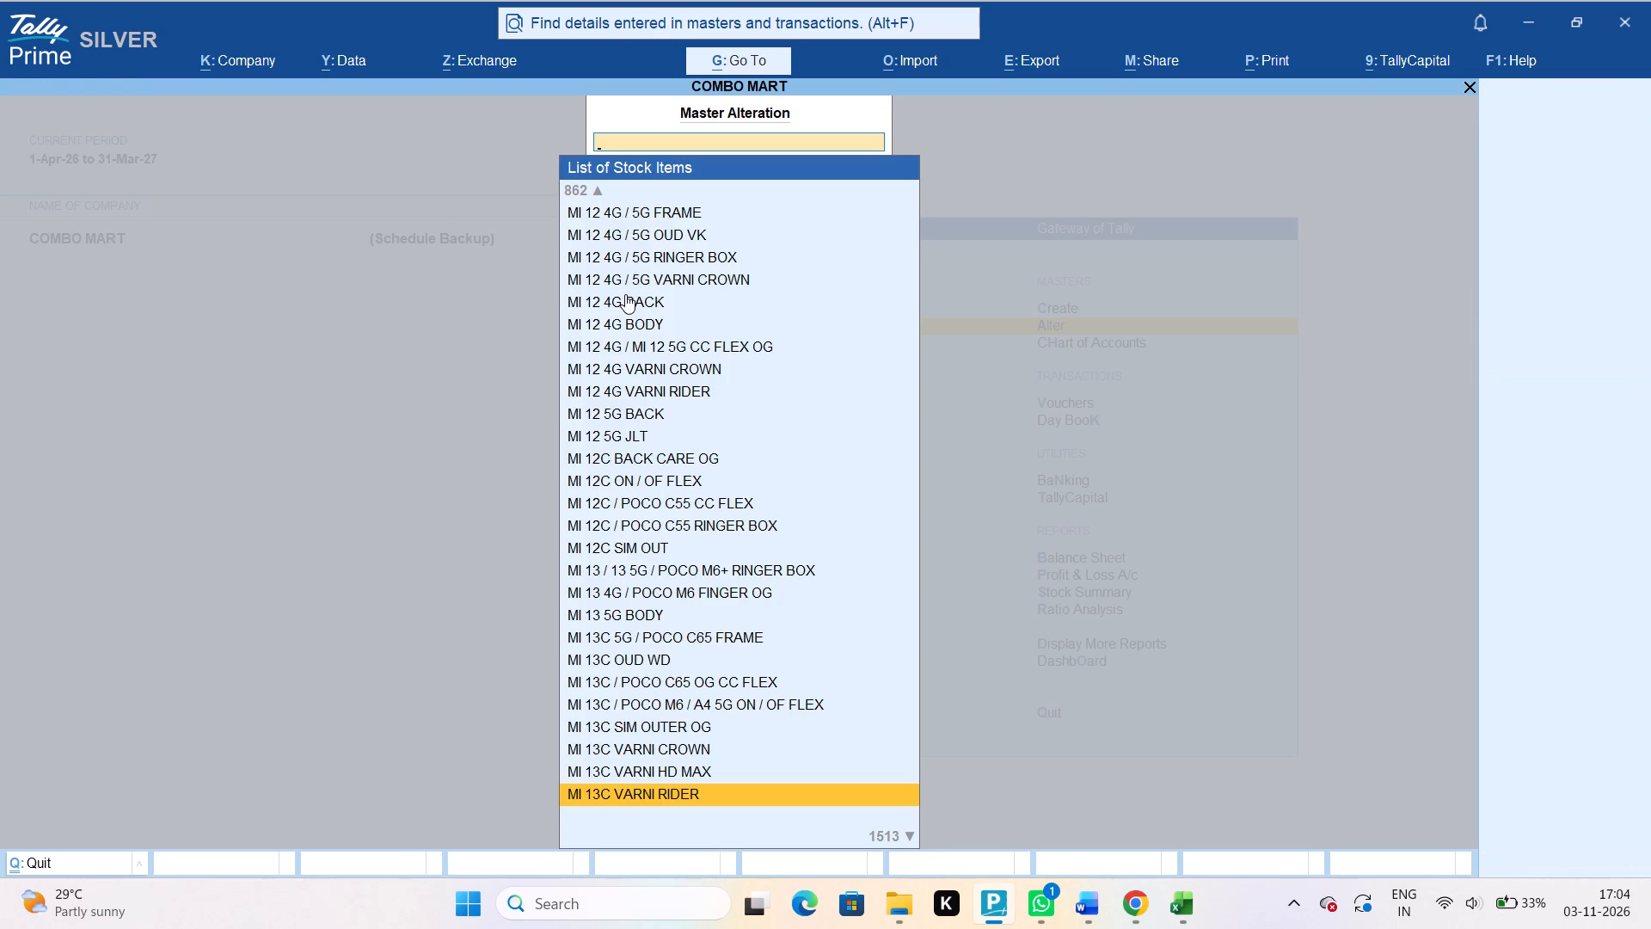
Open the stock item A14 5G VARNI RIDER to check its opening balance, then close it without saving.
{"action": "type", "text": "A14 5G"}
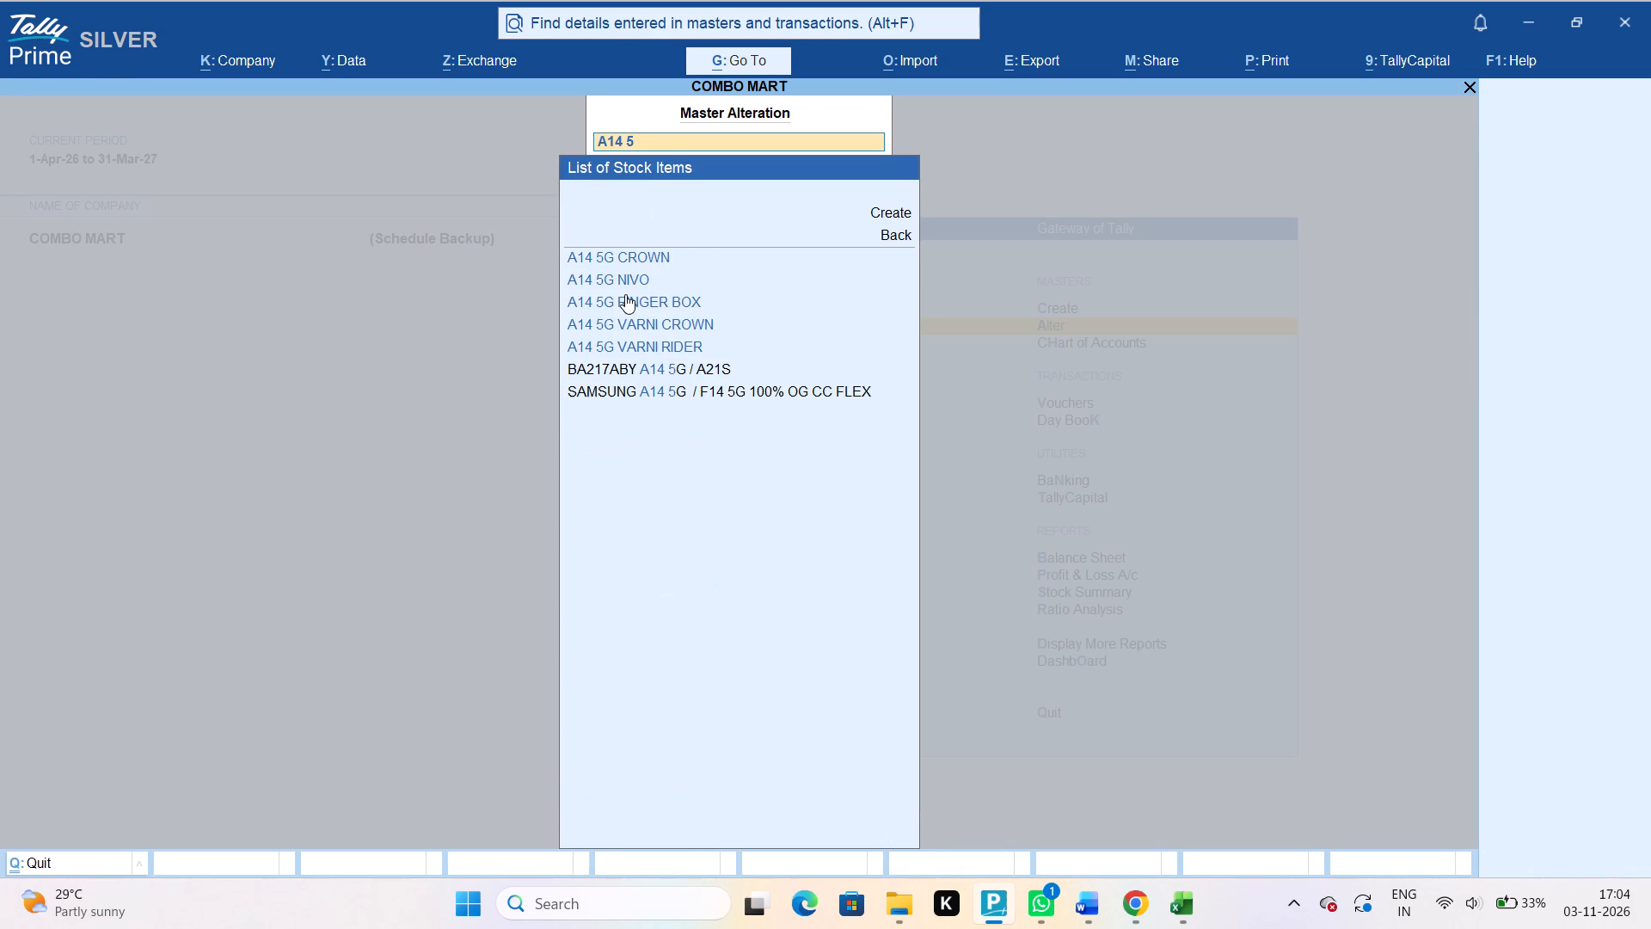
{"action": "key", "text": "space"}
{"action": "key", "text": "Down"}
{"action": "key", "text": "Down"}
{"action": "key", "text": "Down"}
{"action": "key", "text": "Down"}
{"action": "key", "text": "Down"}
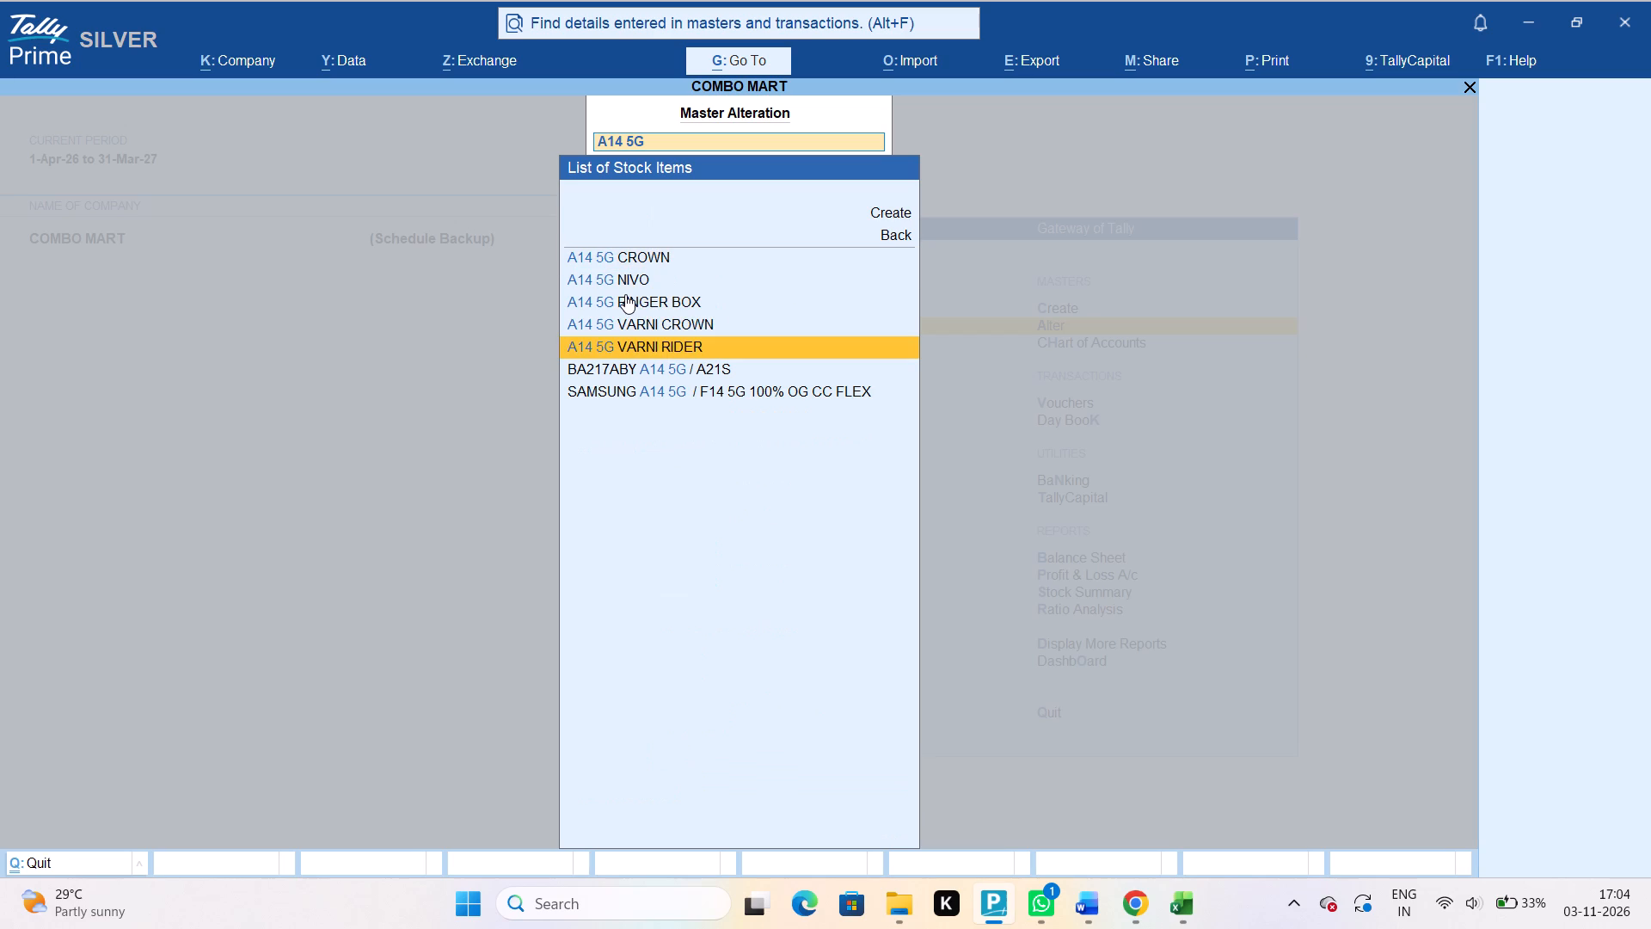
{"action": "key", "text": "Return"}
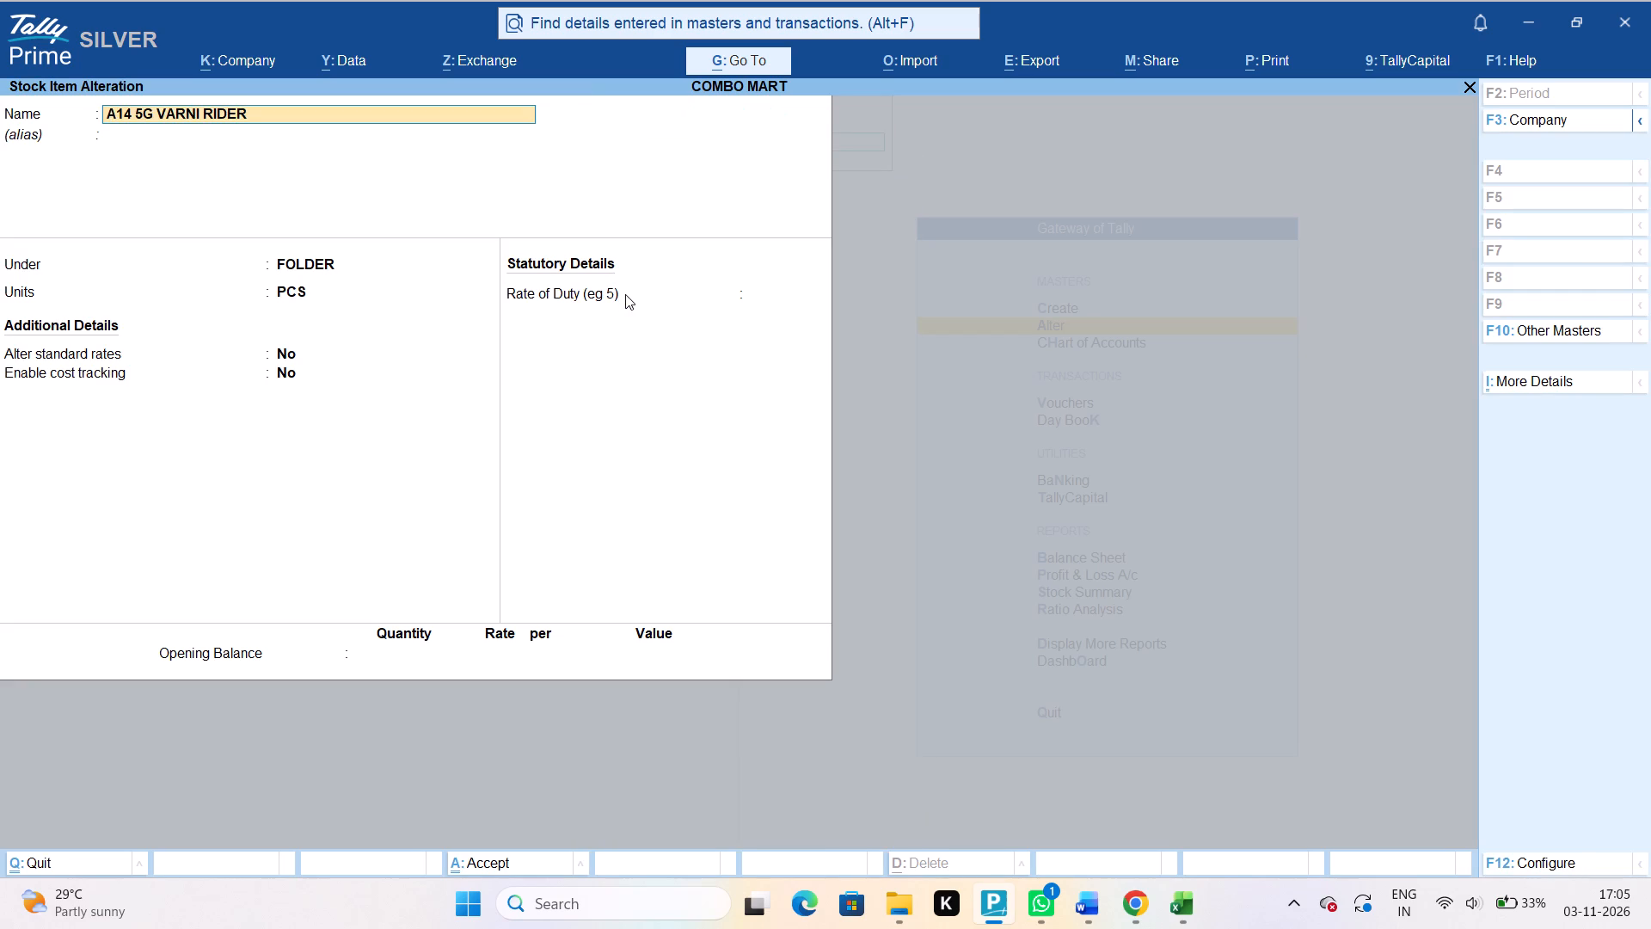
{"action": "key", "text": "Escape"}
{"action": "key", "text": "Escape"}
{"action": "key", "text": "Escape"}
{"action": "key", "text": "Escape"}
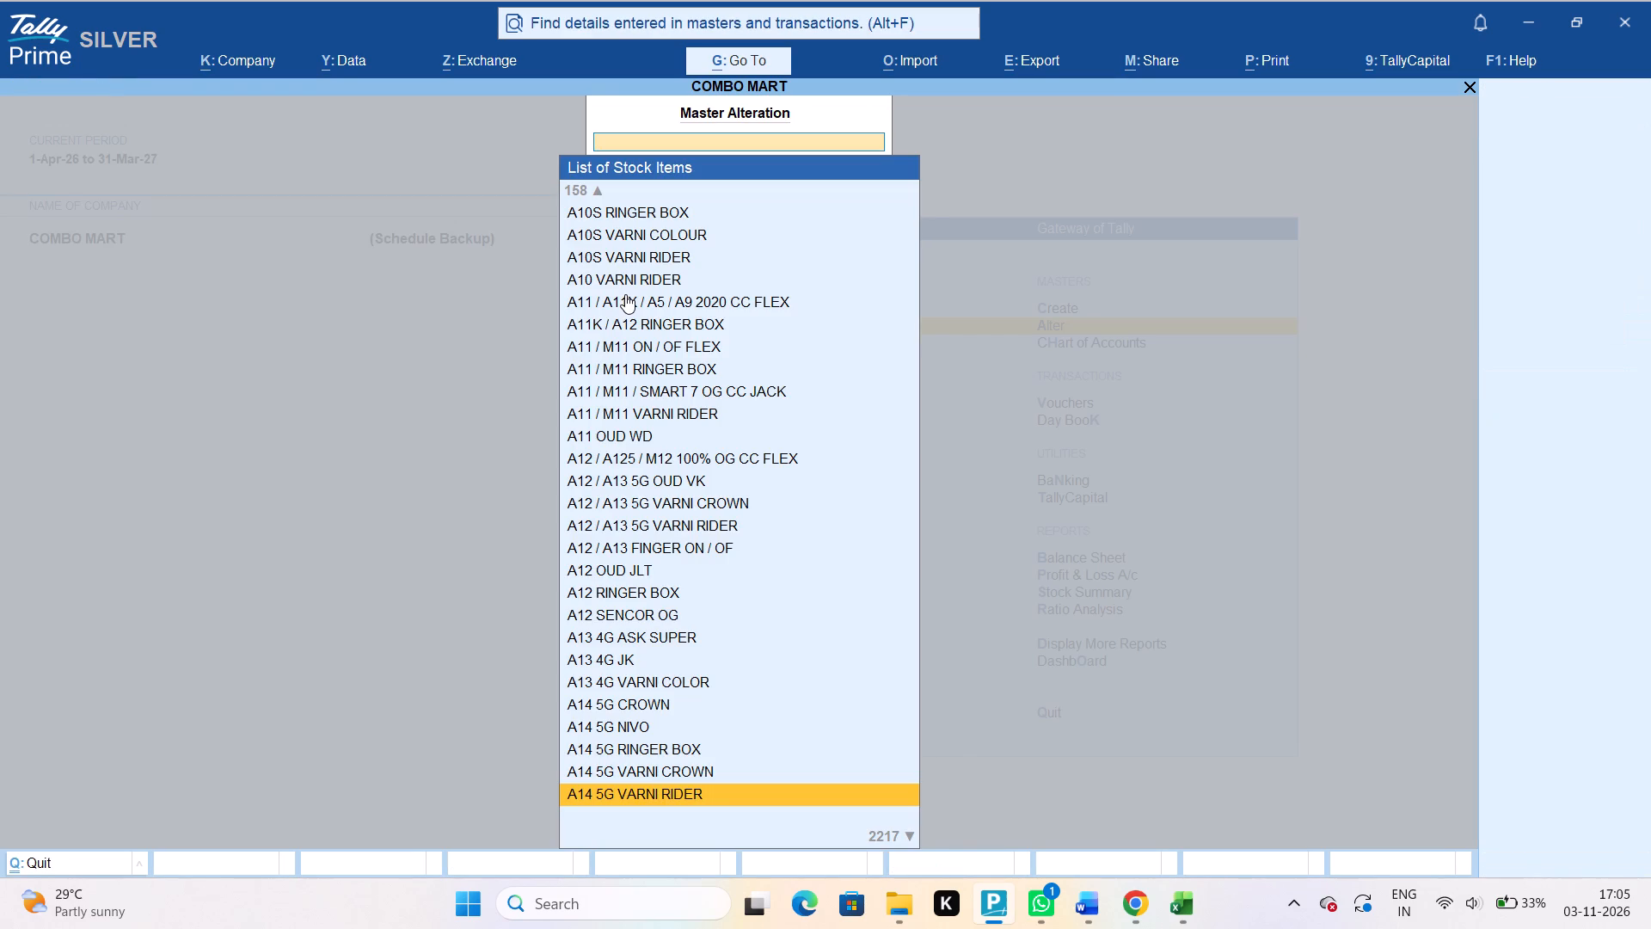